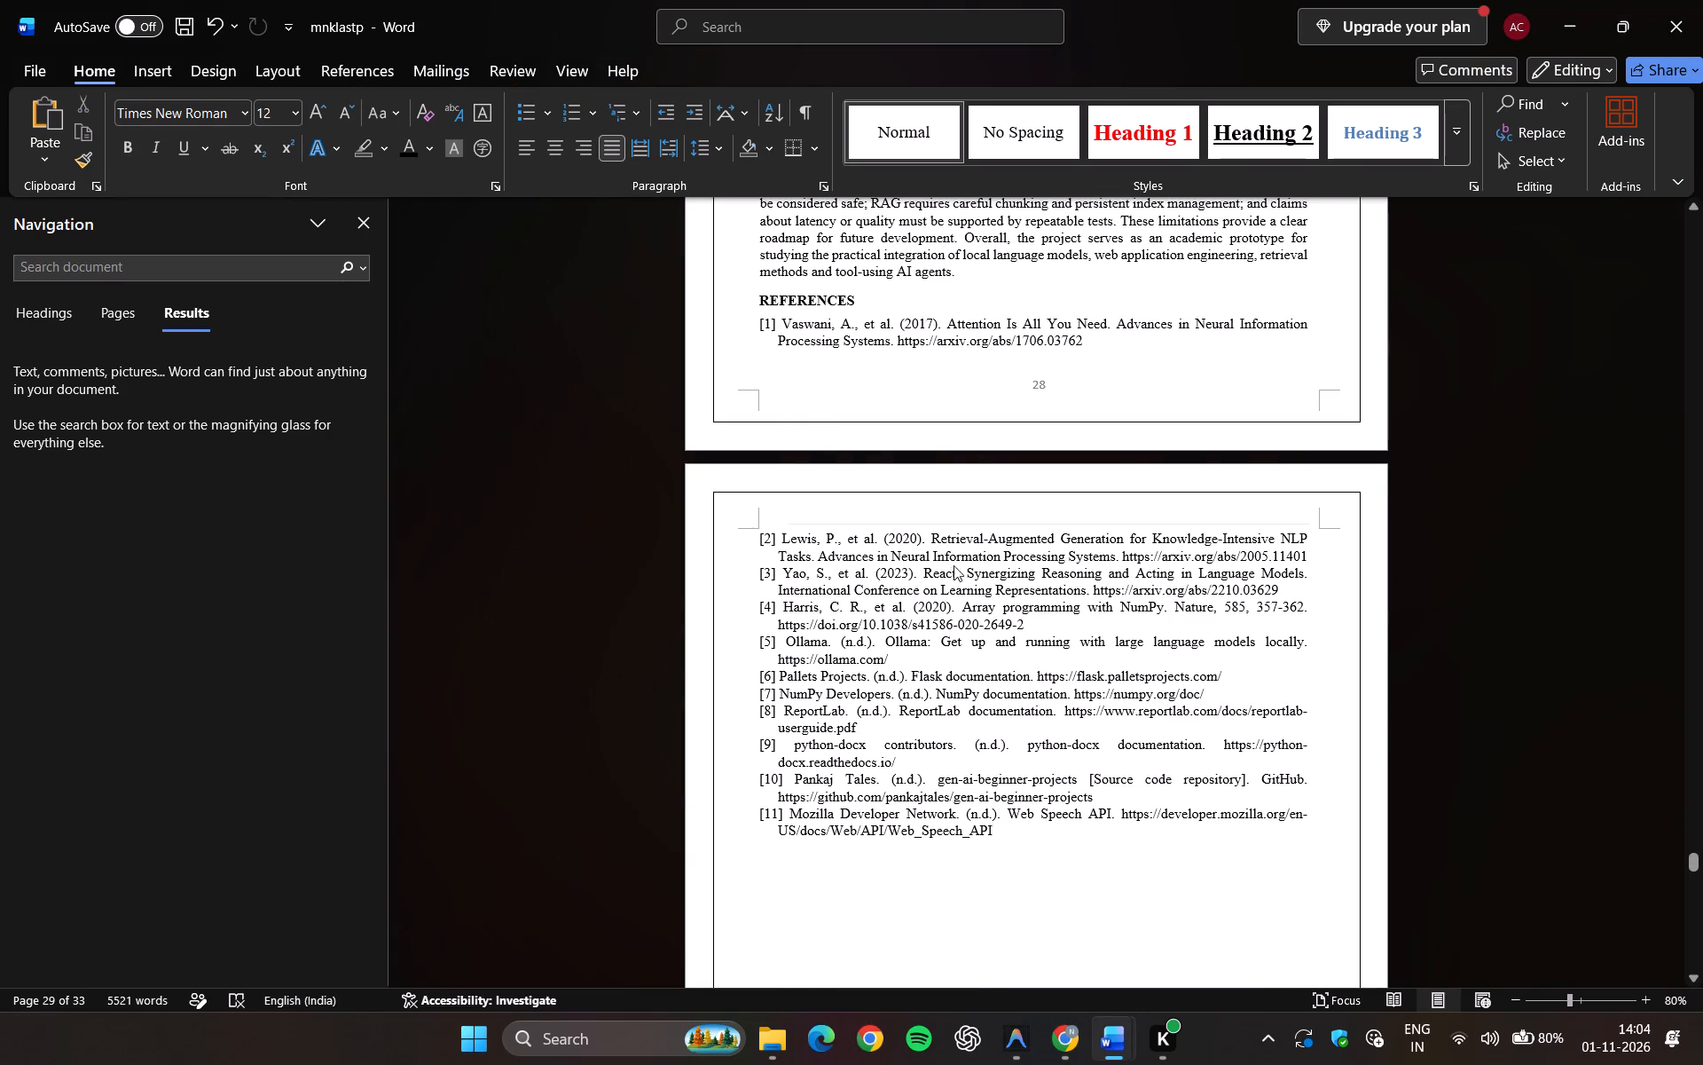
pyautogui.scroll(1, 954, 565)
pyautogui.scroll(-1, 954, 565)
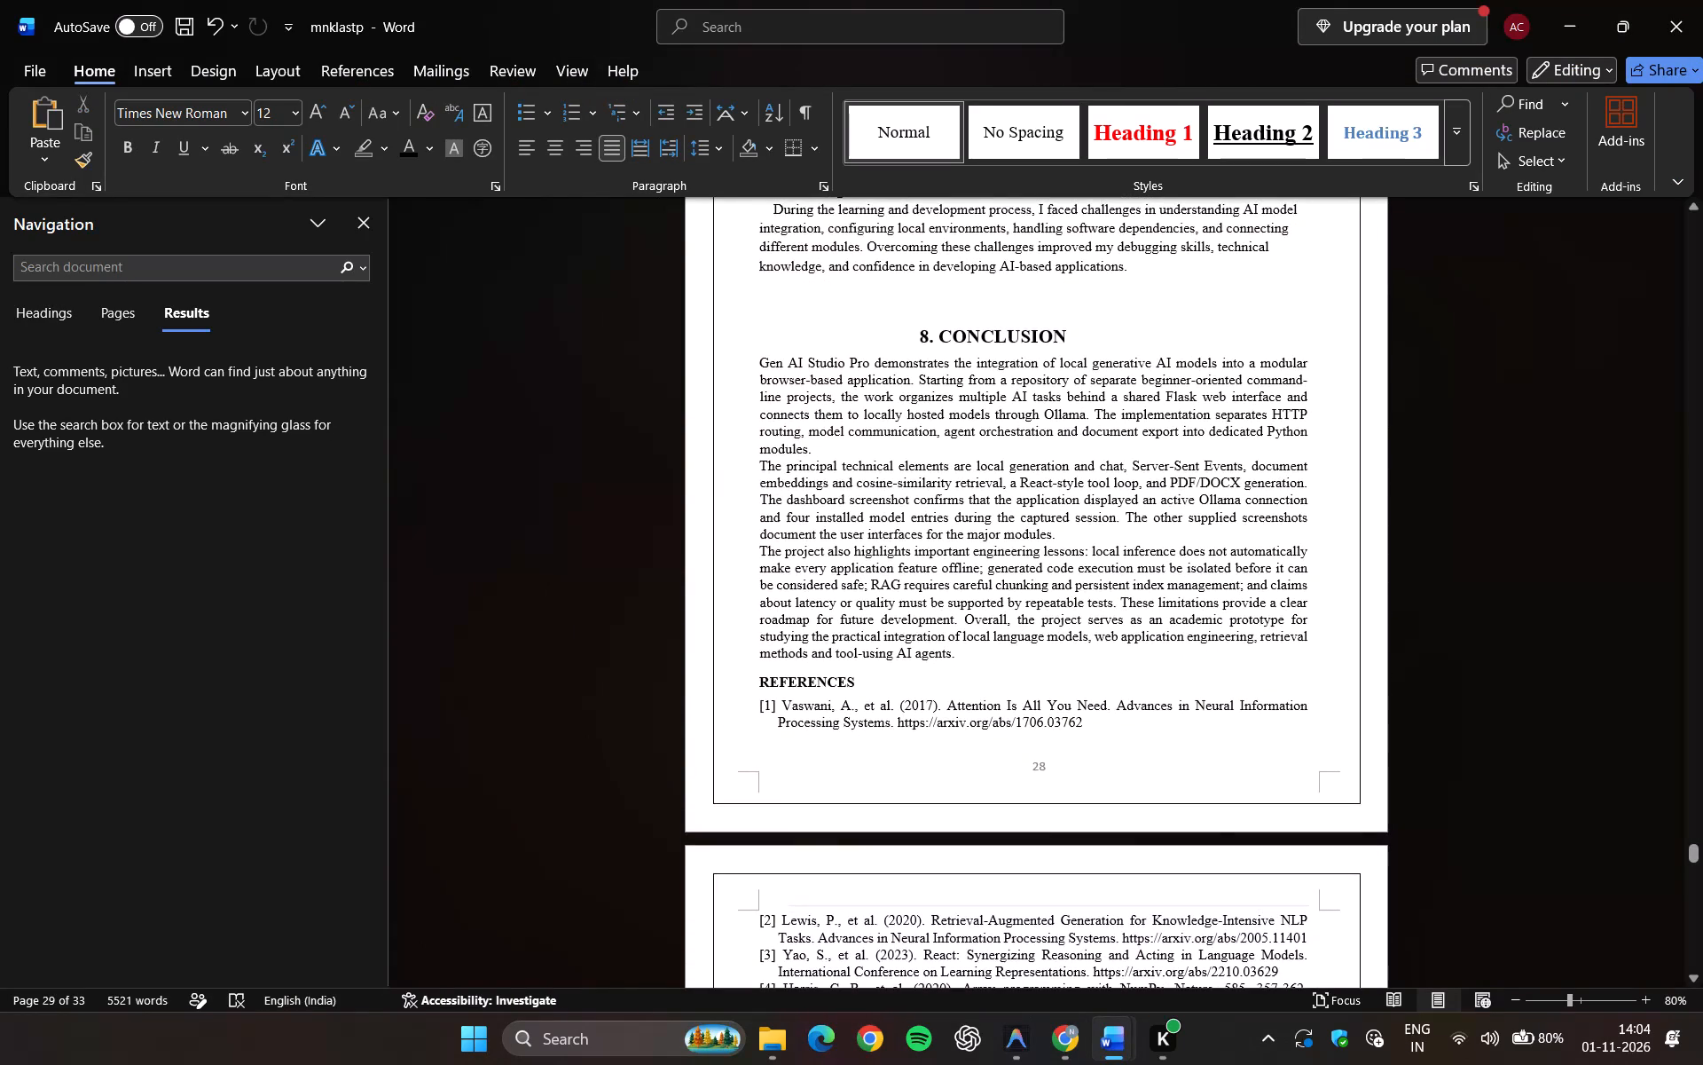
pyautogui.click(962, 660)
pyautogui.press('Return')
pyautogui.press('Return')
pyautogui.press('Return')
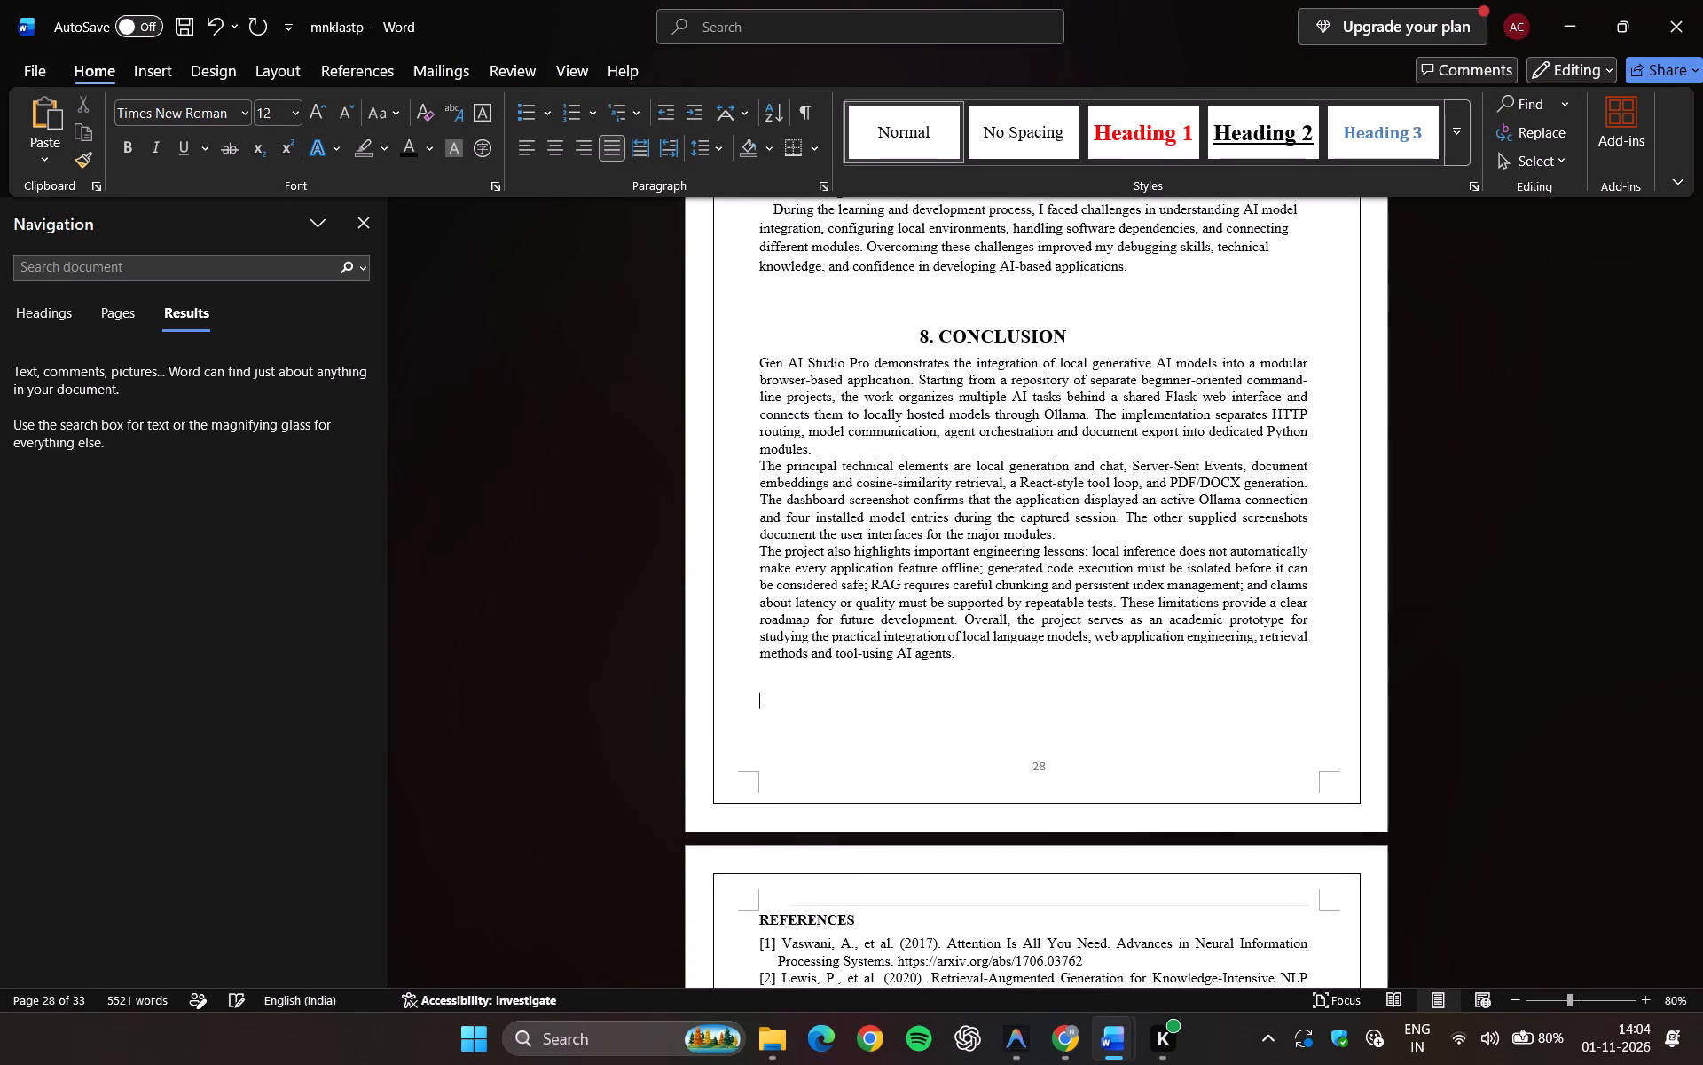
pyautogui.press('Return')
pyautogui.press('Return')
pyautogui.press('Return')
pyautogui.press('Return')
pyautogui.hotkey('ctrl', 'v')
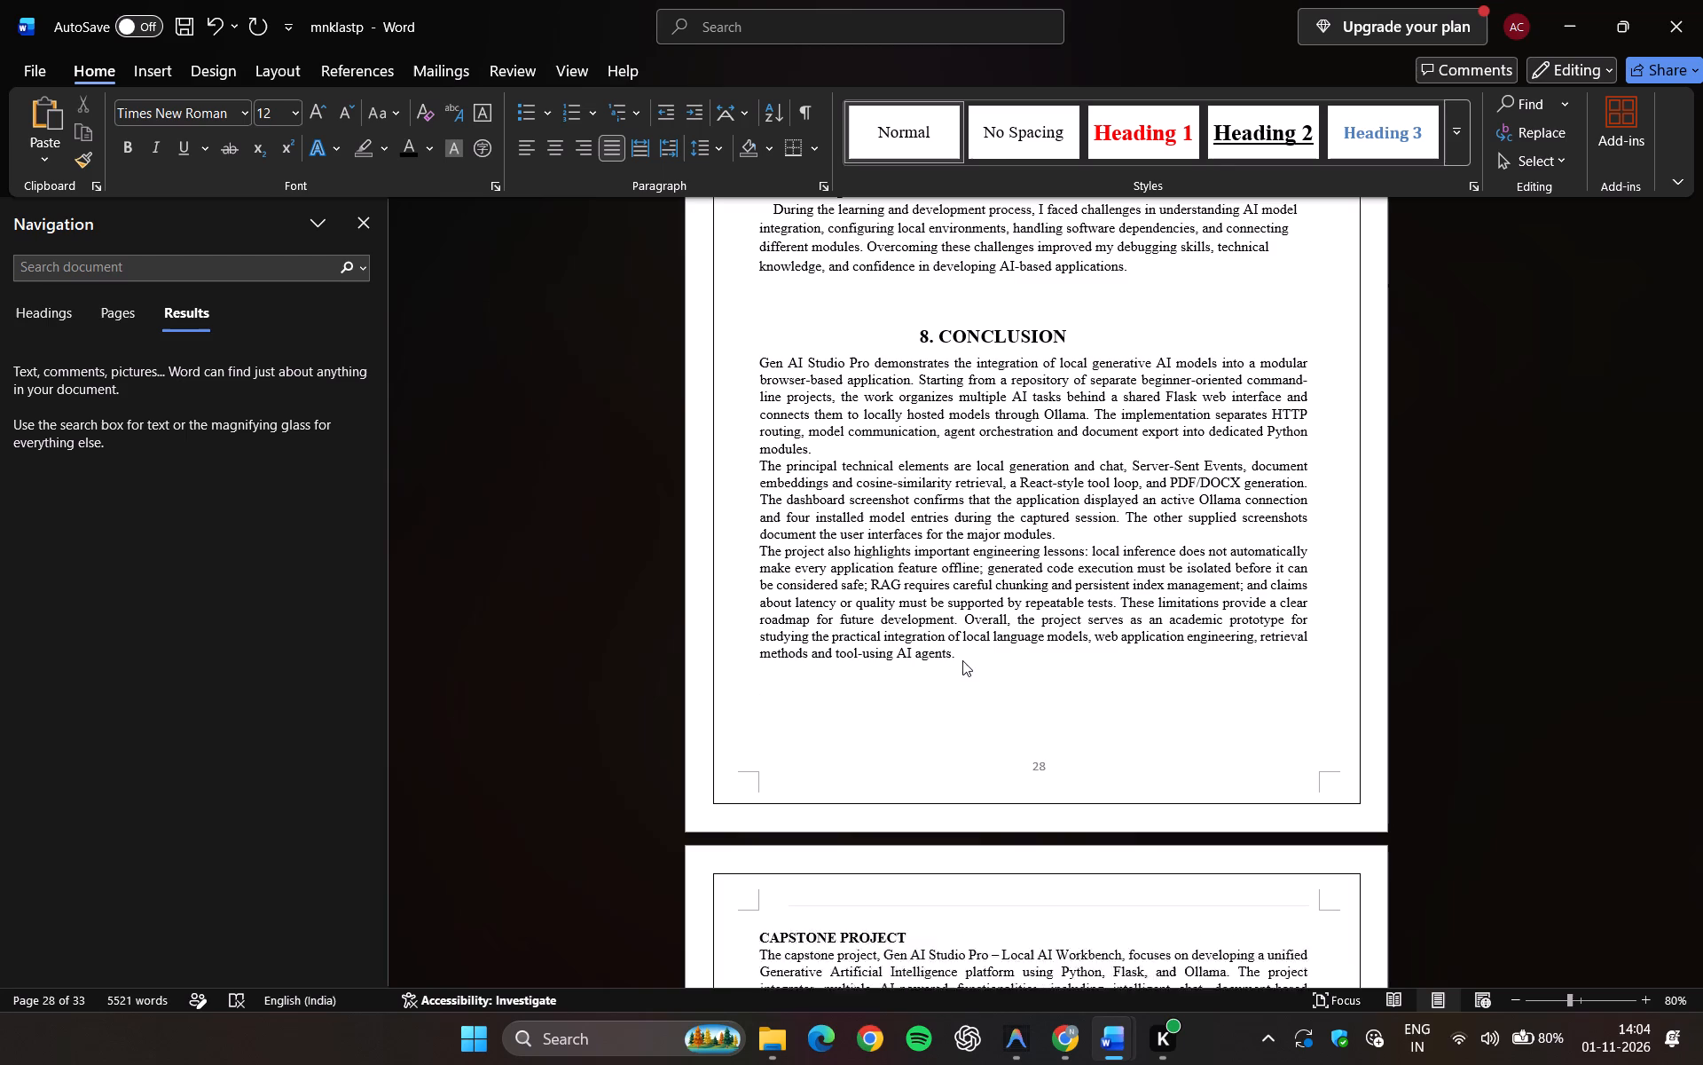
# Number the pasted CAPSTONE PROJECT heading by adding "9." in front of it.
pyautogui.scroll(-1, 962, 660)
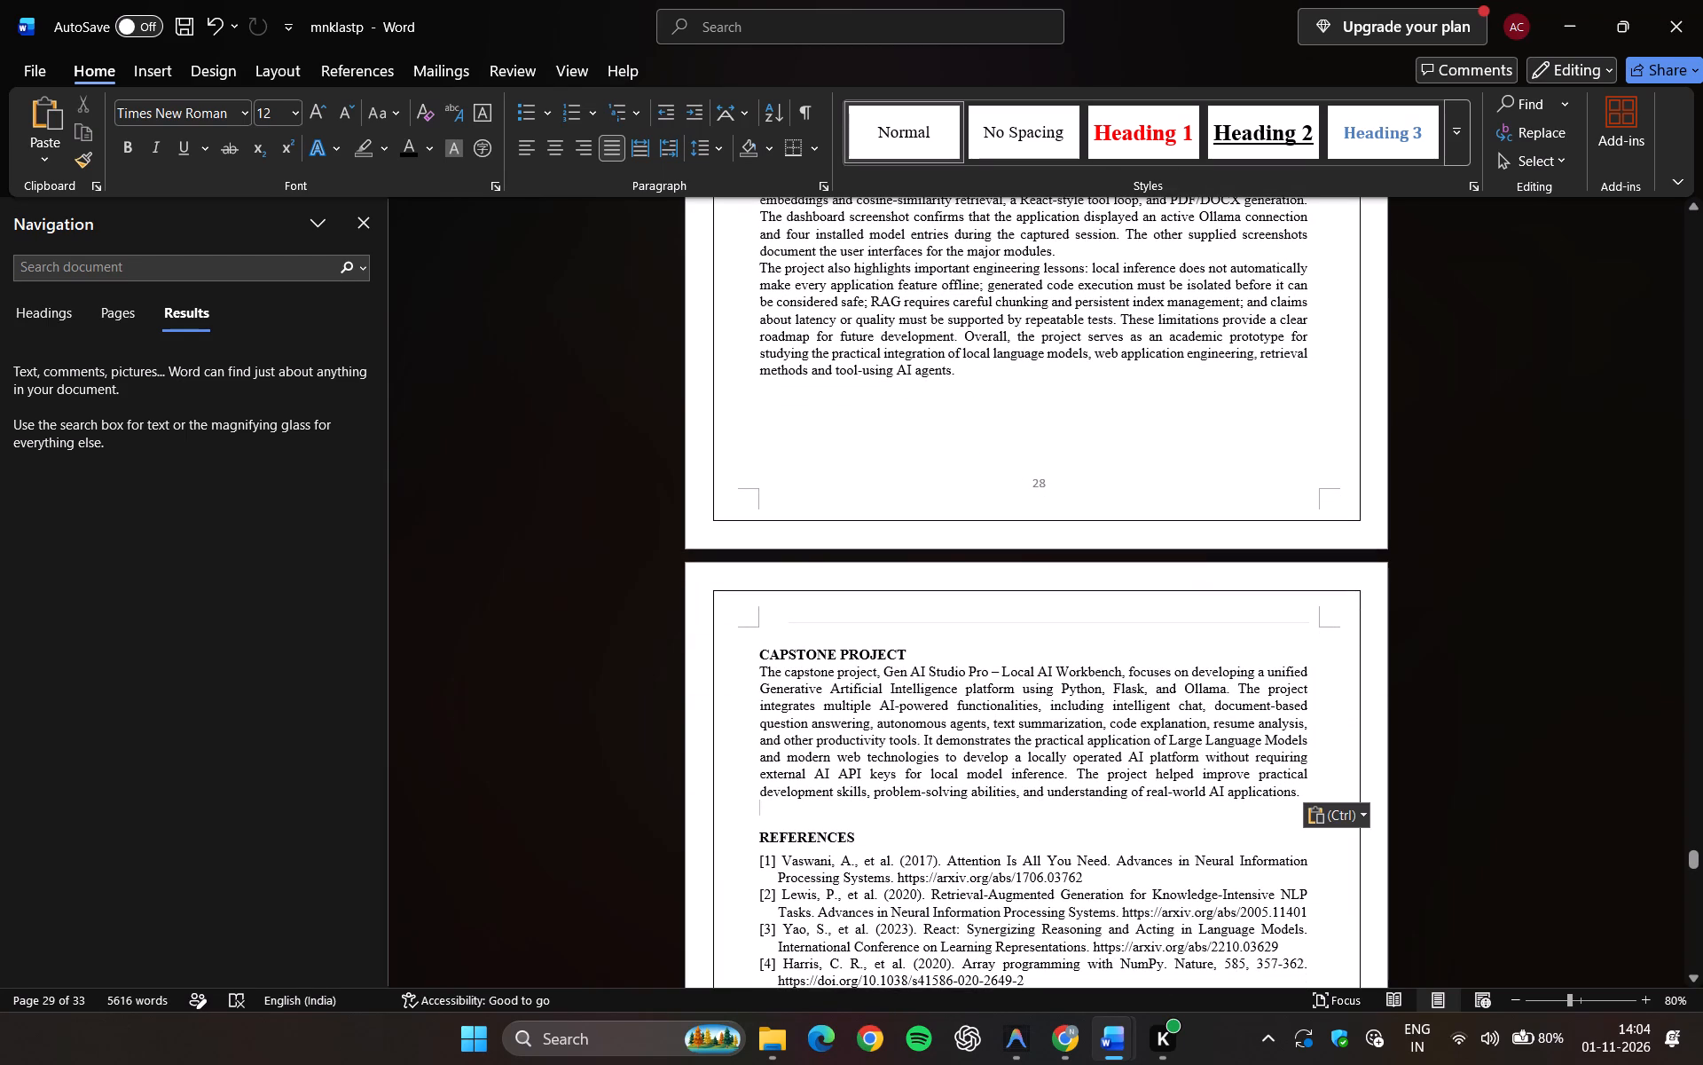
pyautogui.click(760, 772)
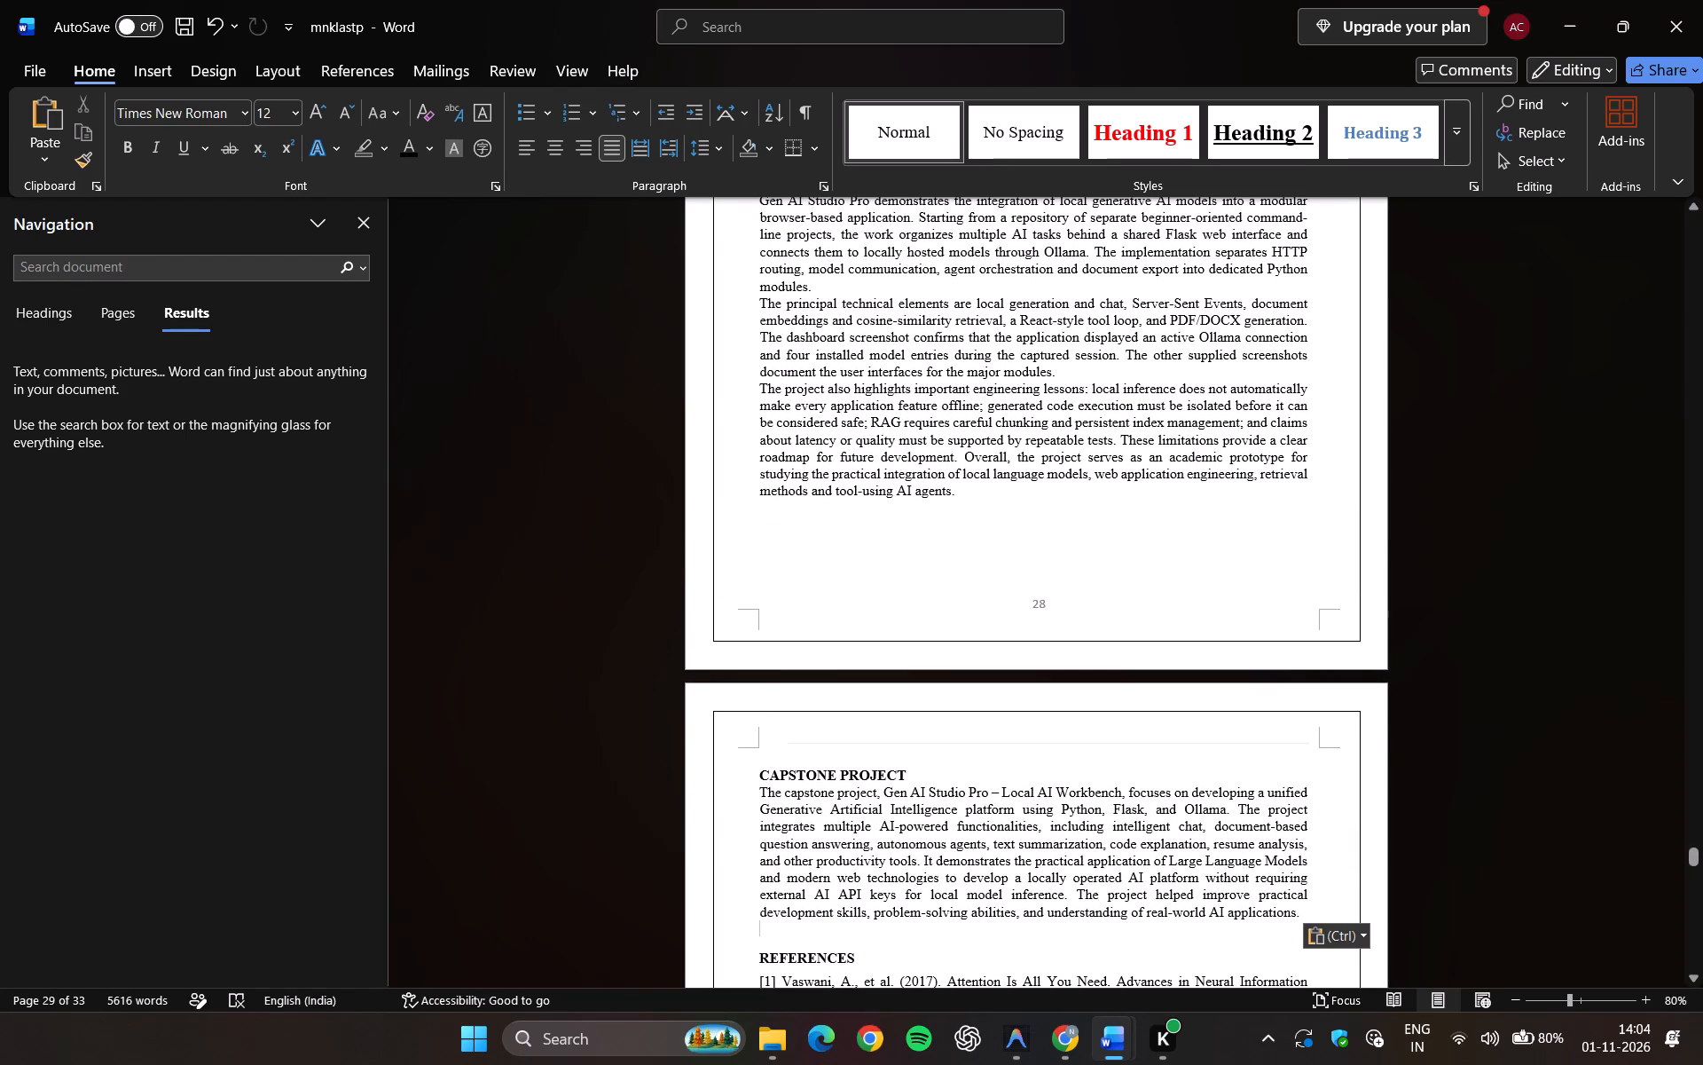
pyautogui.write('9.')
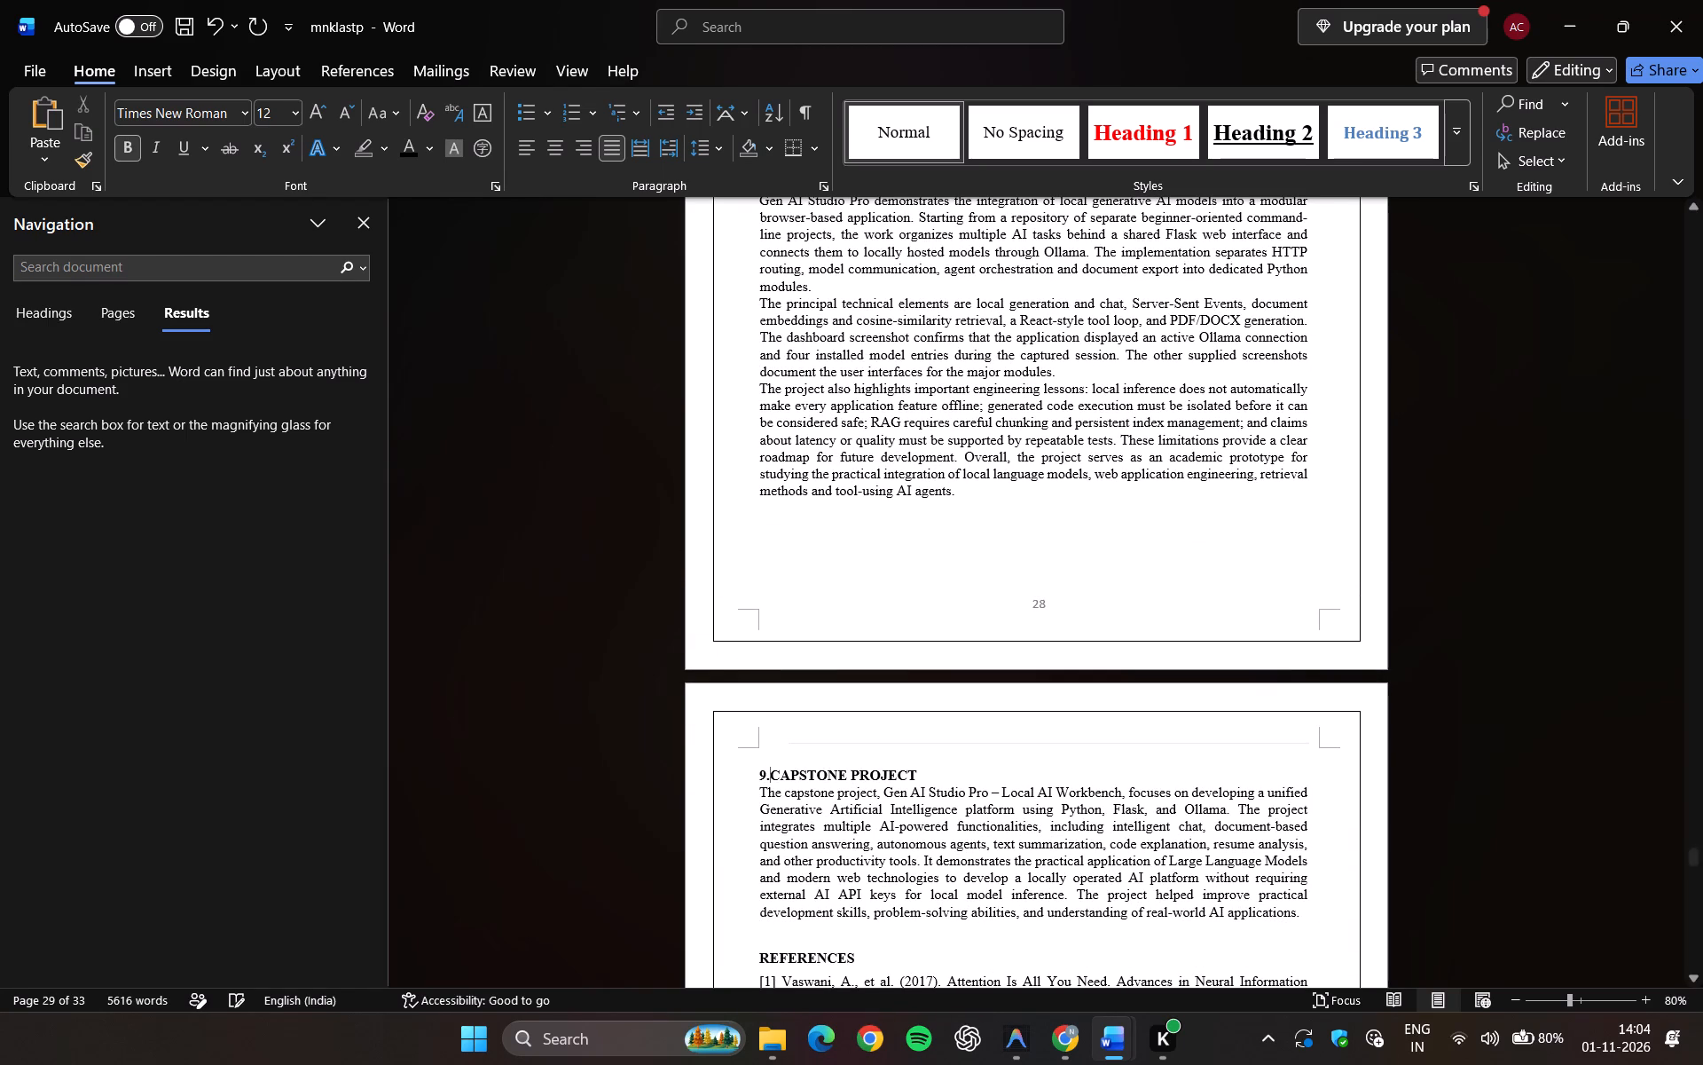
# Enlarge the 9.CAPSTONE PROJECT heading to font size 16.
pyautogui.moveTo(922, 775); pyautogui.dragTo(757, 774)
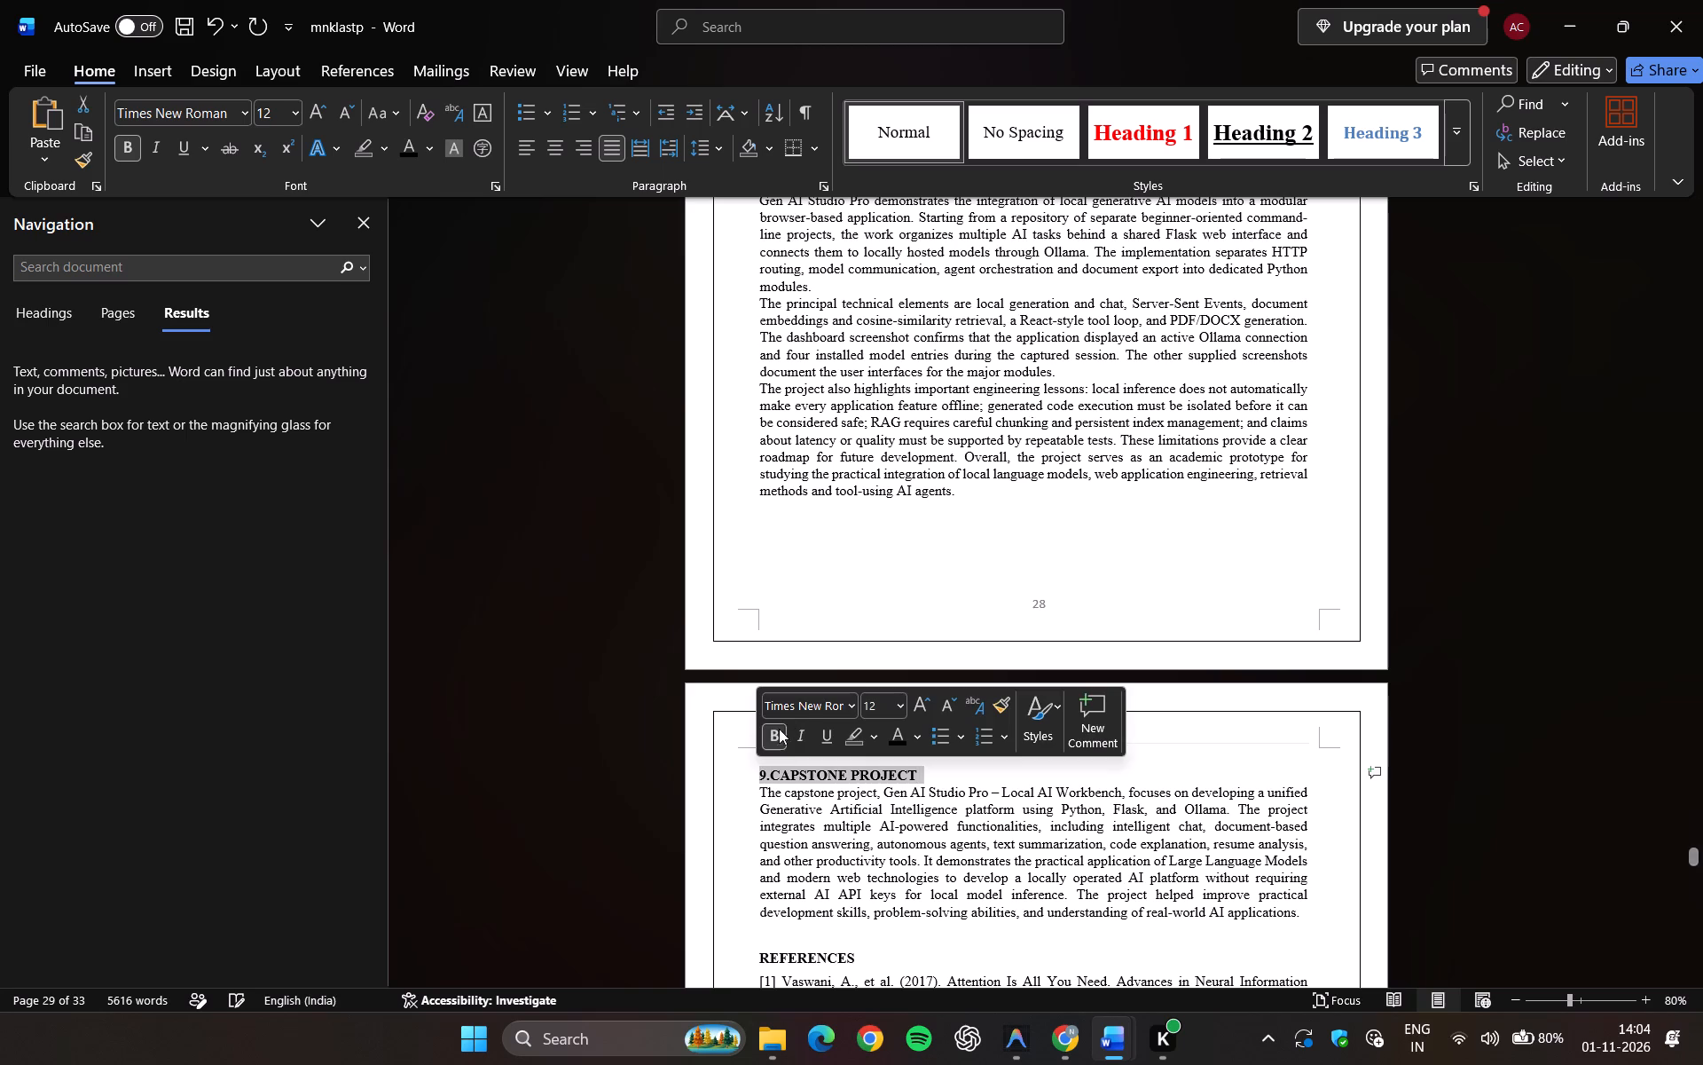
pyautogui.click(920, 705)
pyautogui.click(920, 705)
pyautogui.click(948, 701)
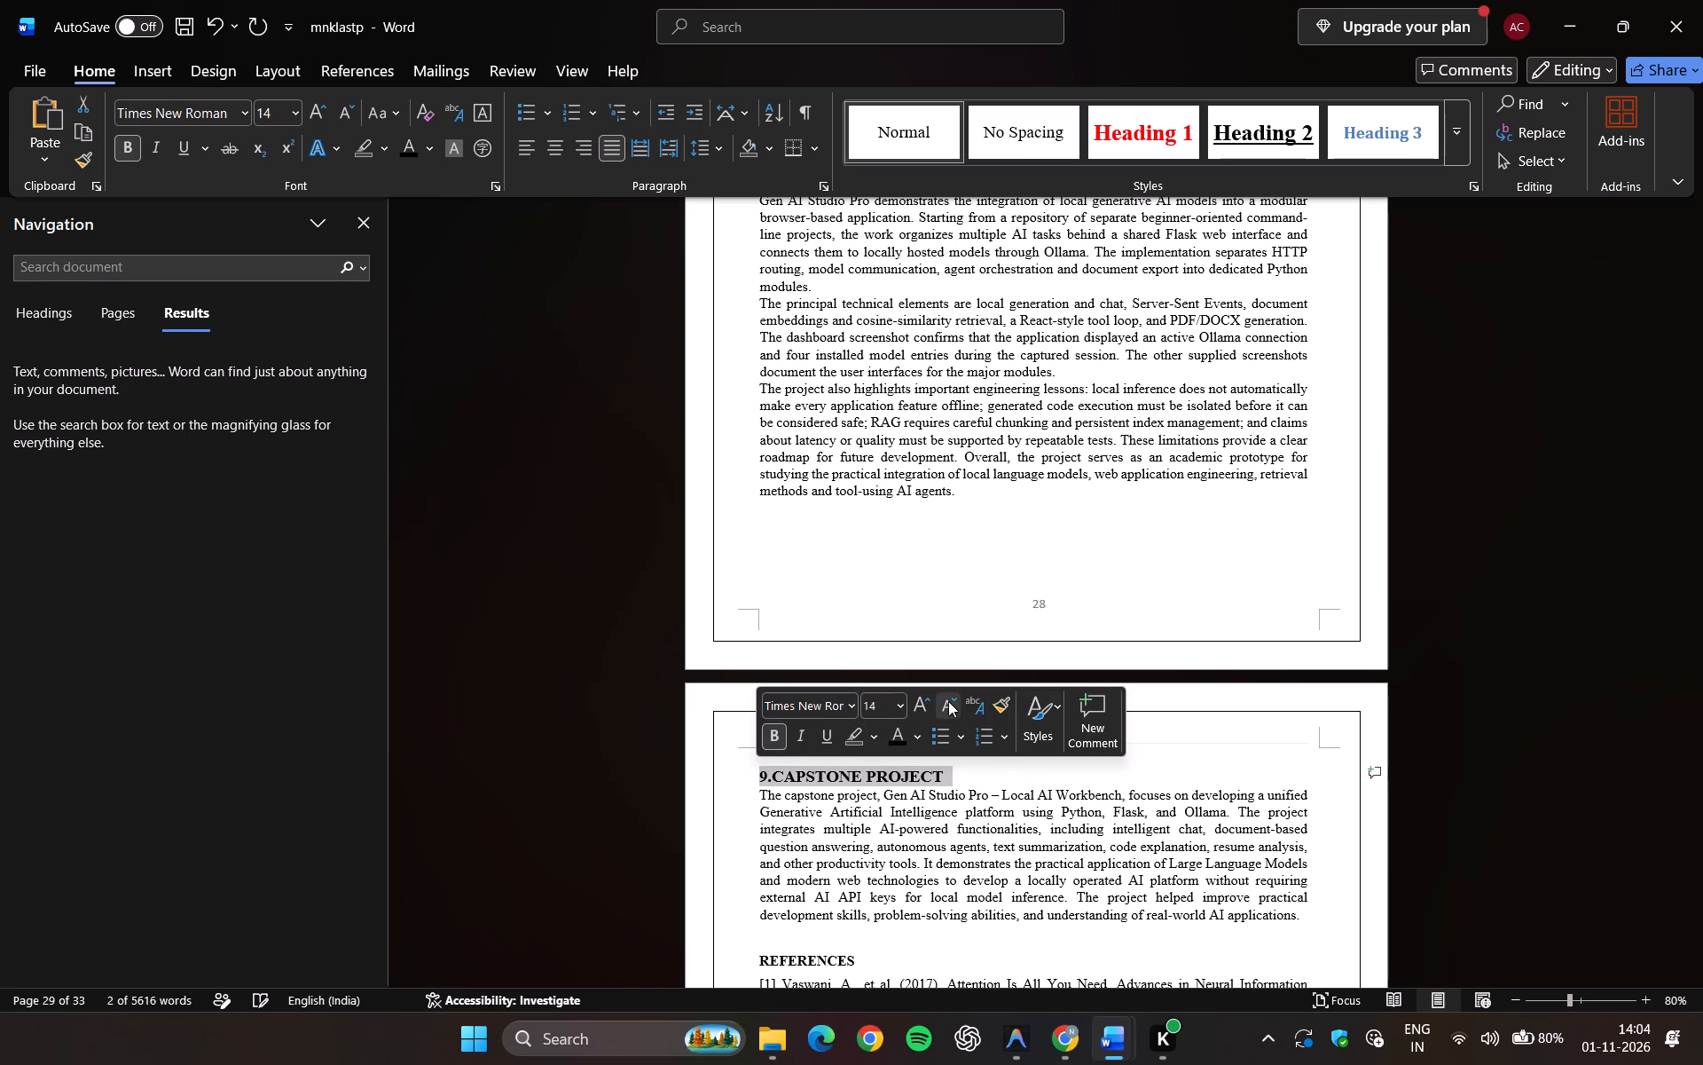
pyautogui.click(930, 703)
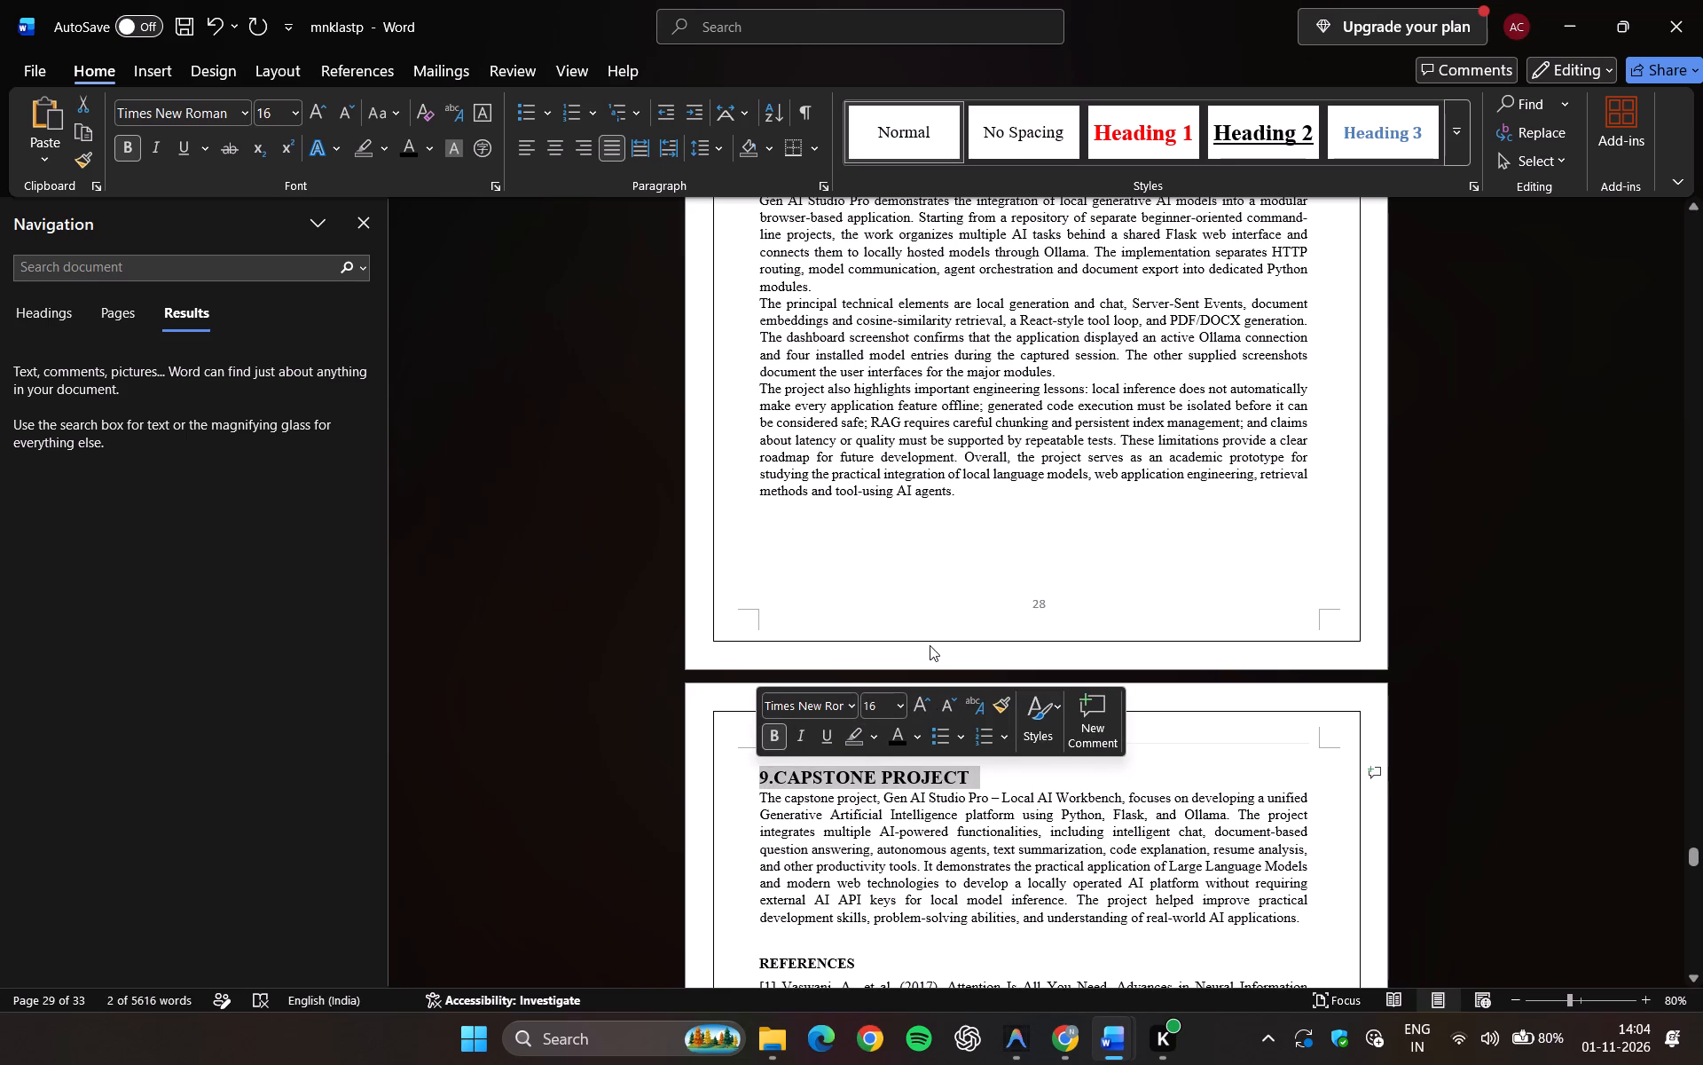
# Compare with the 8. CONCLUSION heading's formatting and centre the 9.CAPSTONE PROJECT heading to match.
pyautogui.click(930, 645)
pyautogui.scroll(1, 930, 645)
pyautogui.moveTo(1092, 420); pyautogui.dragTo(947, 423)
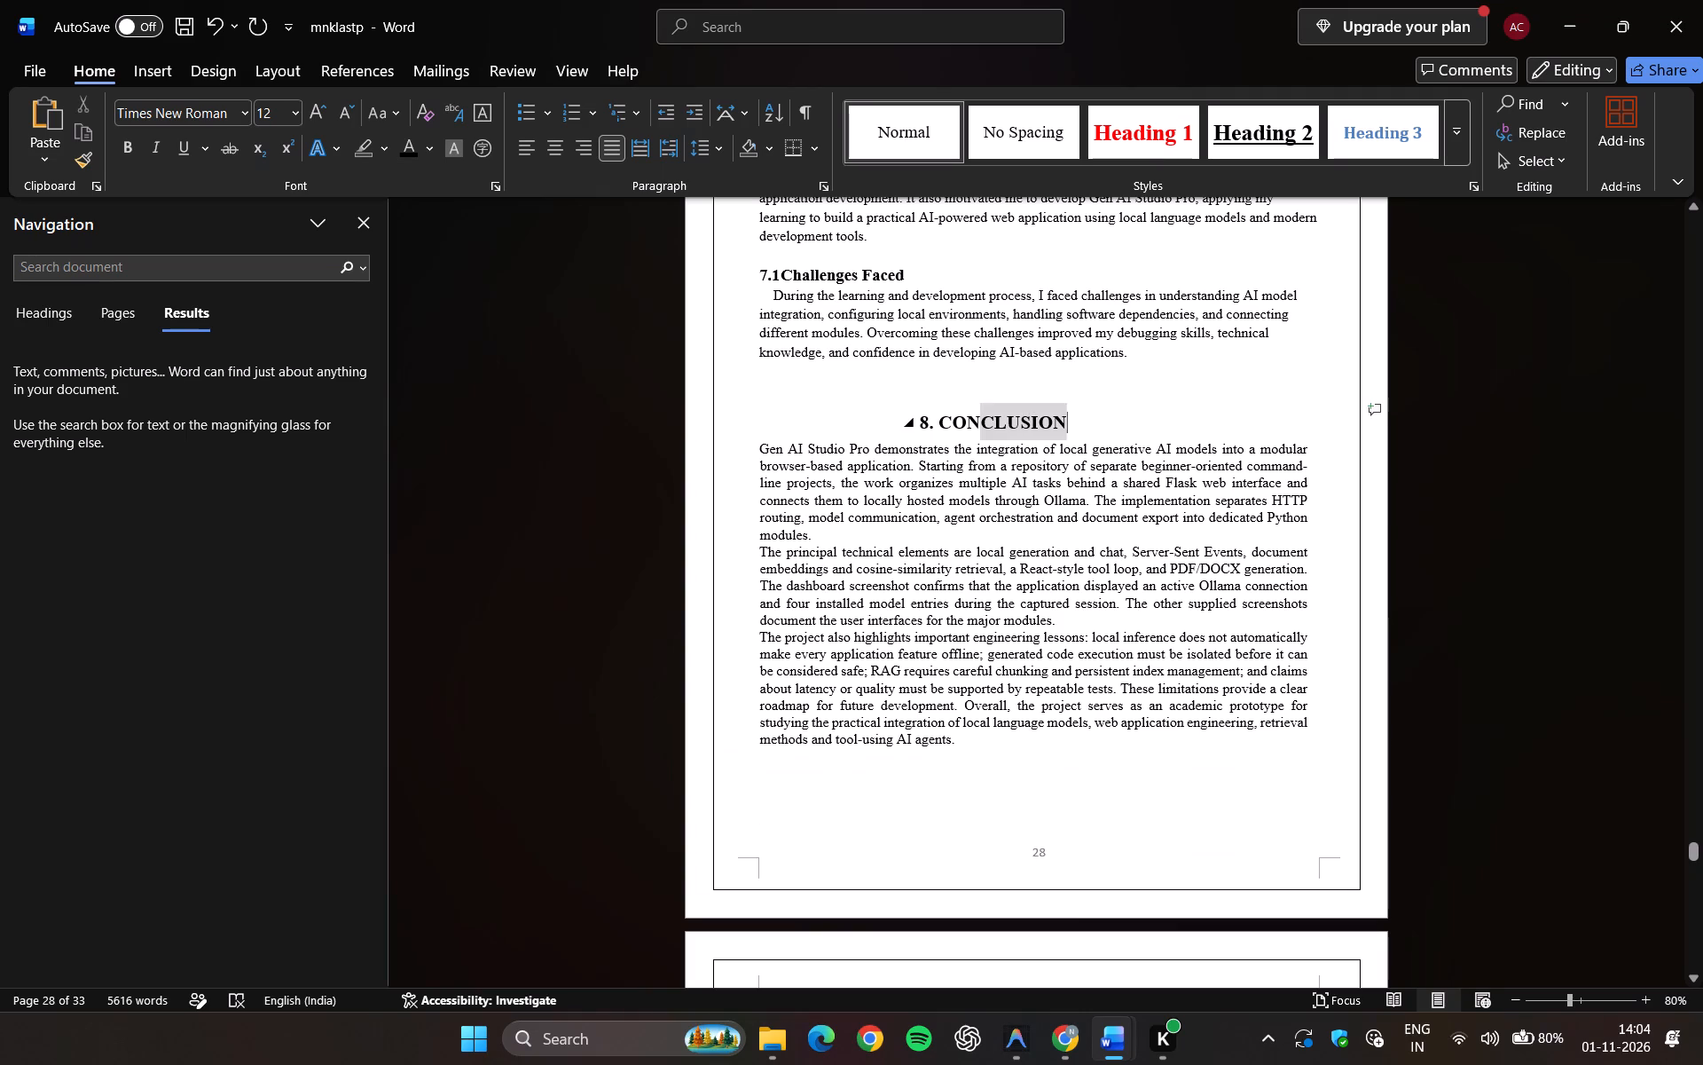
pyautogui.moveTo(947, 423); pyautogui.dragTo(915, 424)
pyautogui.click(817, 417)
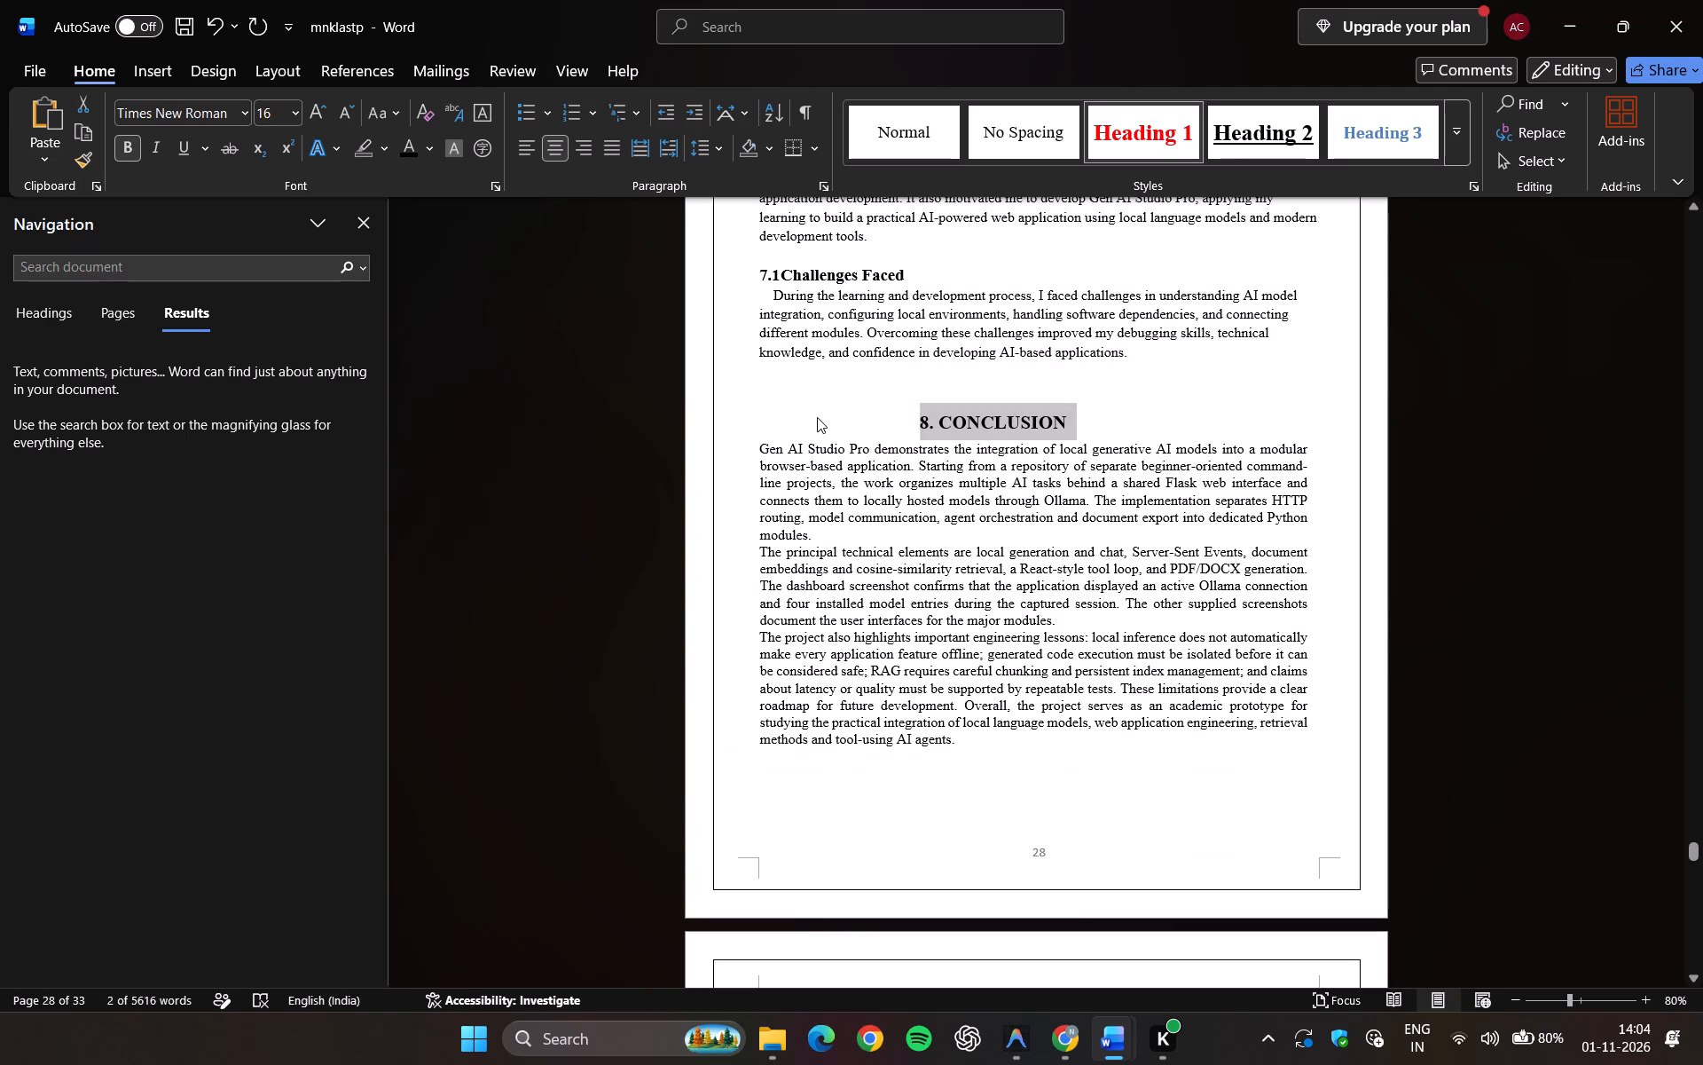
pyautogui.scroll(-1, 817, 417)
pyautogui.moveTo(981, 698); pyautogui.dragTo(737, 706)
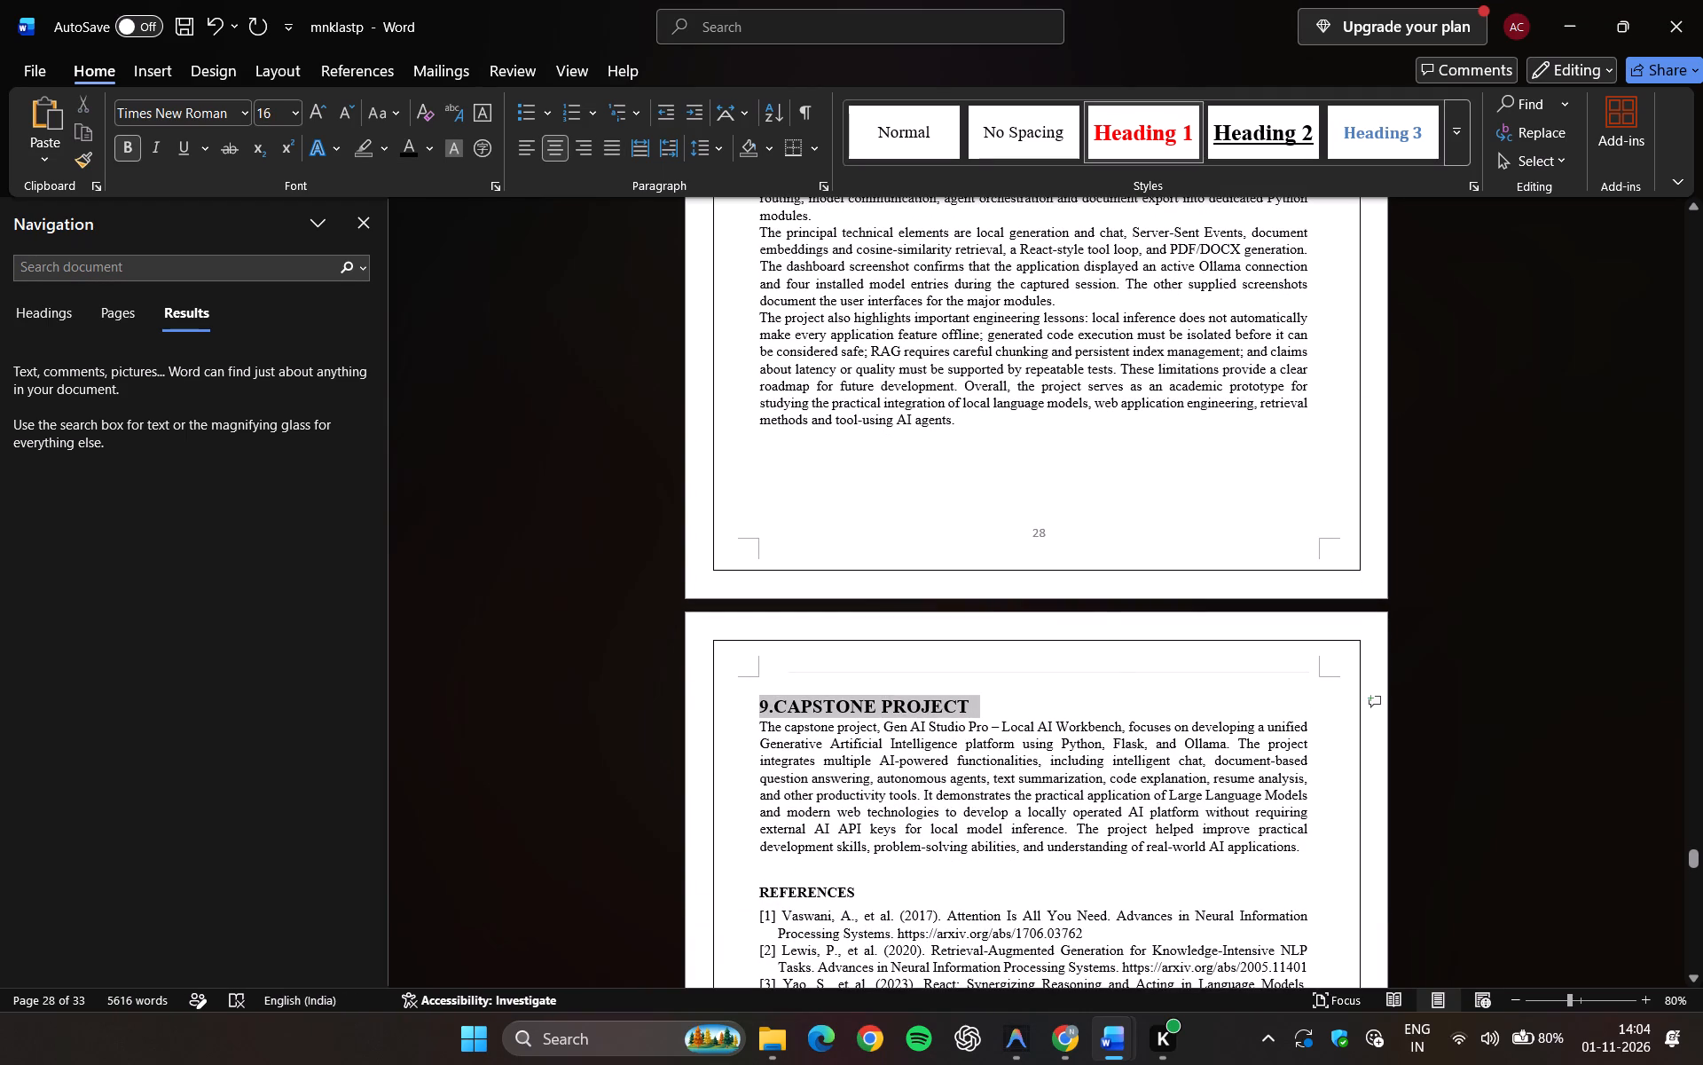
pyautogui.moveTo(737, 706); pyautogui.dragTo(738, 706)
pyautogui.click(557, 143)
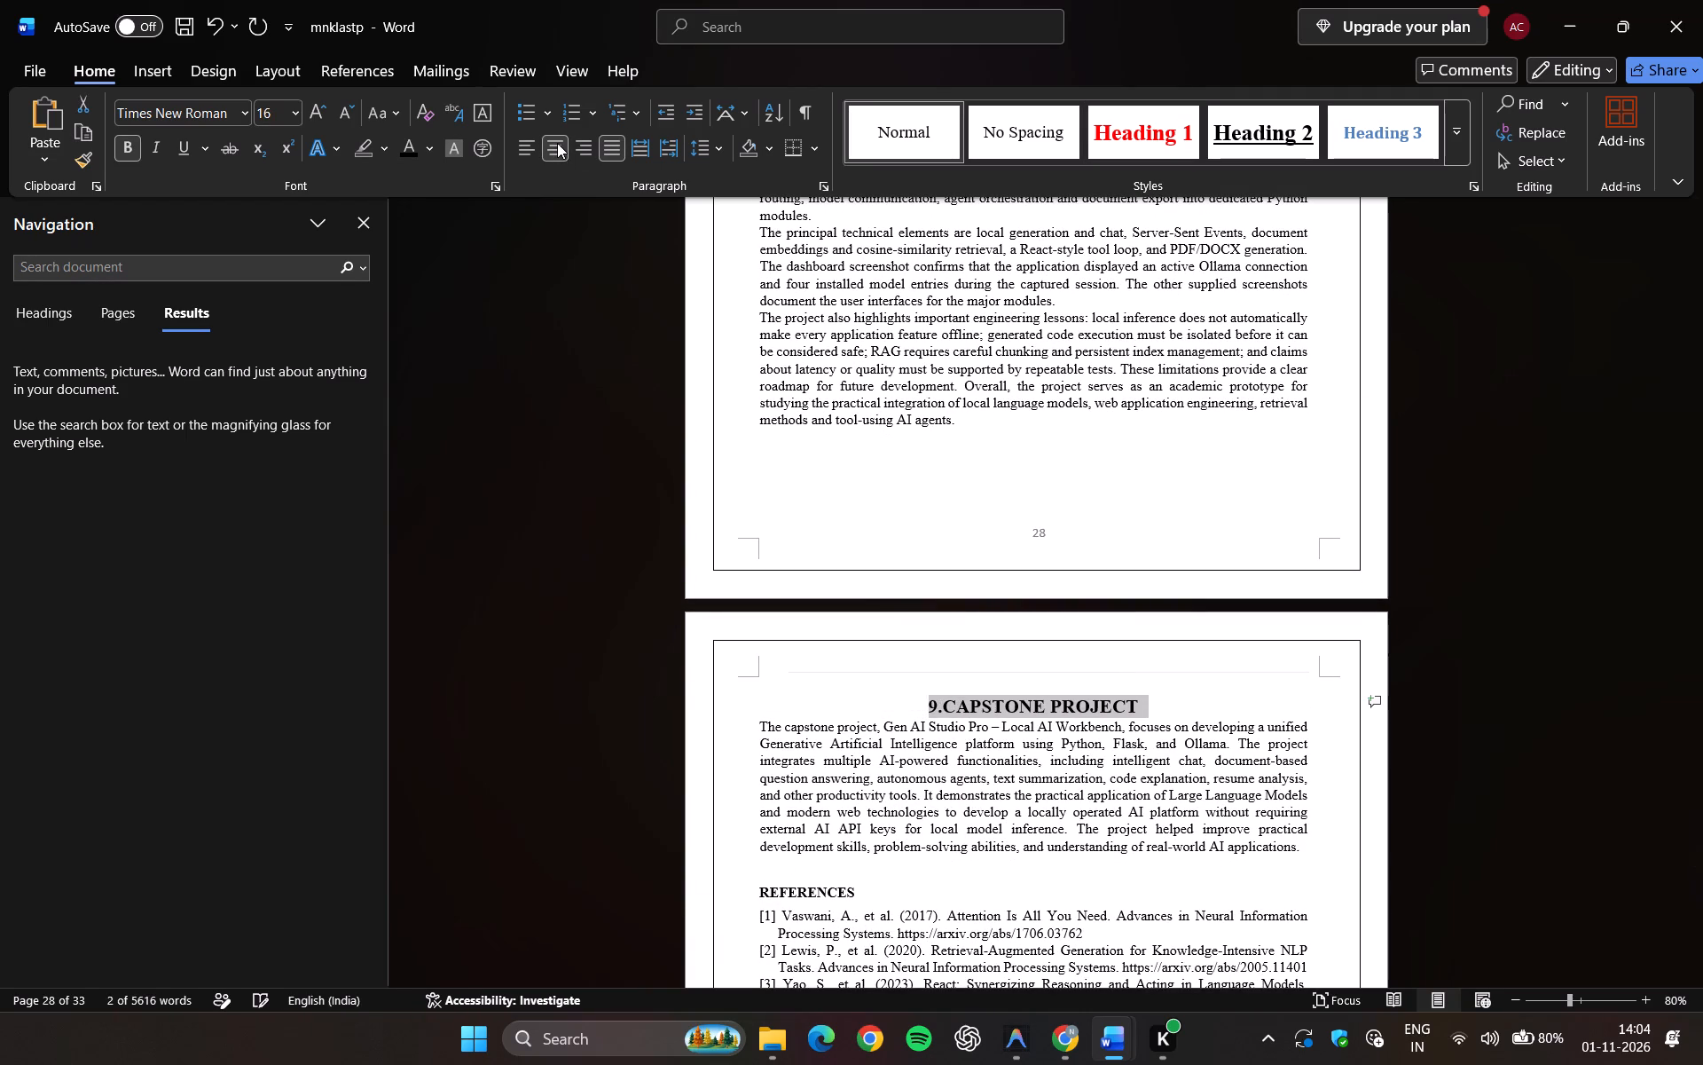
pyautogui.click(918, 704)
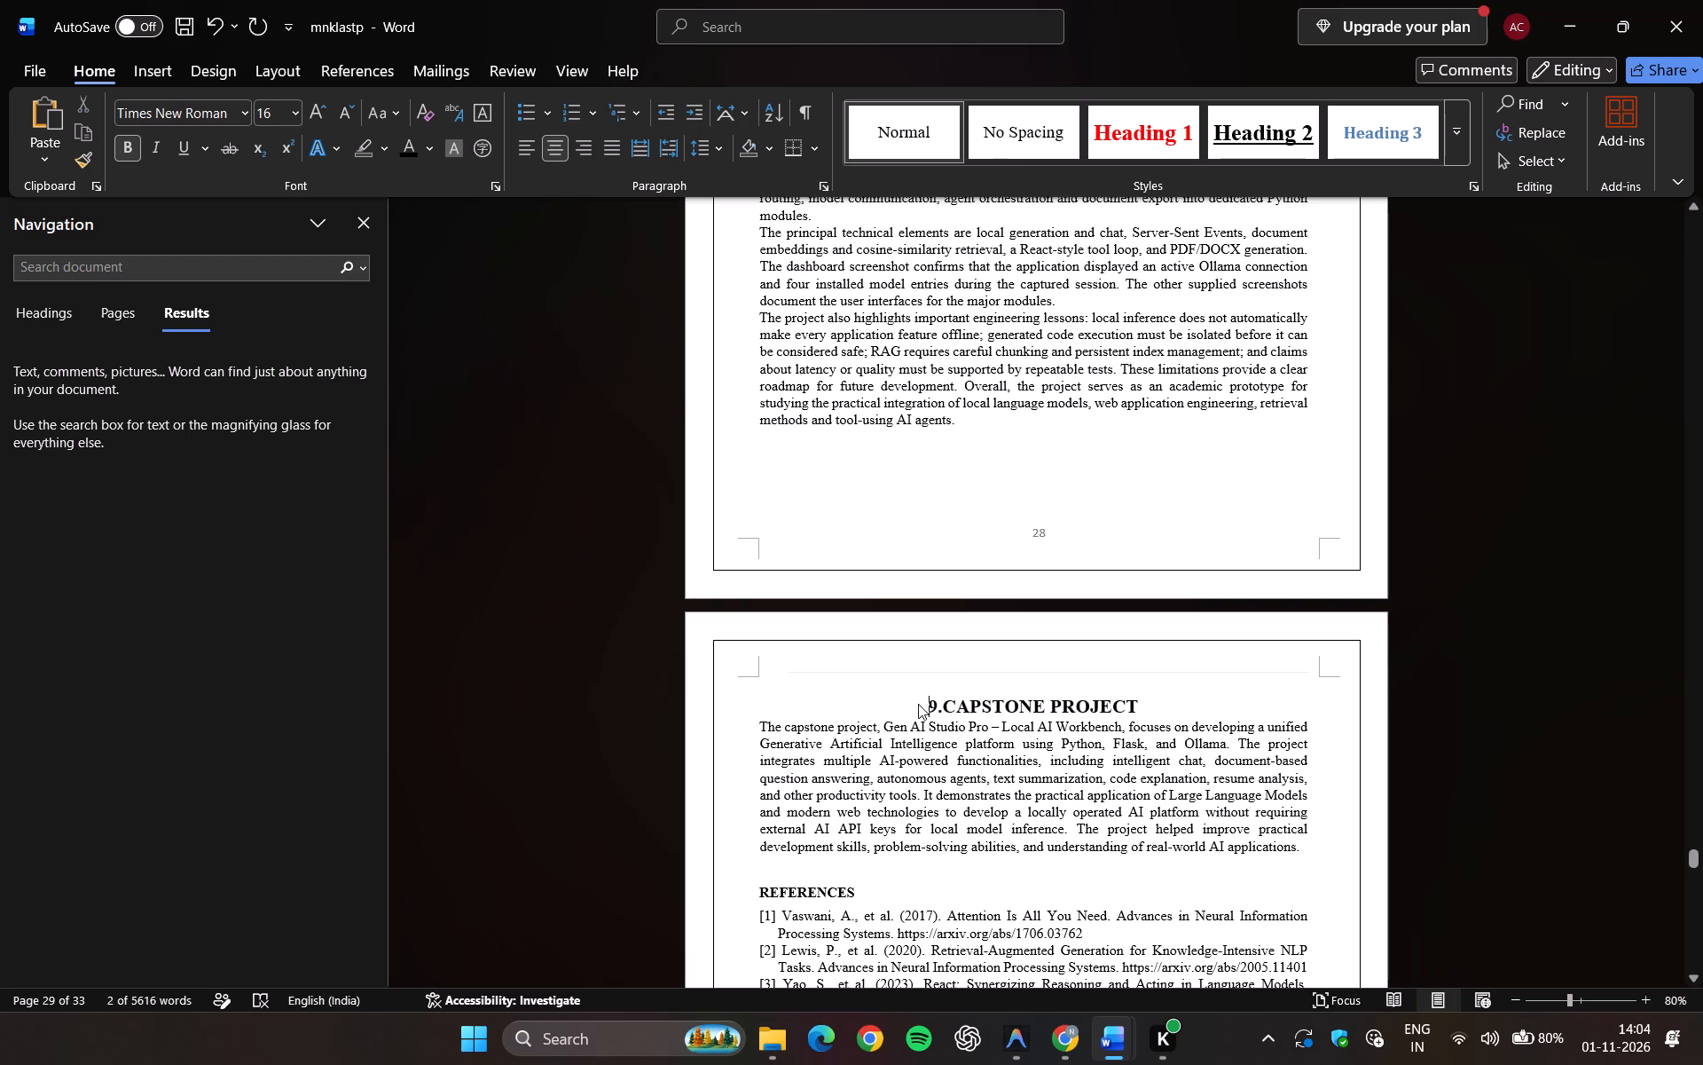
# Compare the references and the Appendix-A and Appendix-B sections with the corresponding pages of the PlacementIq document.
pyautogui.scroll(-2, 918, 704)
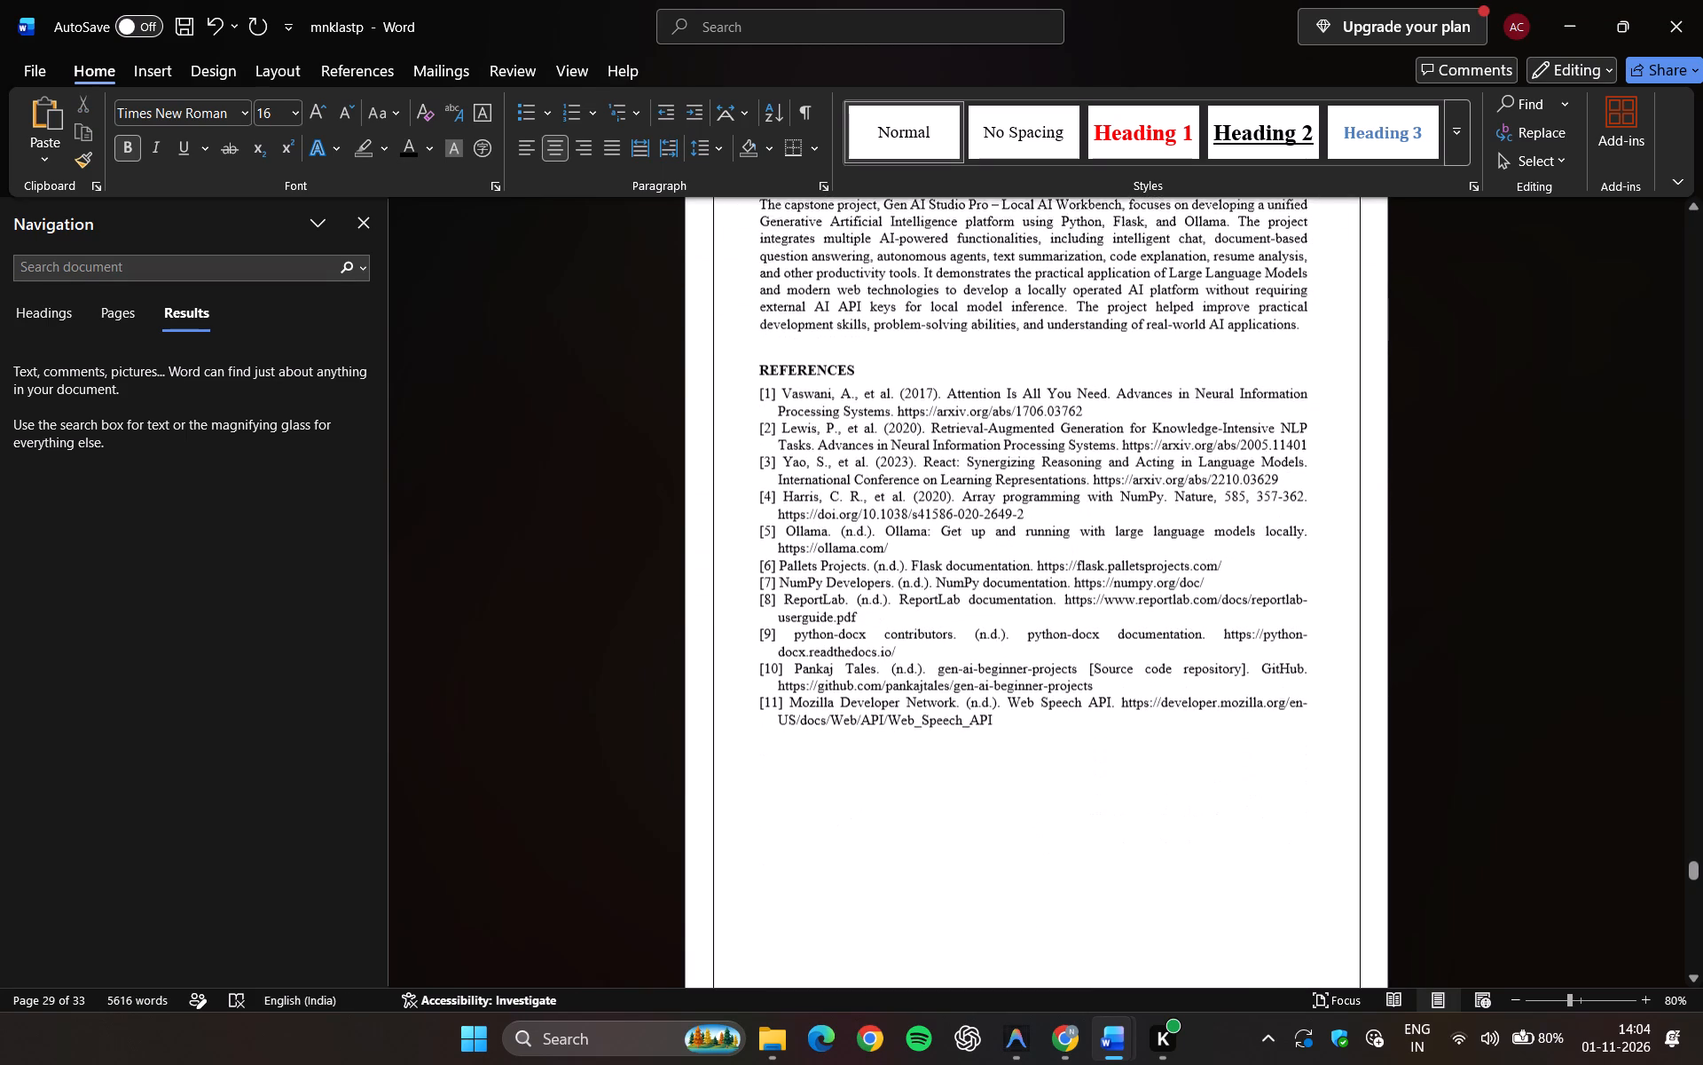
pyautogui.scroll(-2, 918, 704)
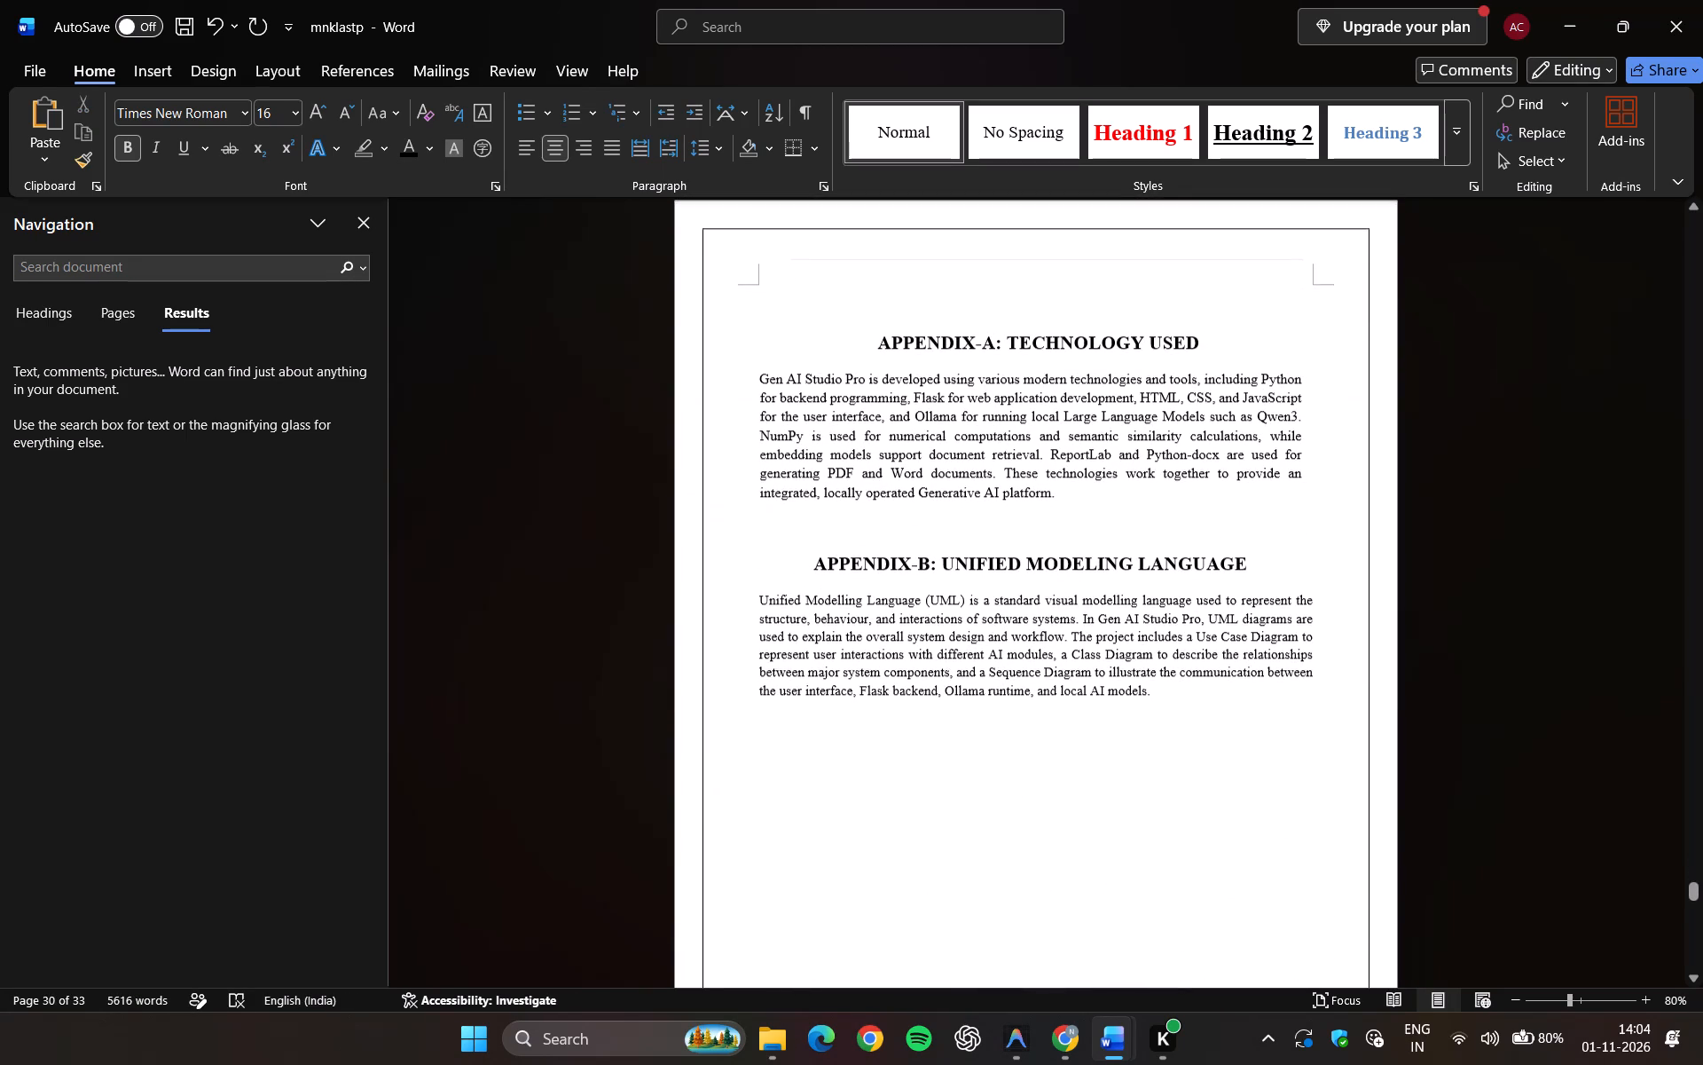
pyautogui.hotkey('alt', 'Tab')
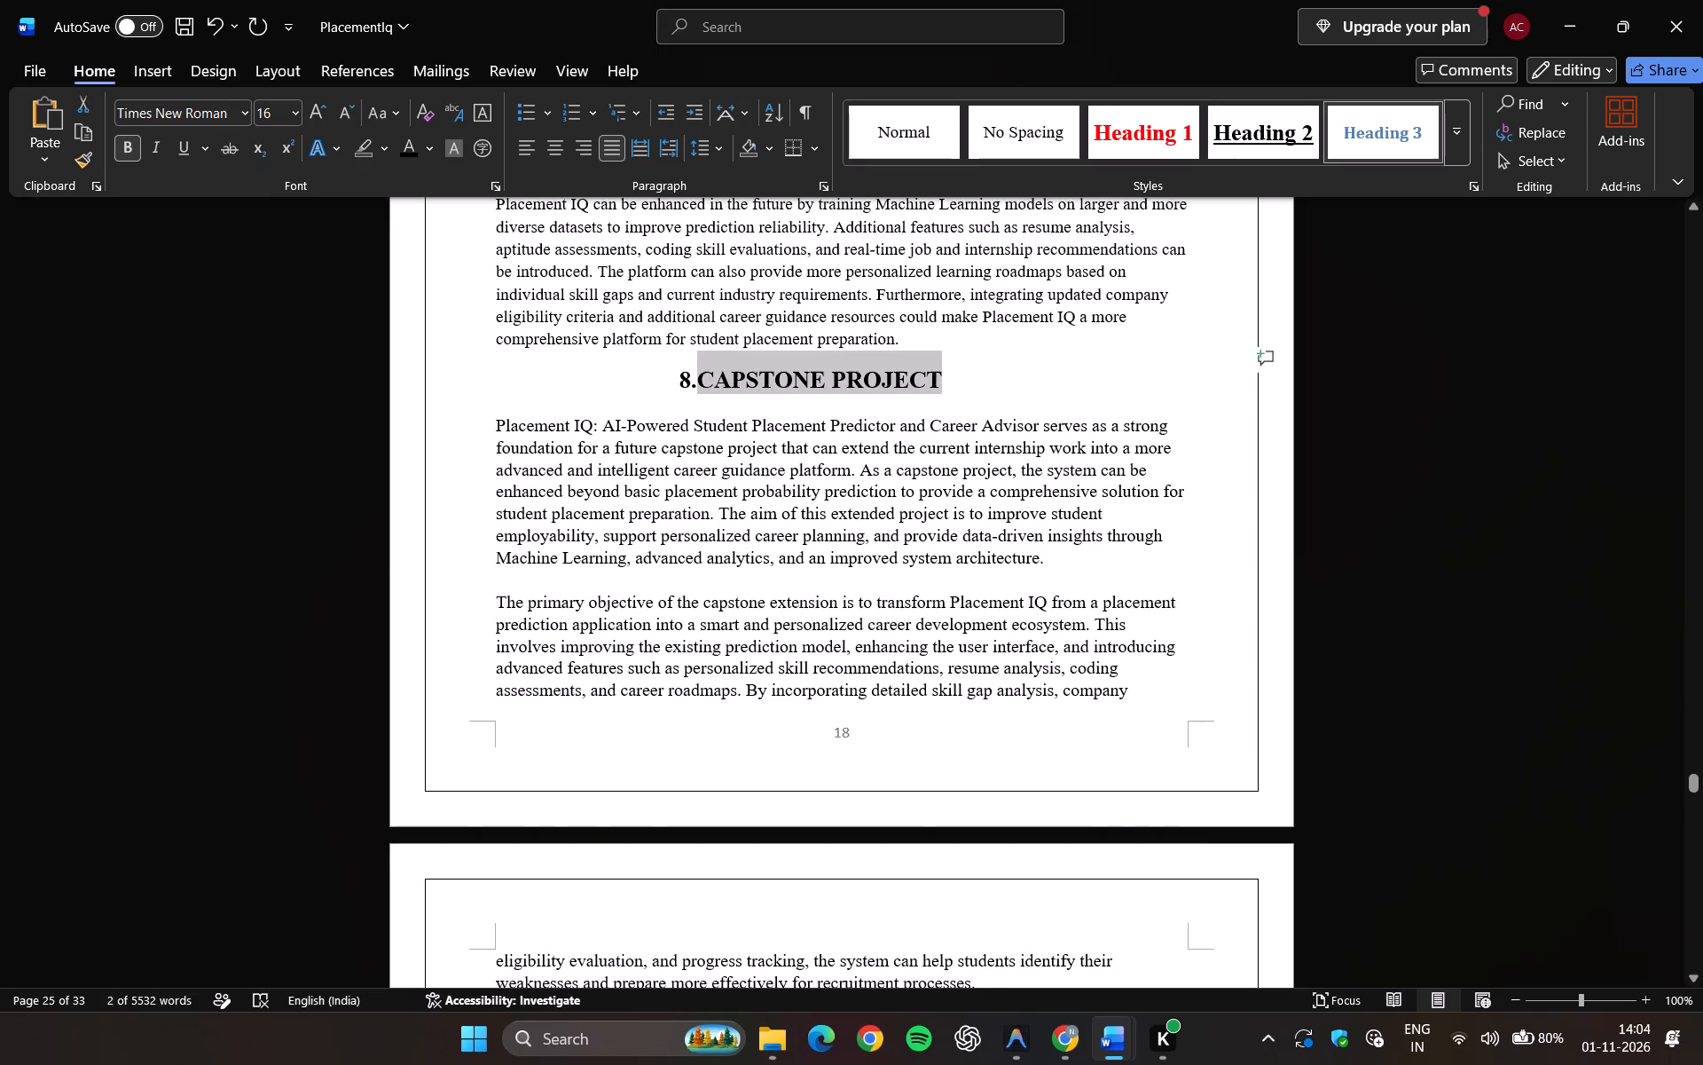
pyautogui.scroll(-4, 918, 704)
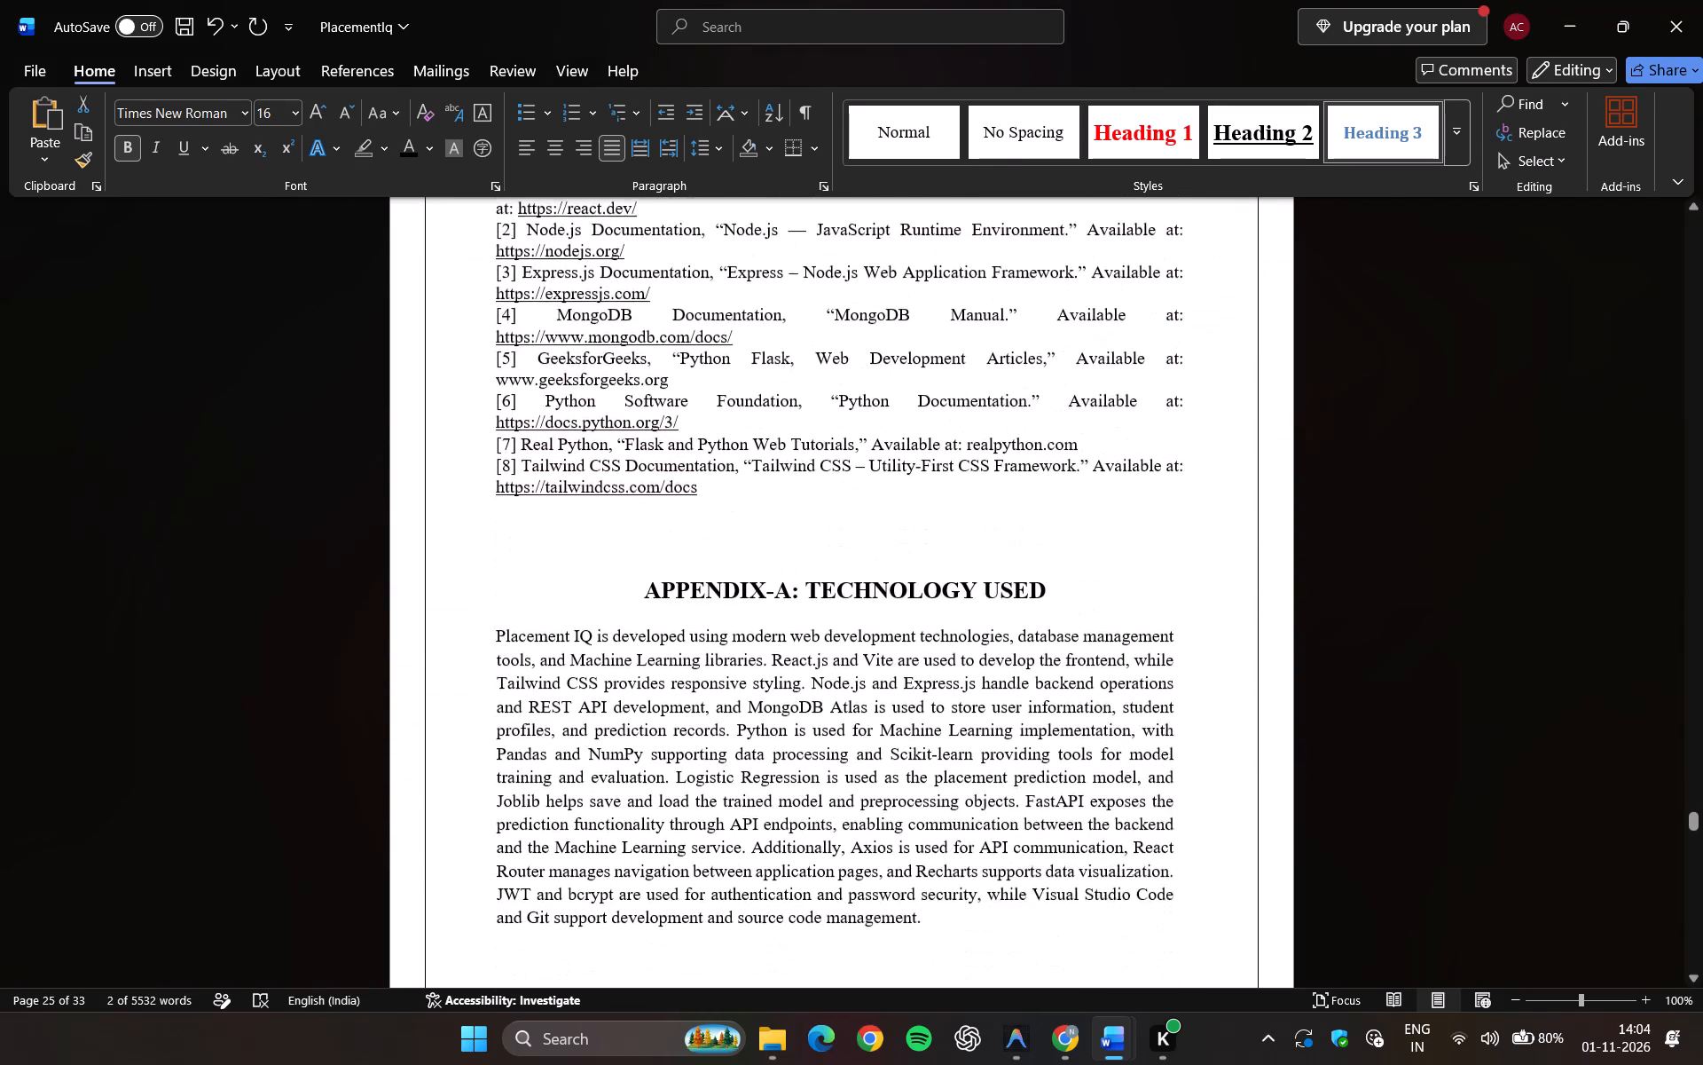
pyautogui.scroll(-1, 918, 704)
pyautogui.hotkey('alt', 'Tab')
pyautogui.scroll(1, 918, 704)
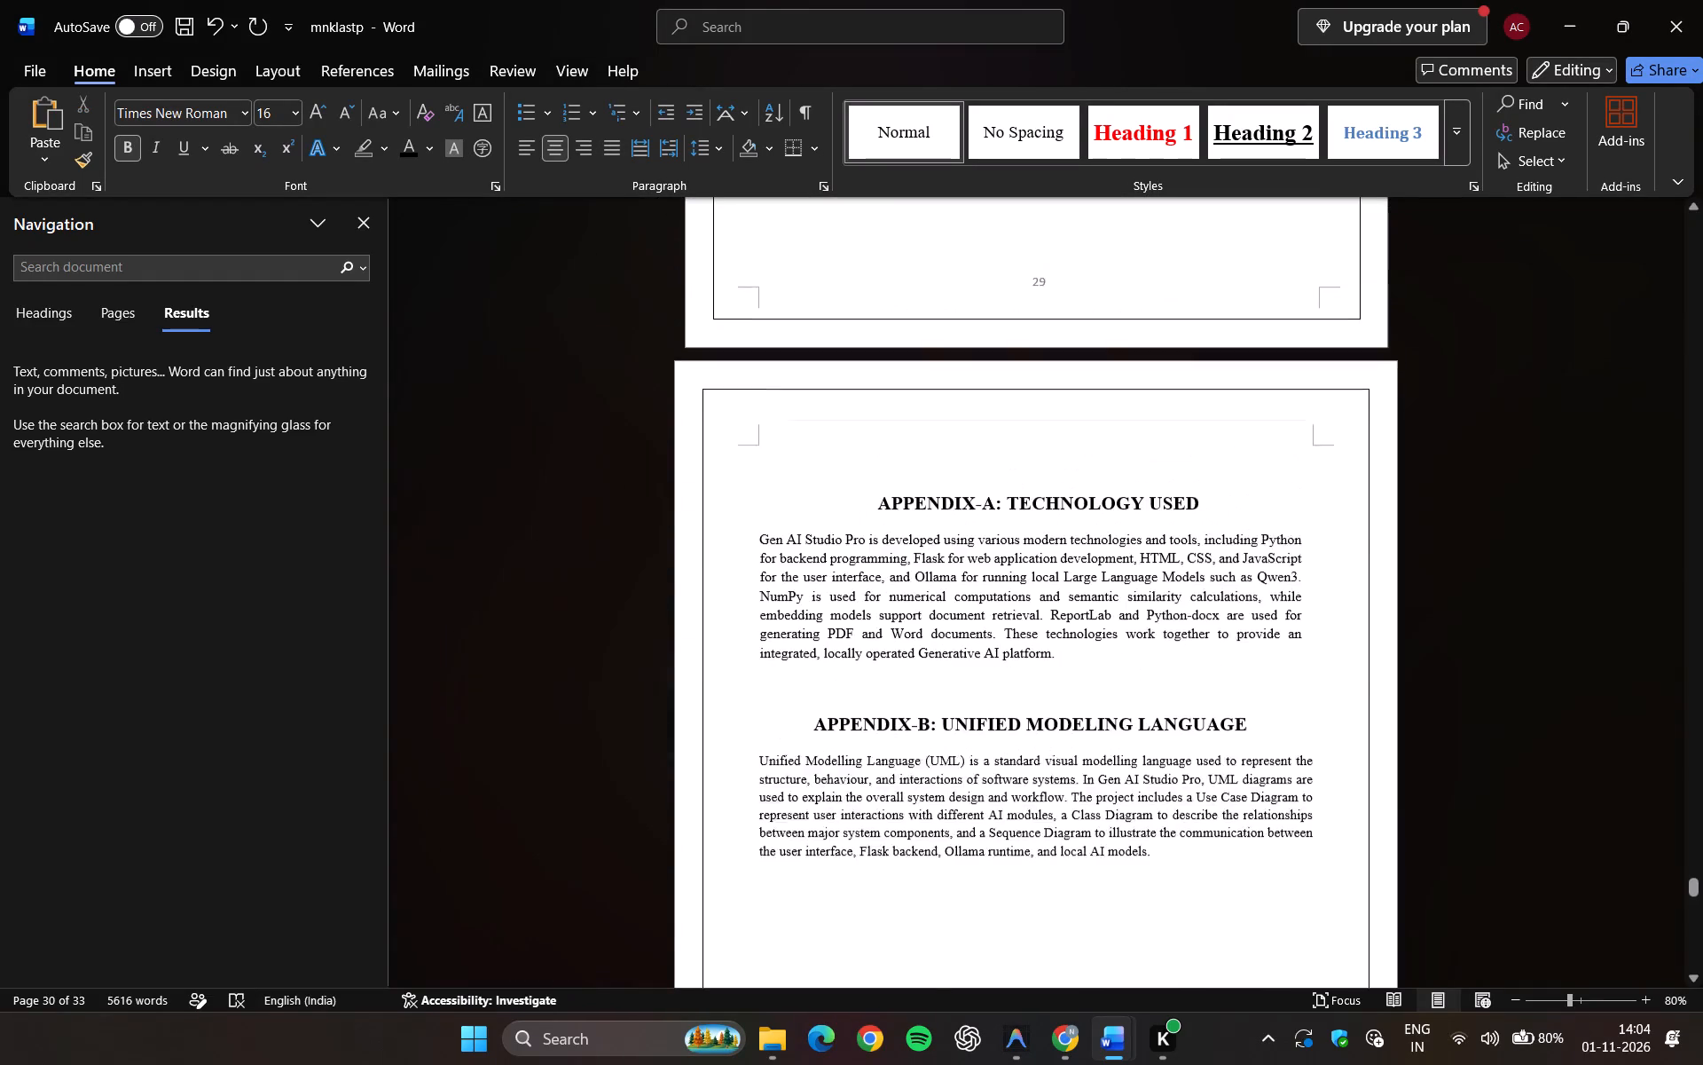
pyautogui.scroll(2, 918, 704)
pyautogui.scroll(-1, 918, 704)
pyautogui.scroll(1, 918, 704)
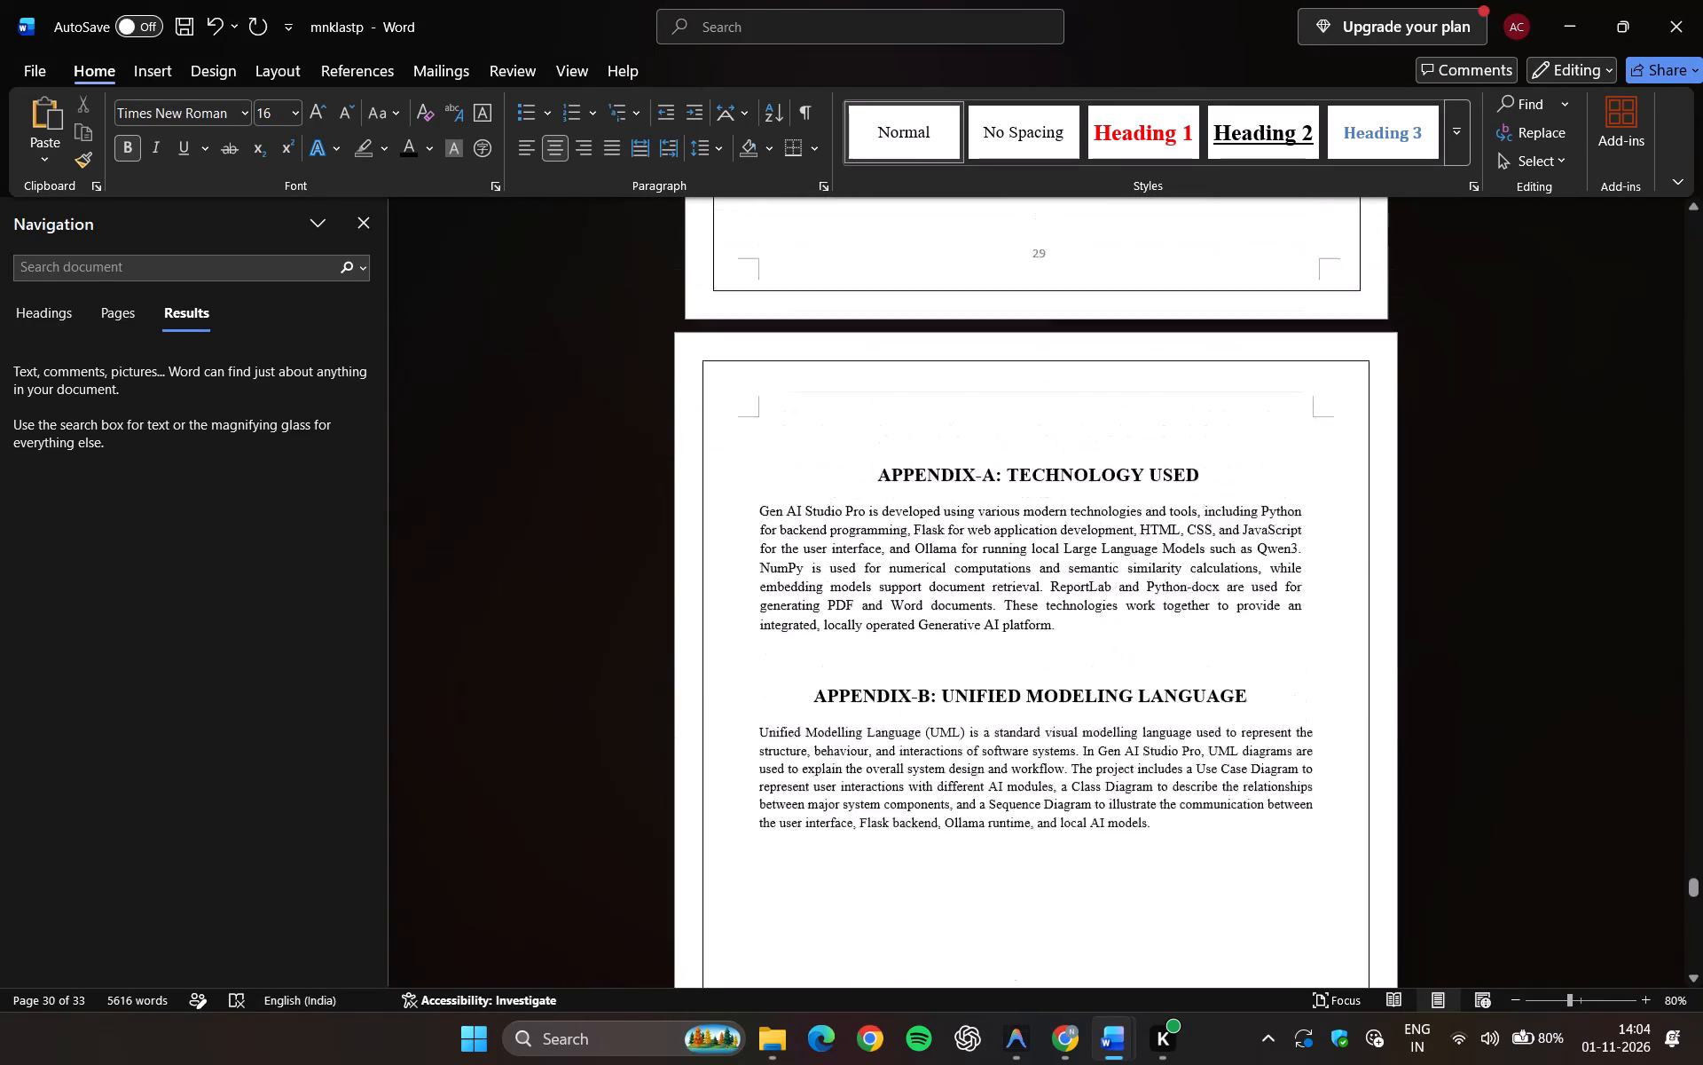
# Insert a blank line between the 9.CAPSTONE PROJECT heading and its paragraph.
pyautogui.scroll(2, 918, 704)
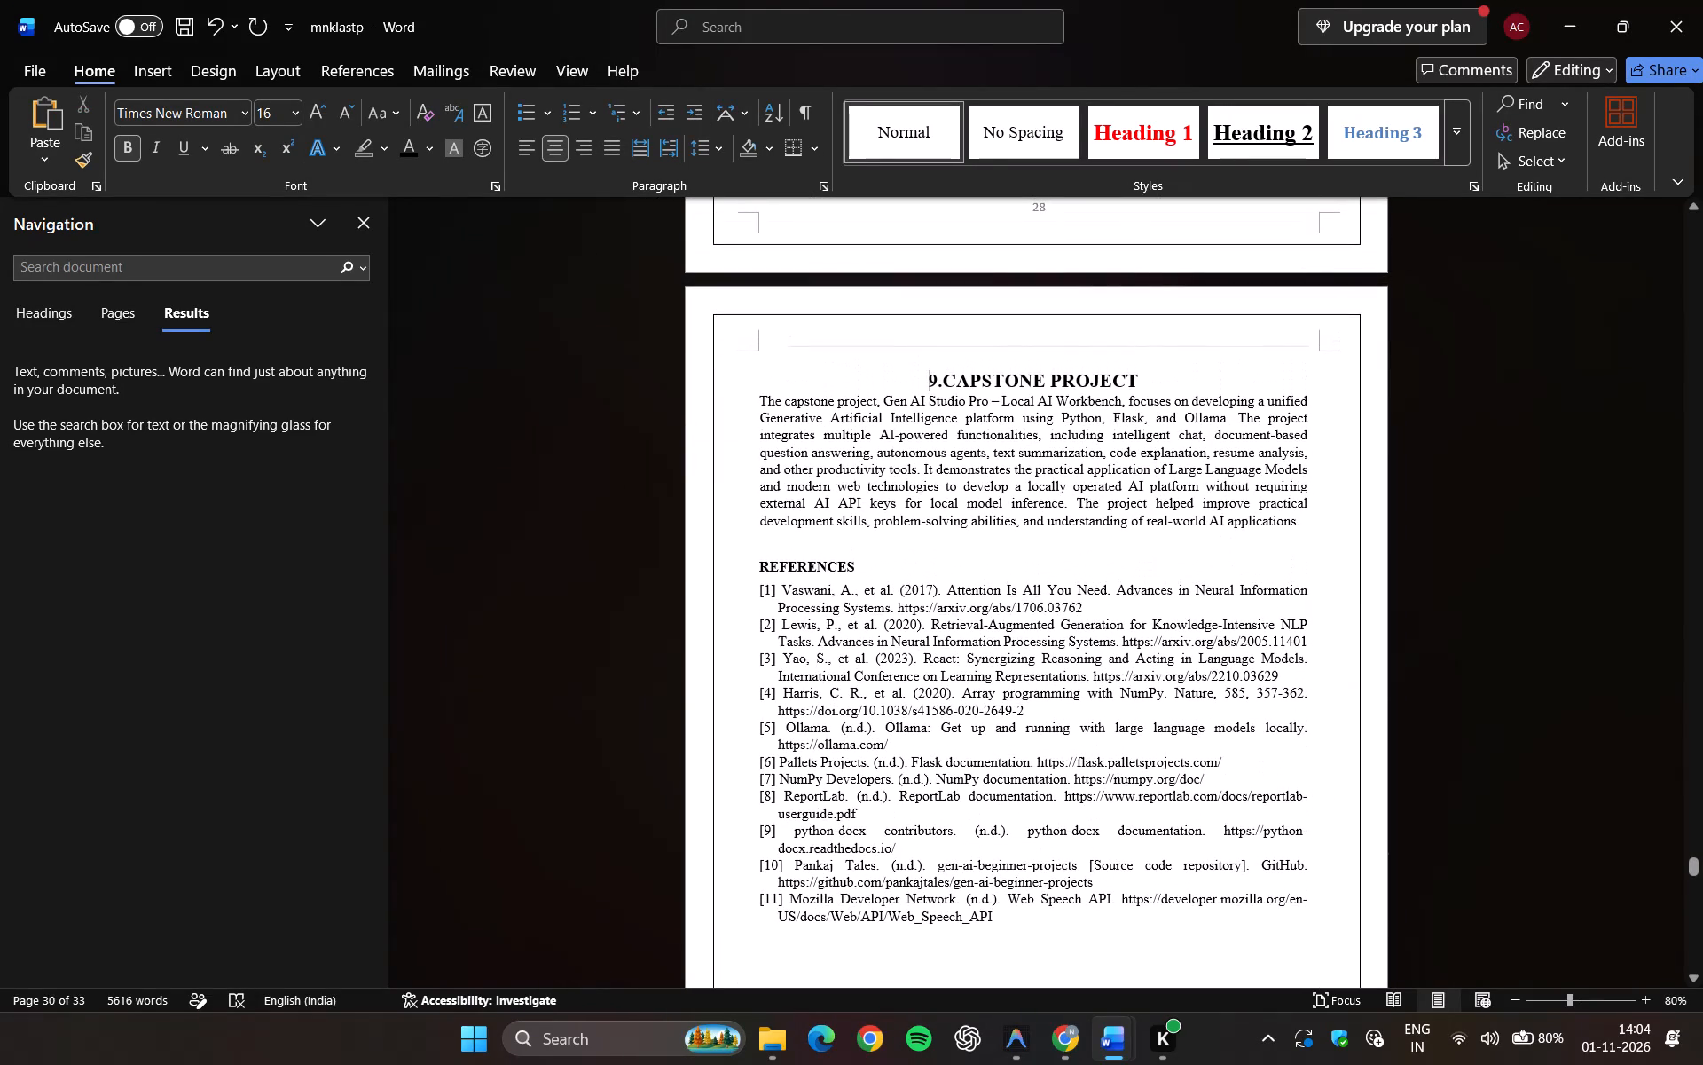
pyautogui.click(1144, 375)
pyautogui.press('Return')
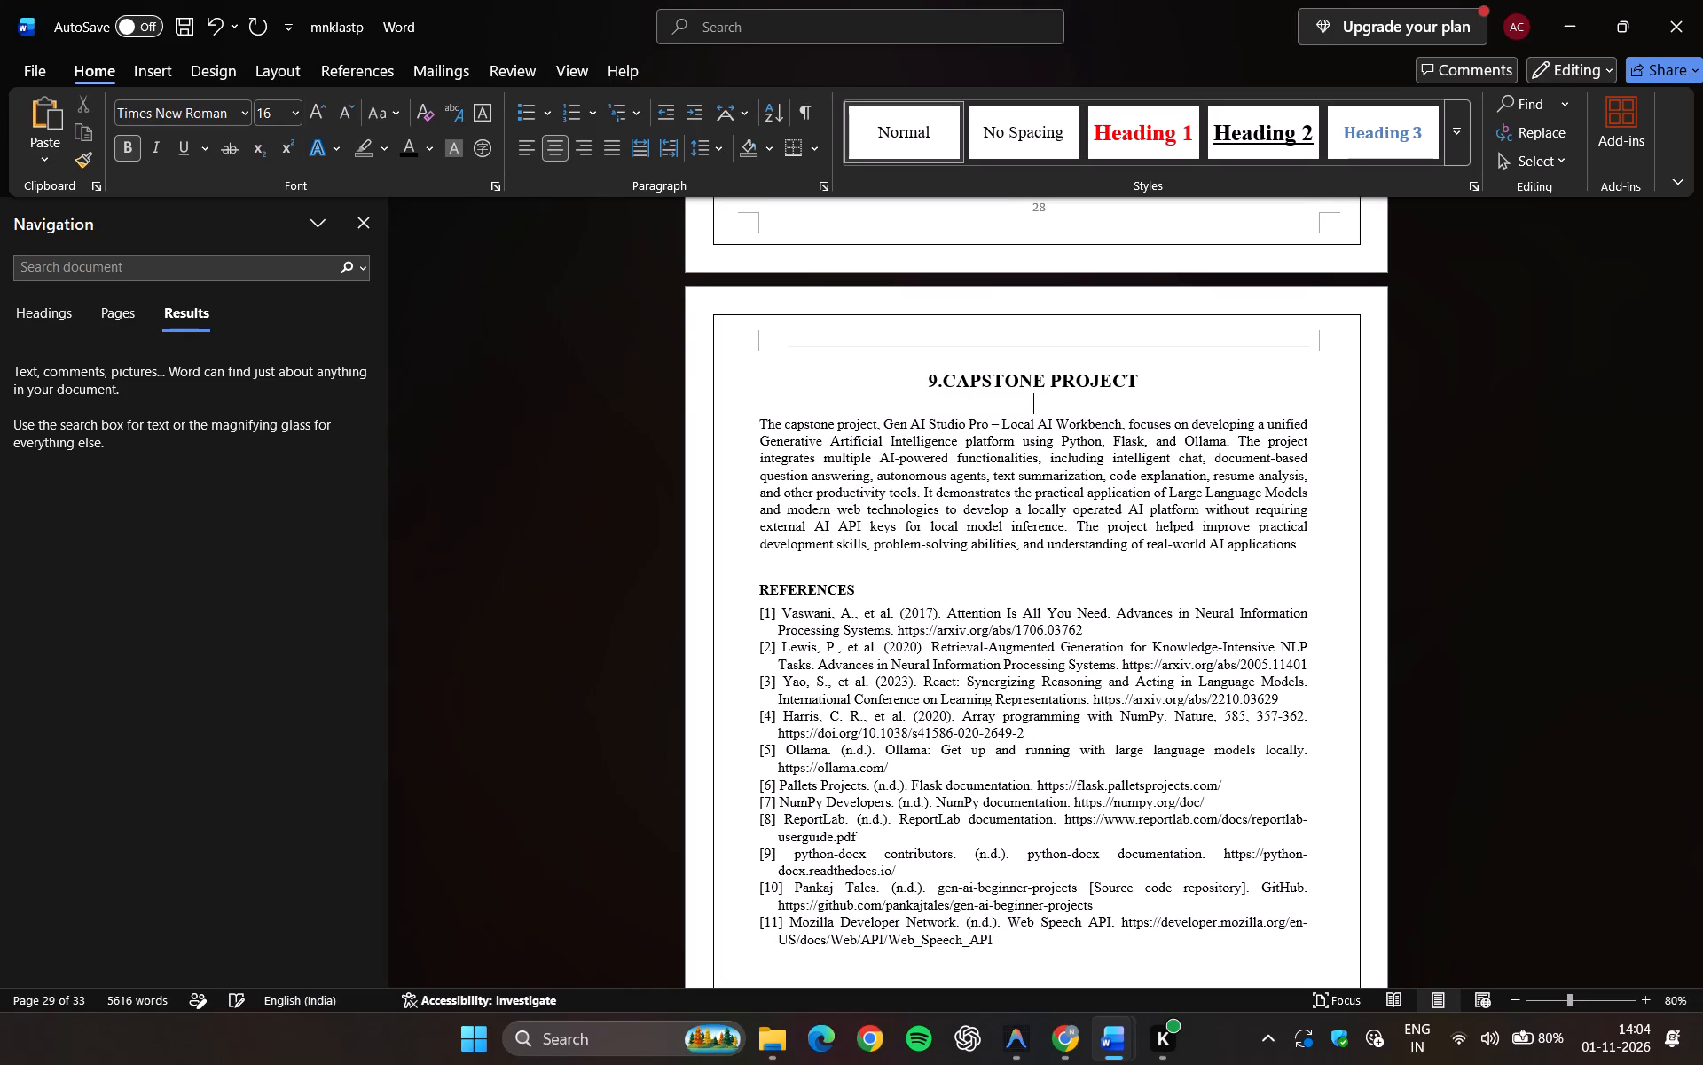
# Review the pages after the references, from Appendix-A through the Appendix-C abstract and the Appendix-D internship tables.
pyautogui.scroll(-1, 1144, 375)
pyautogui.scroll(-2, 937, 730)
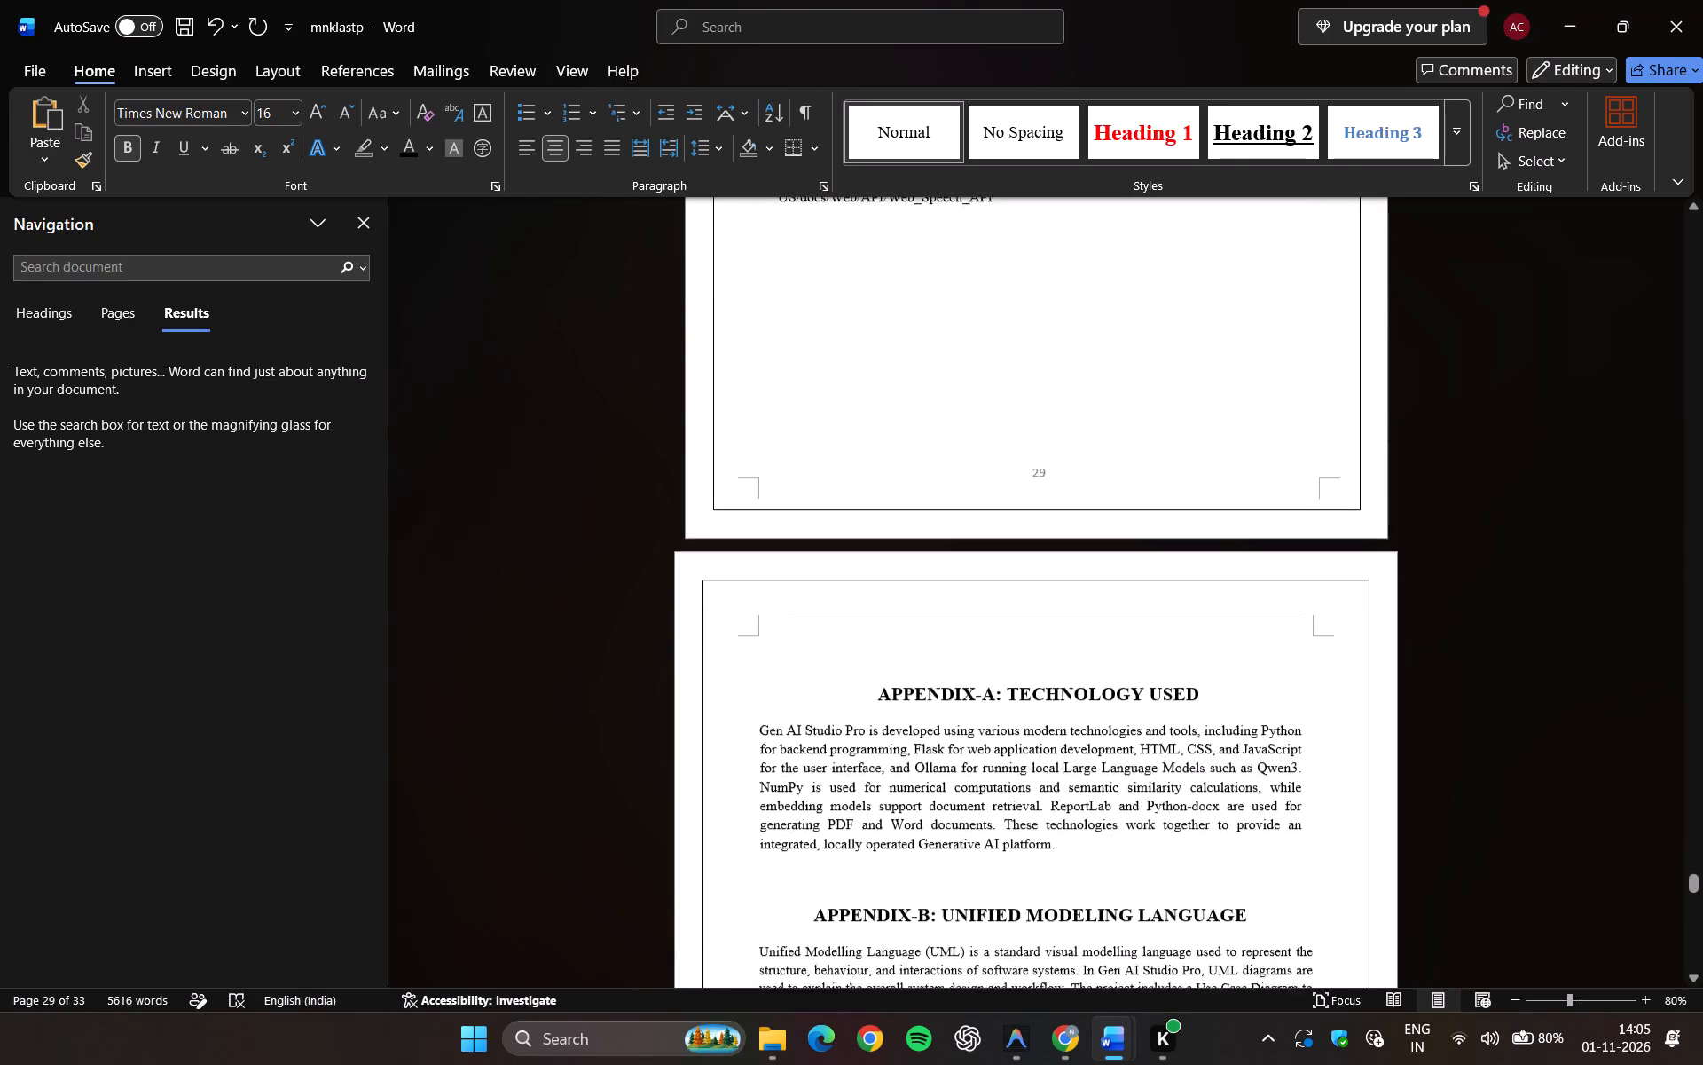
pyautogui.scroll(-6, 937, 730)
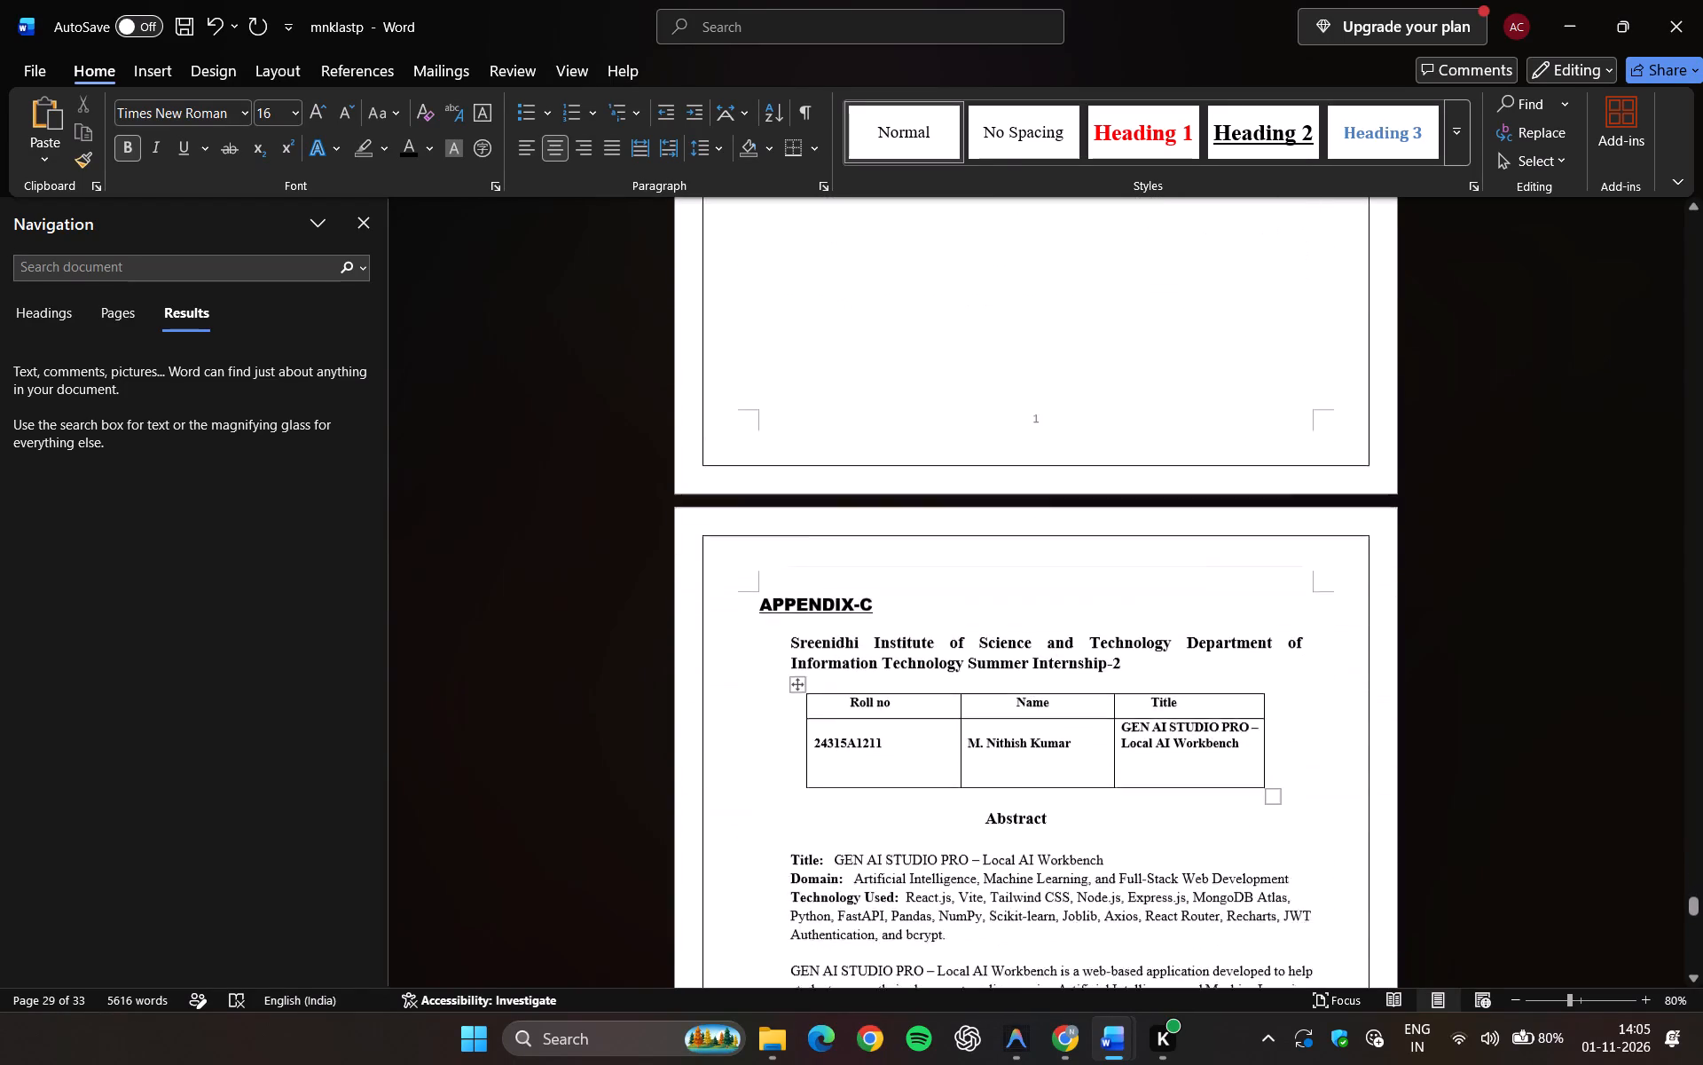
pyautogui.scroll(1, 937, 730)
pyautogui.scroll(-2, 937, 730)
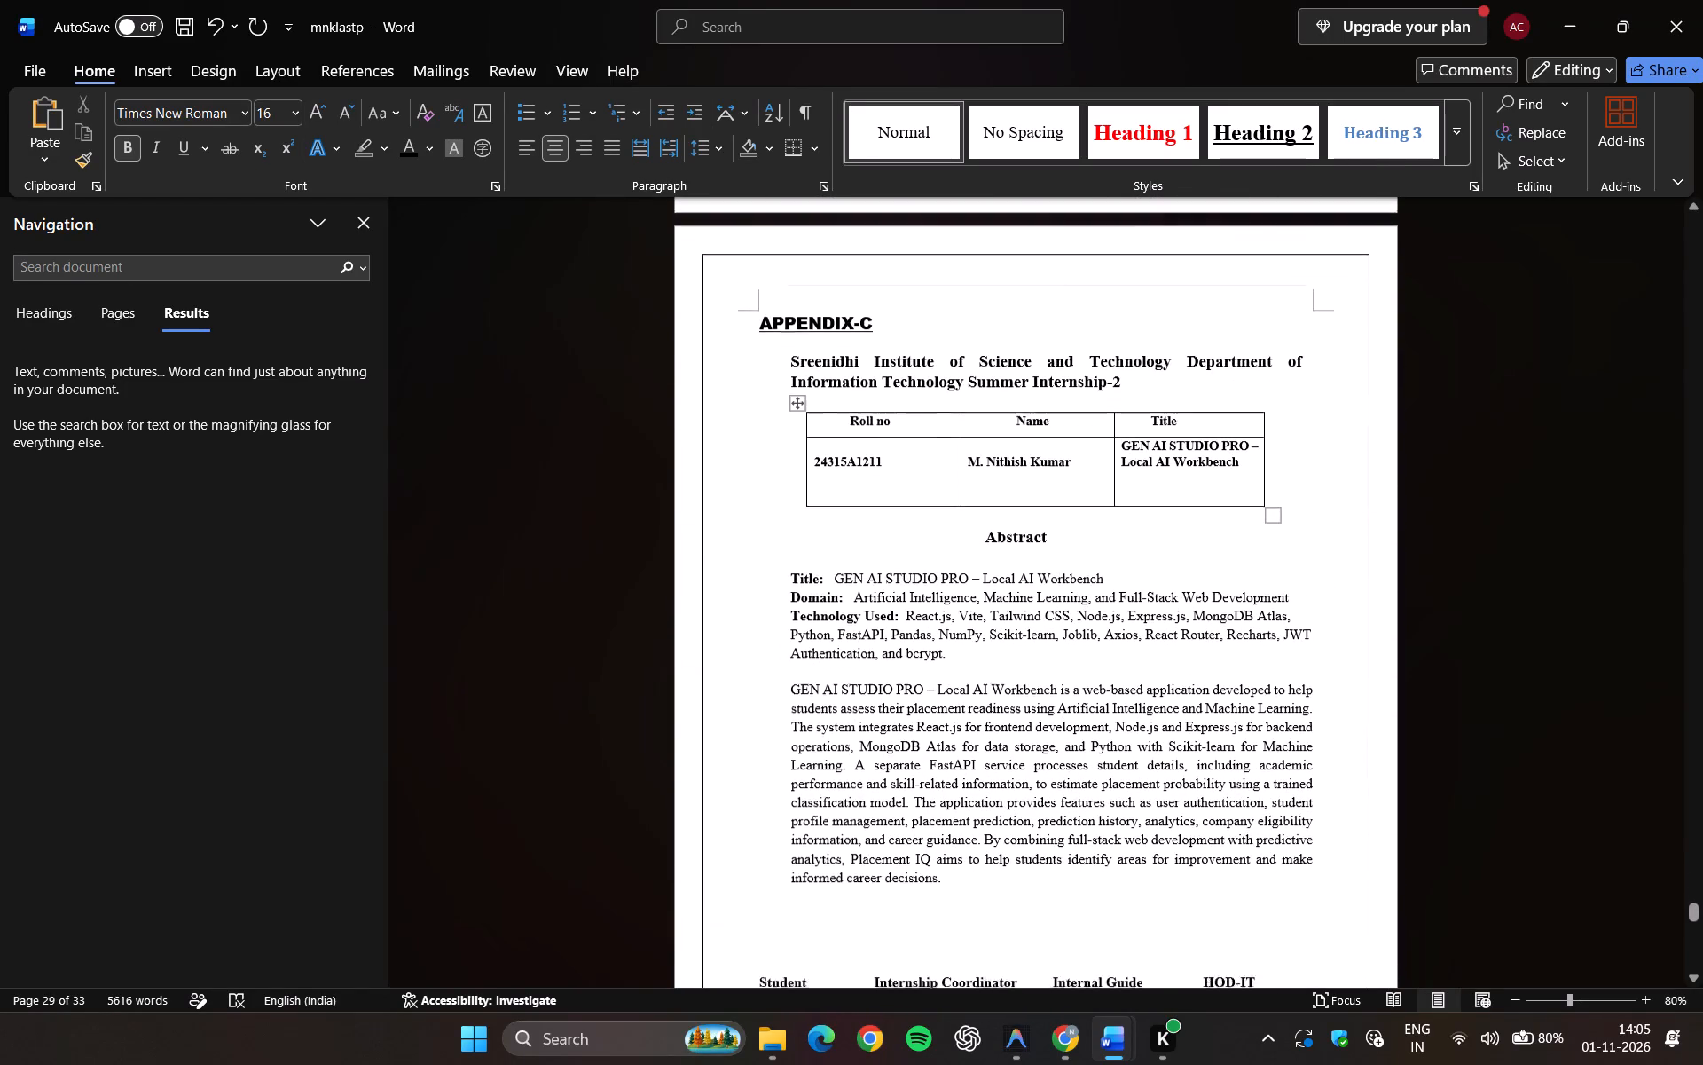
pyautogui.scroll(-2, 937, 730)
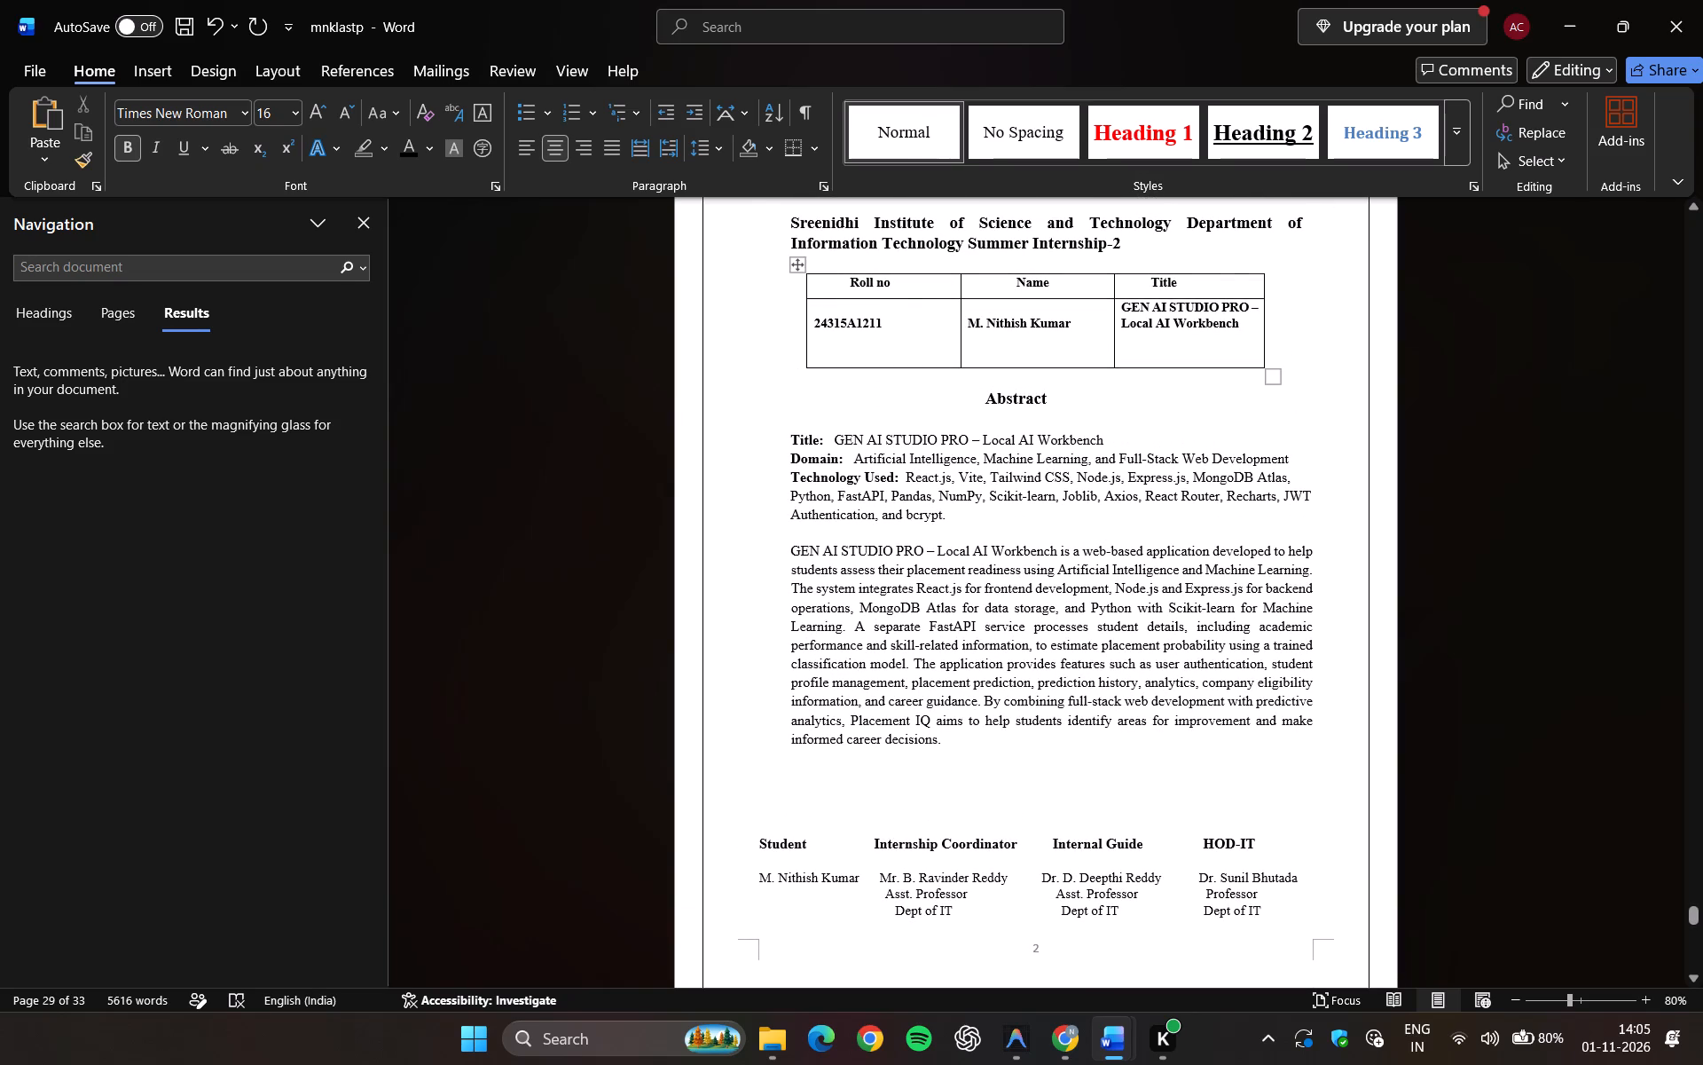
pyautogui.scroll(-2, 882, 540)
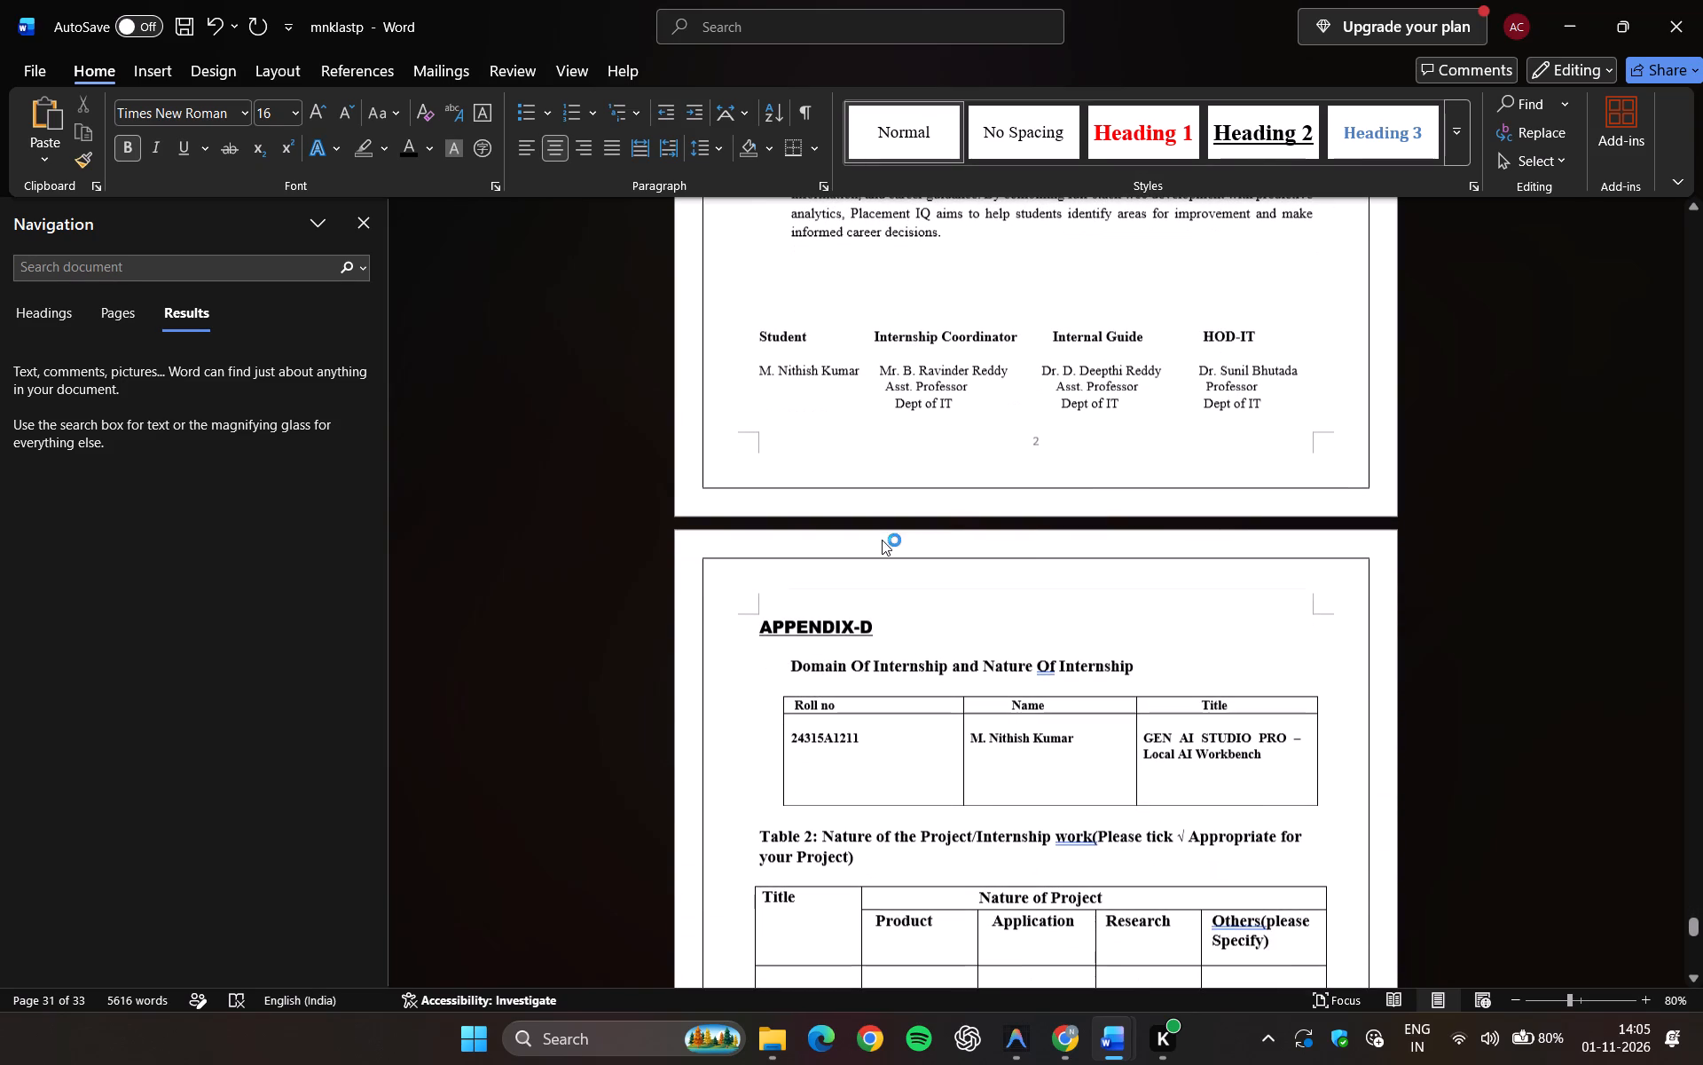
pyautogui.scroll(-4, 1018, 571)
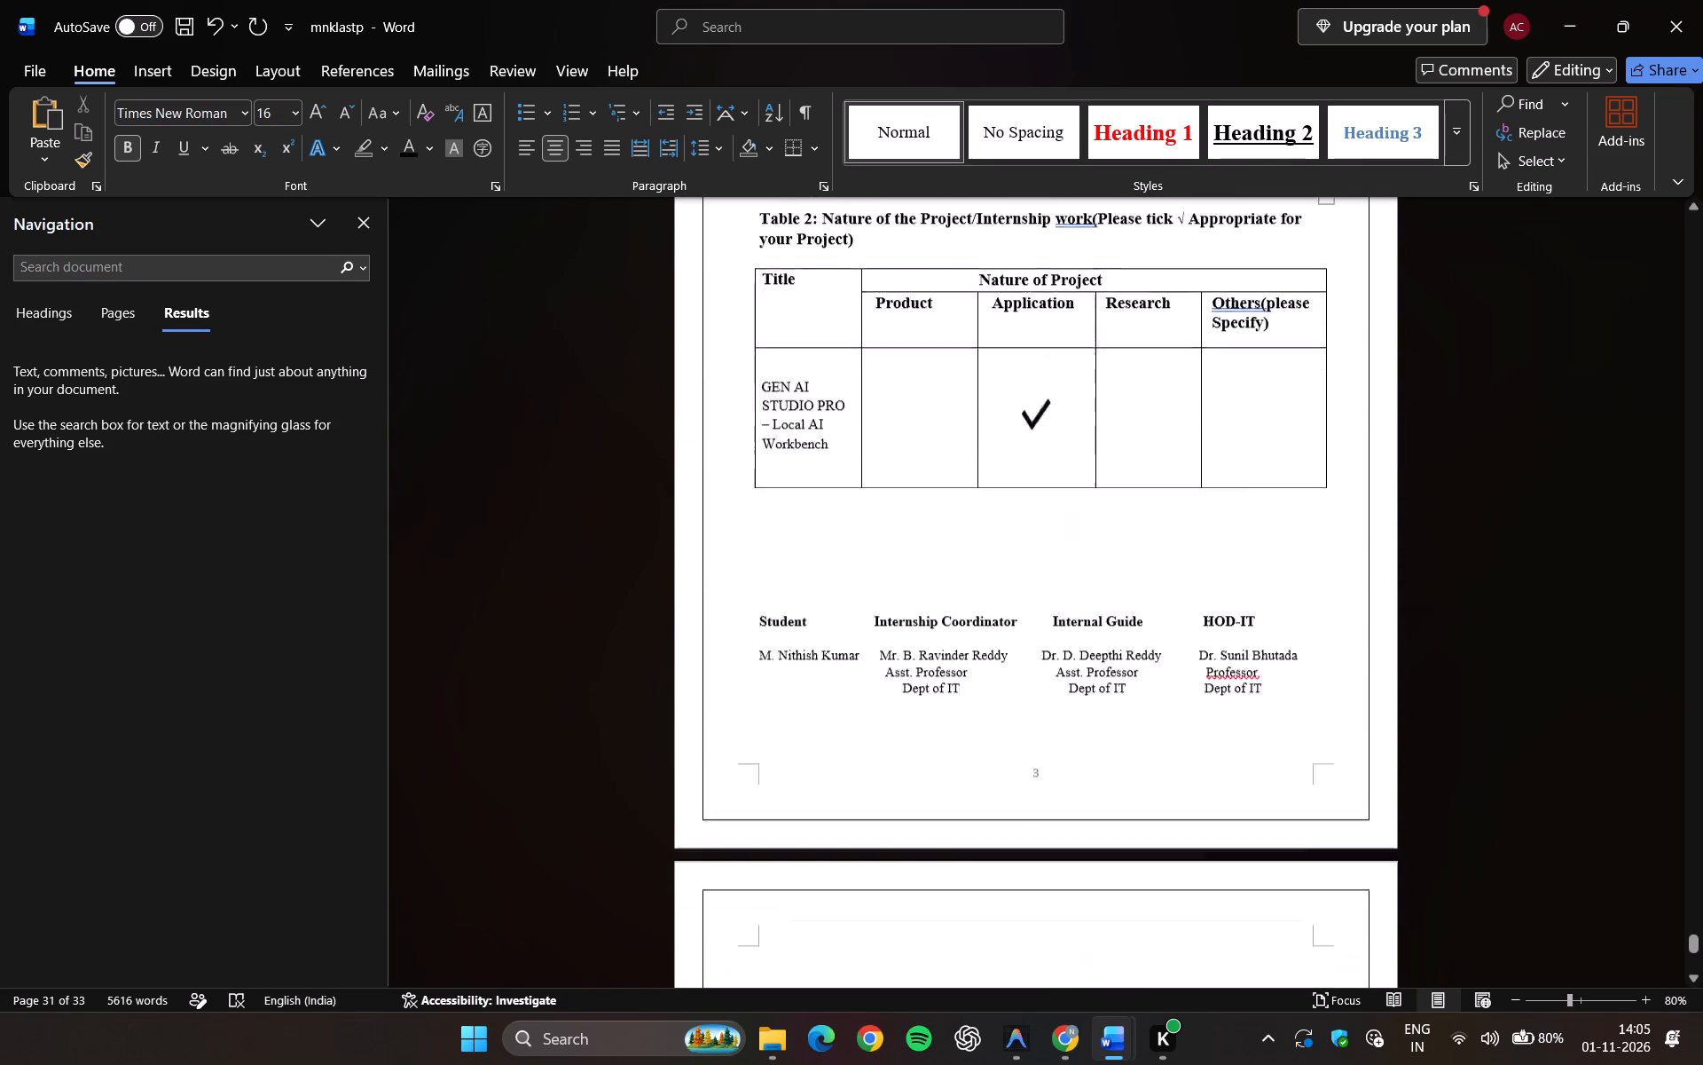
pyautogui.scroll(-5, 1018, 571)
pyautogui.scroll(3, 1018, 571)
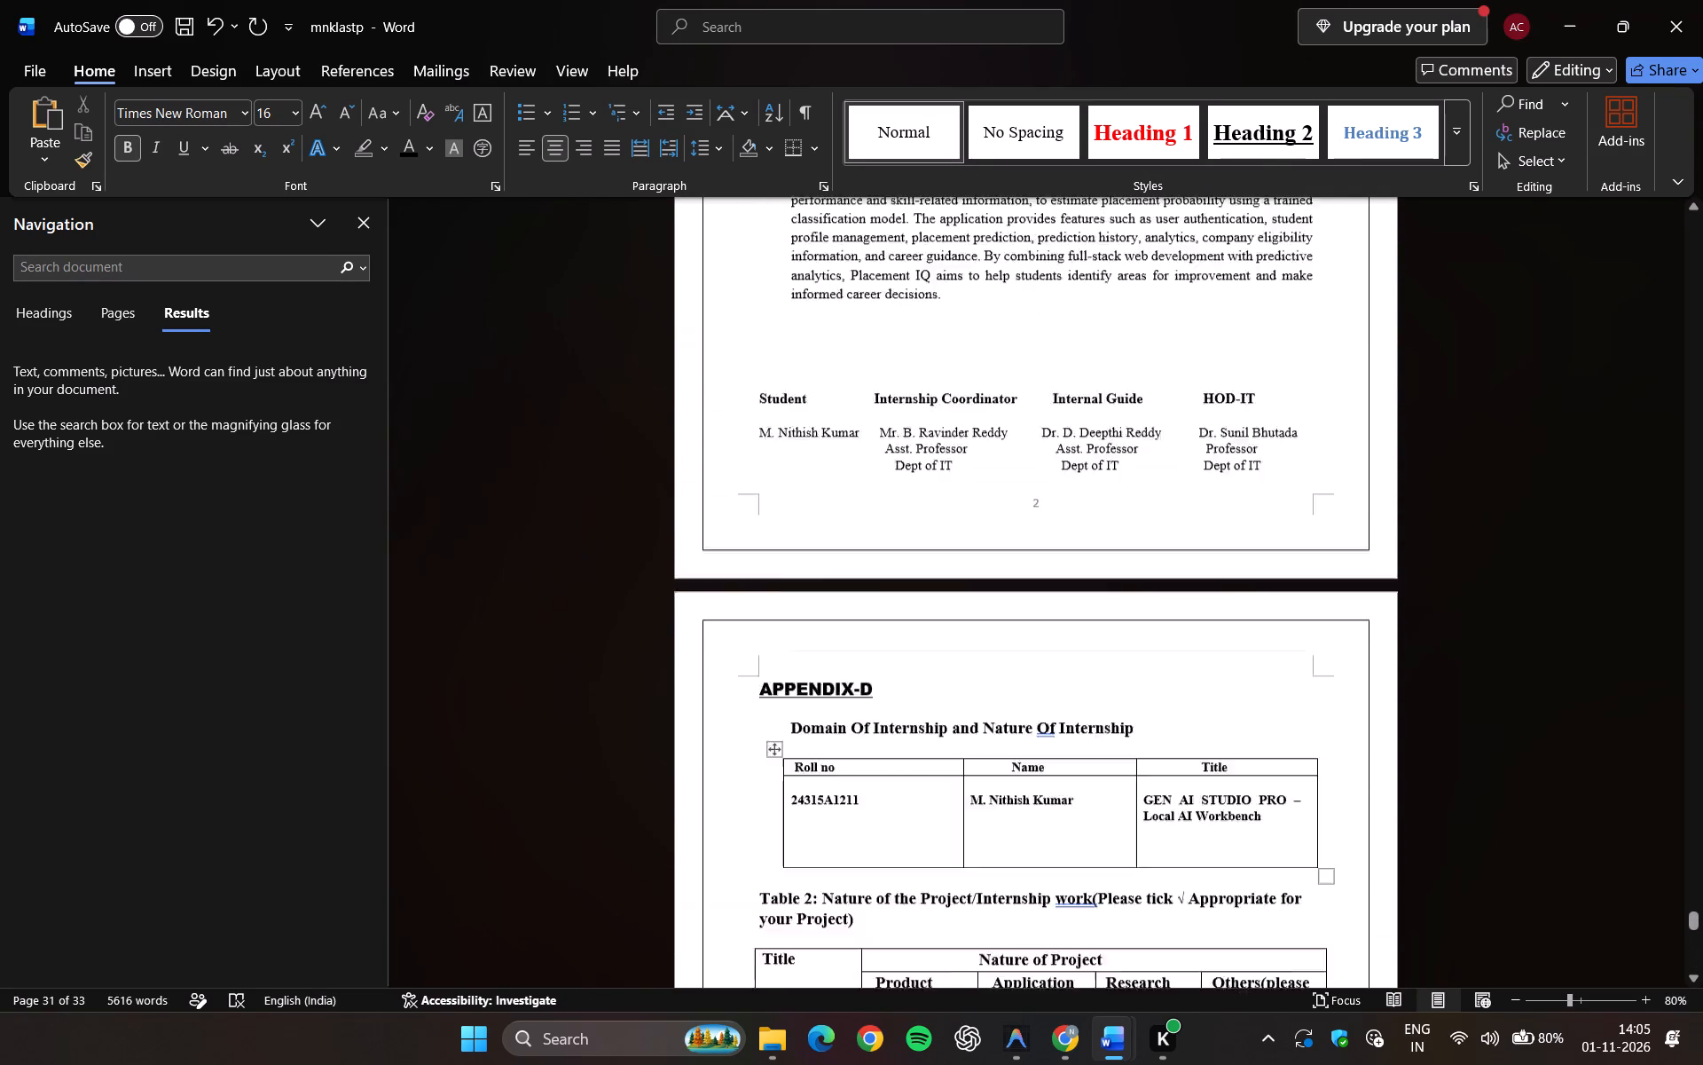
# Check the numbering and order of the chapter headings from 5. TESTING AND RESULTS through 9.CAPSTONE PROJECT.
pyautogui.scroll(9, 1018, 571)
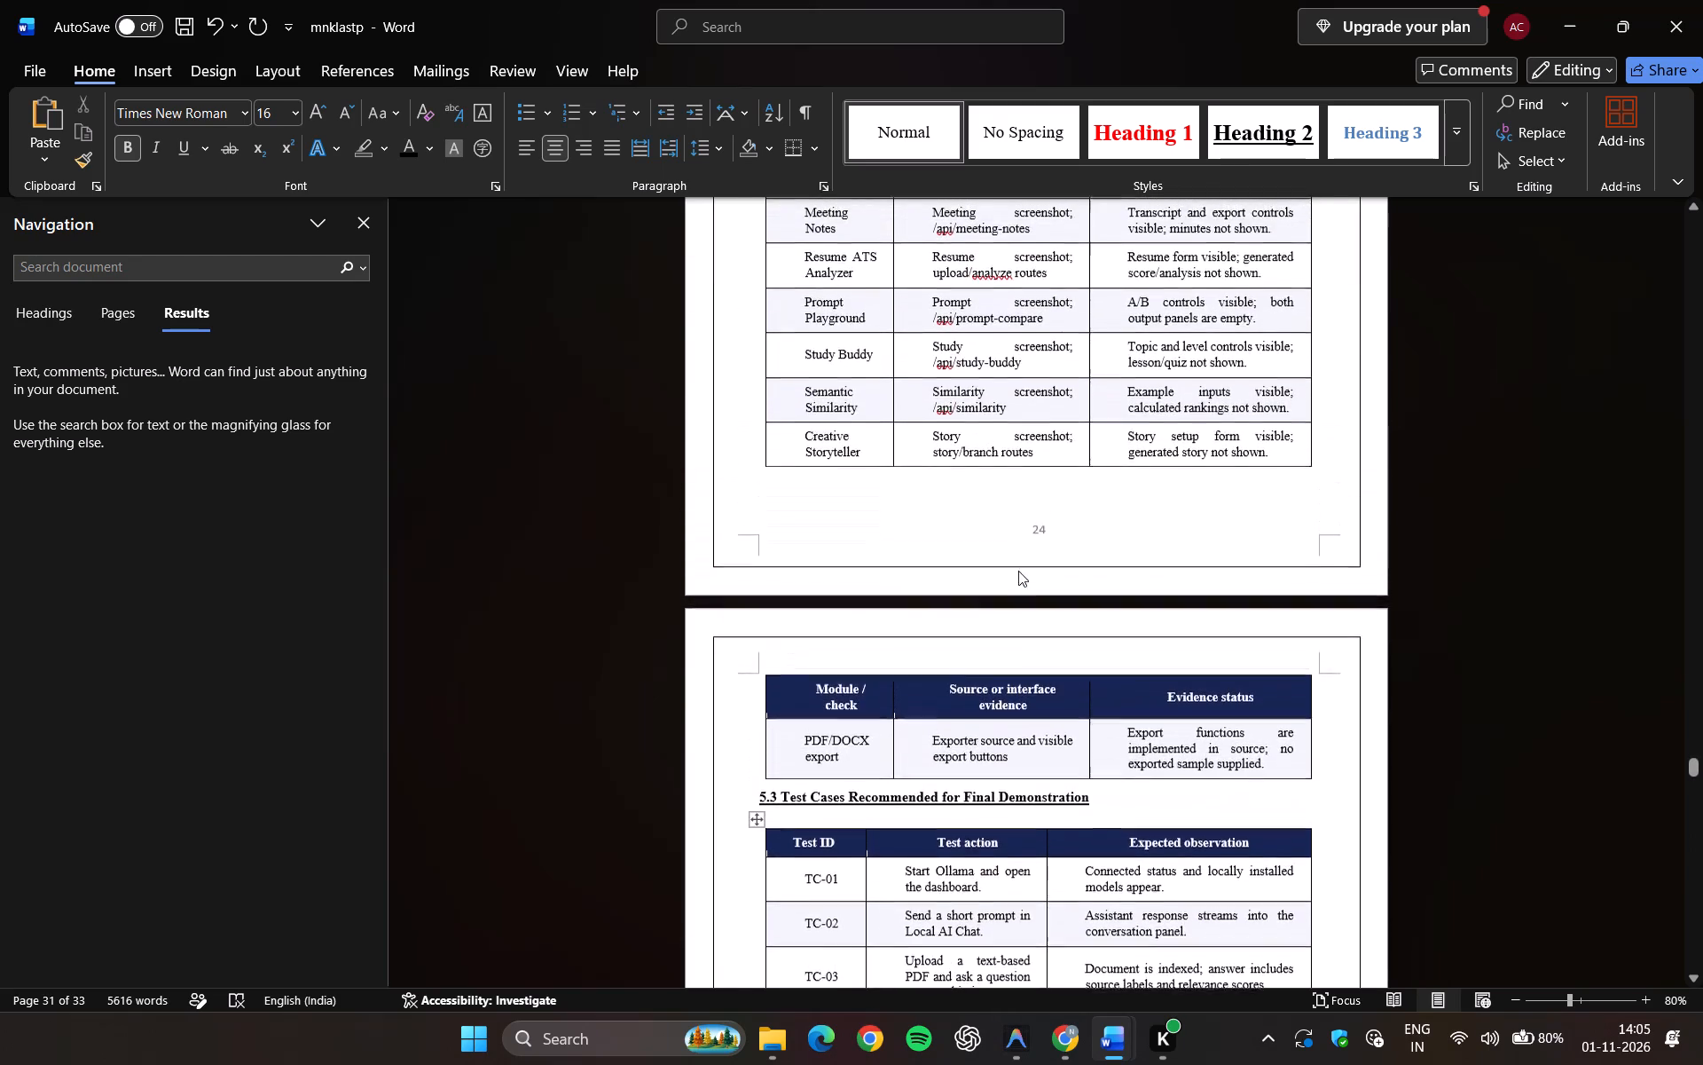
pyautogui.scroll(7, 1018, 571)
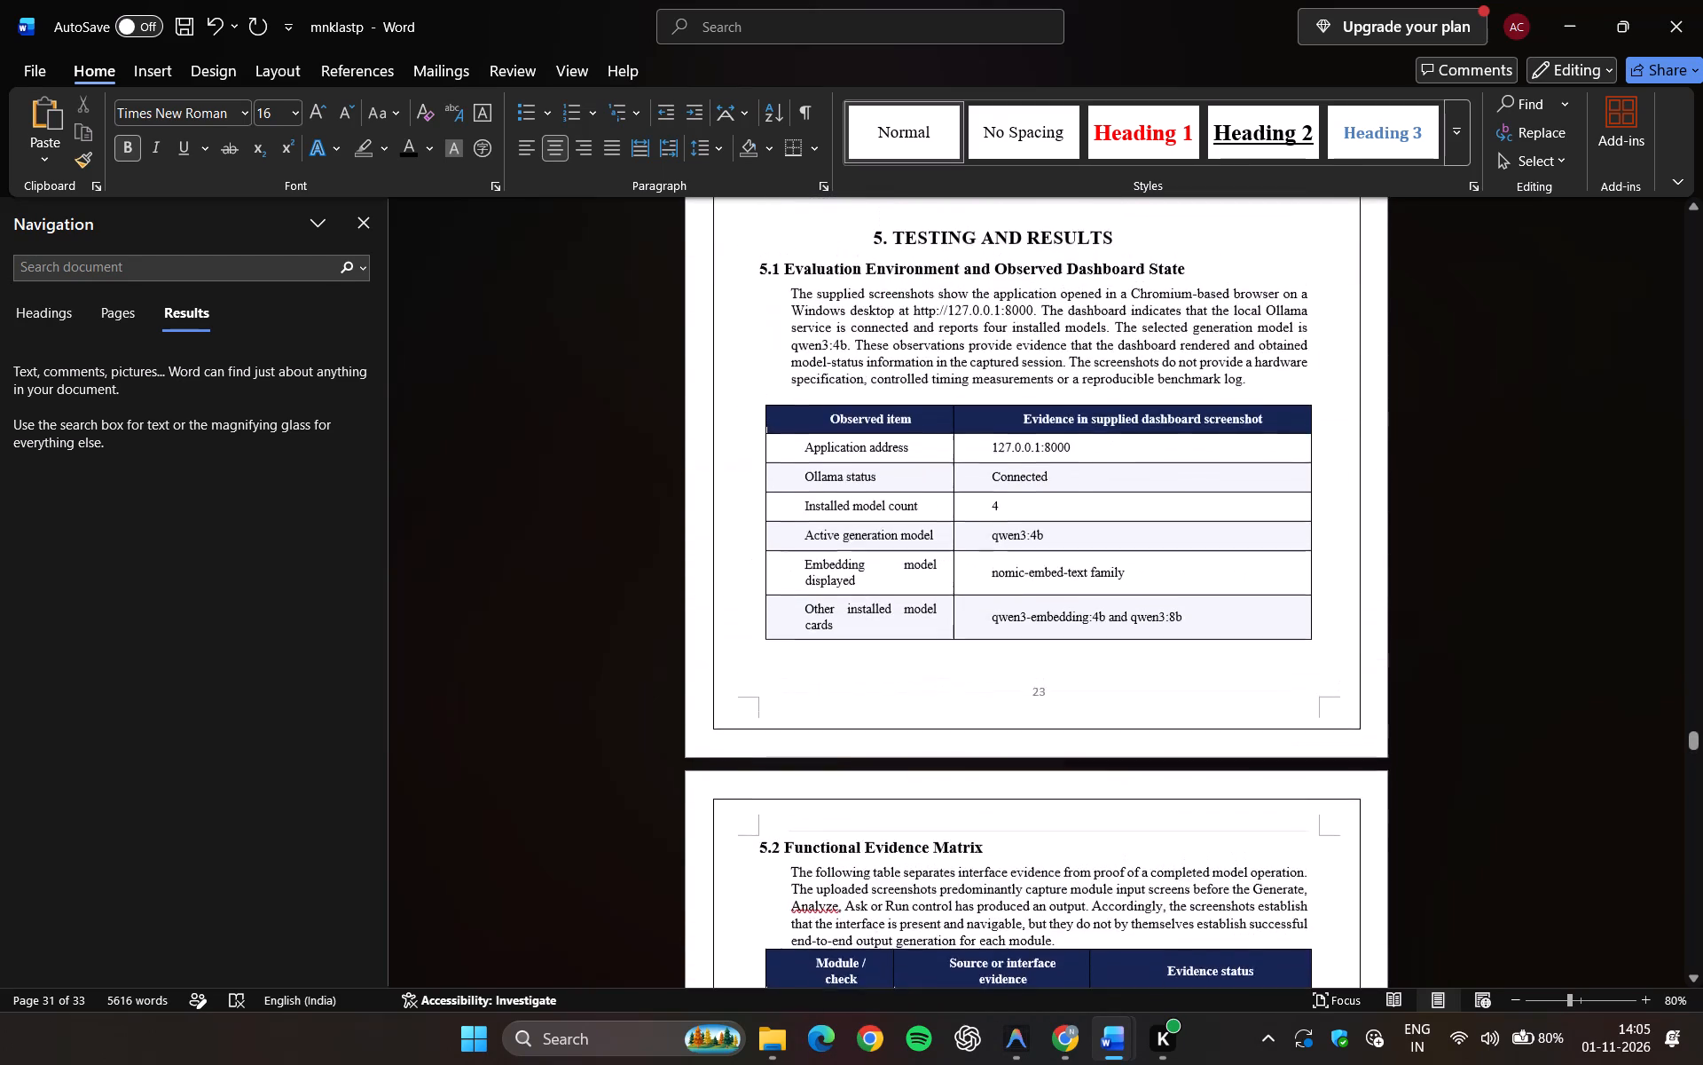
pyautogui.scroll(1, 1018, 571)
pyautogui.scroll(-15, 1018, 571)
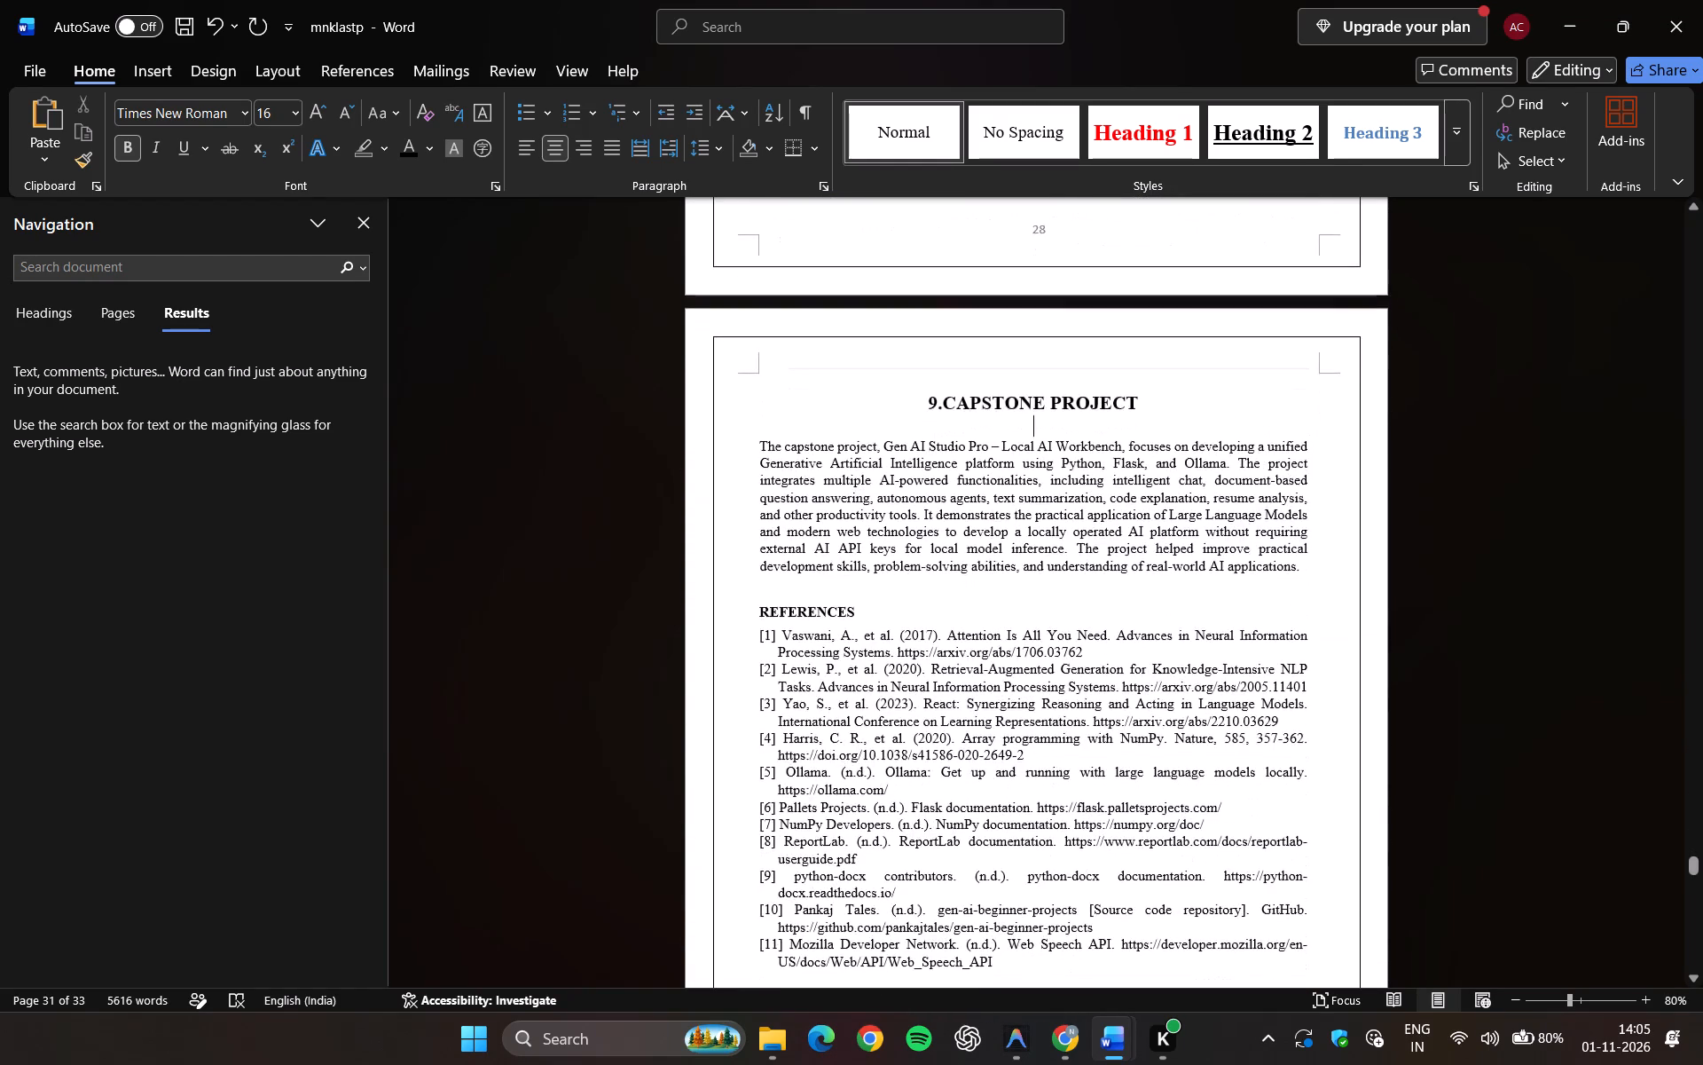
pyautogui.scroll(3, 1018, 571)
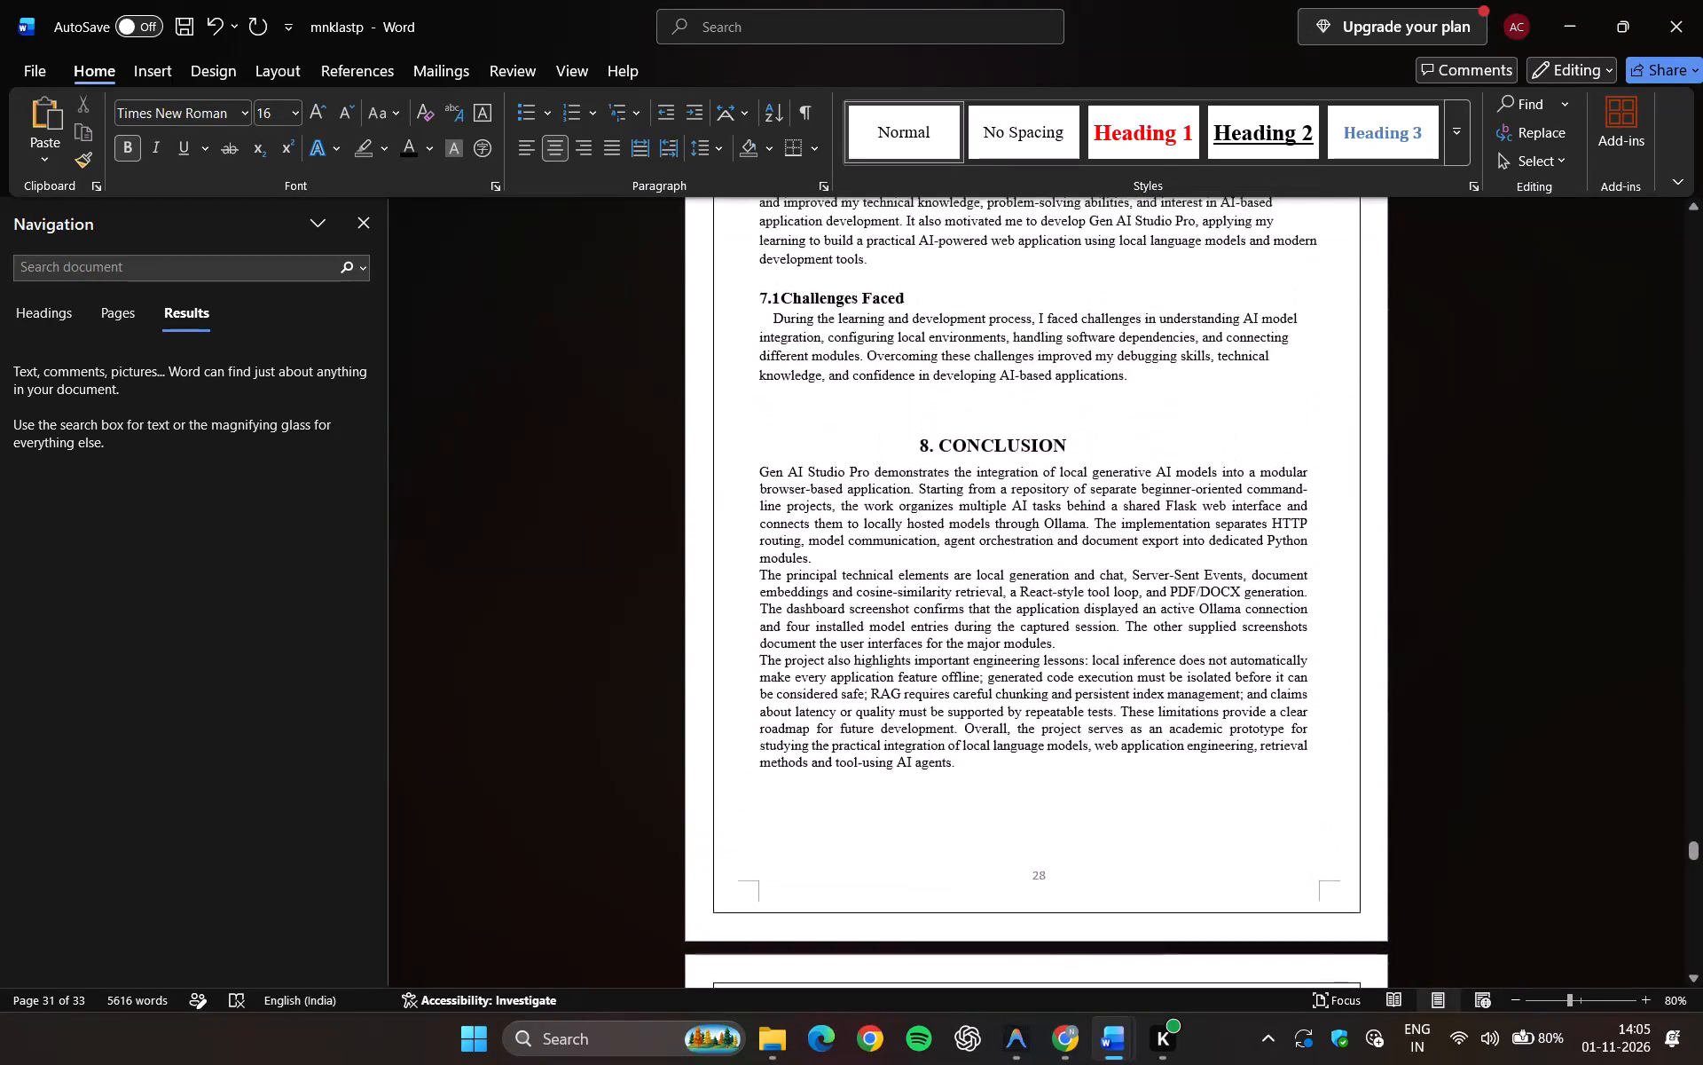
pyautogui.scroll(3, 1018, 571)
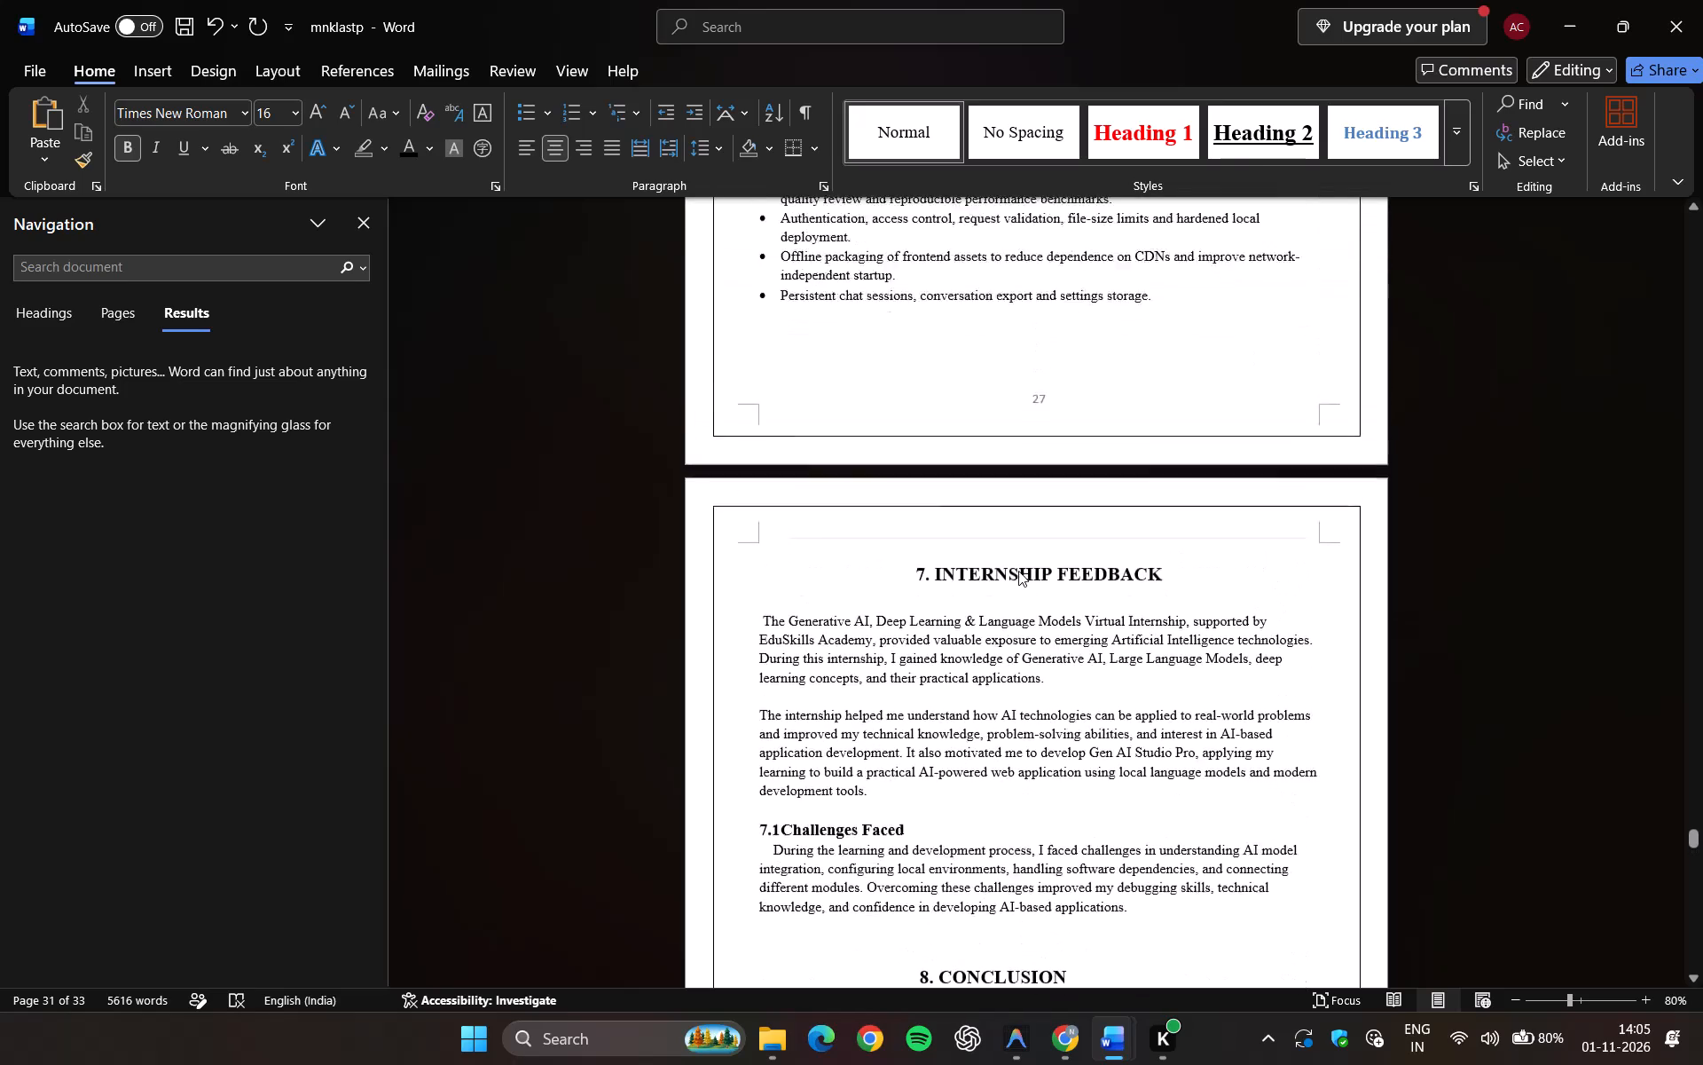
pyautogui.scroll(4, 1018, 571)
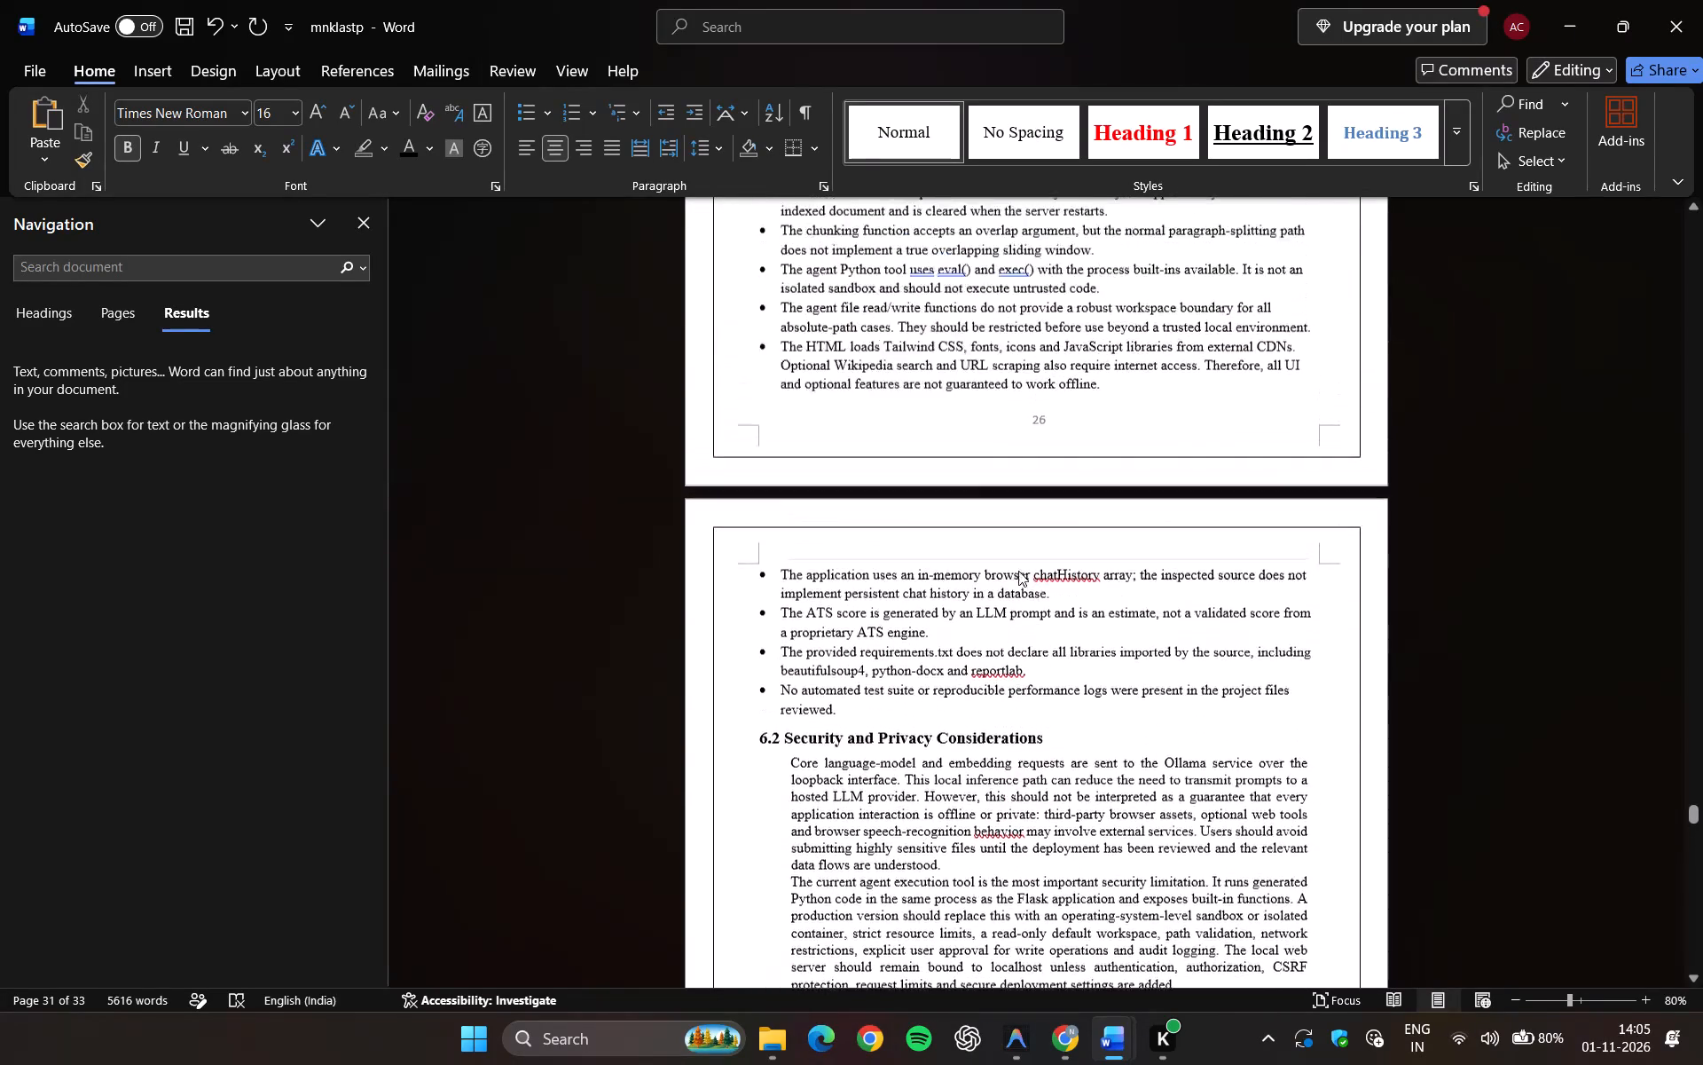
pyautogui.scroll(3, 1018, 571)
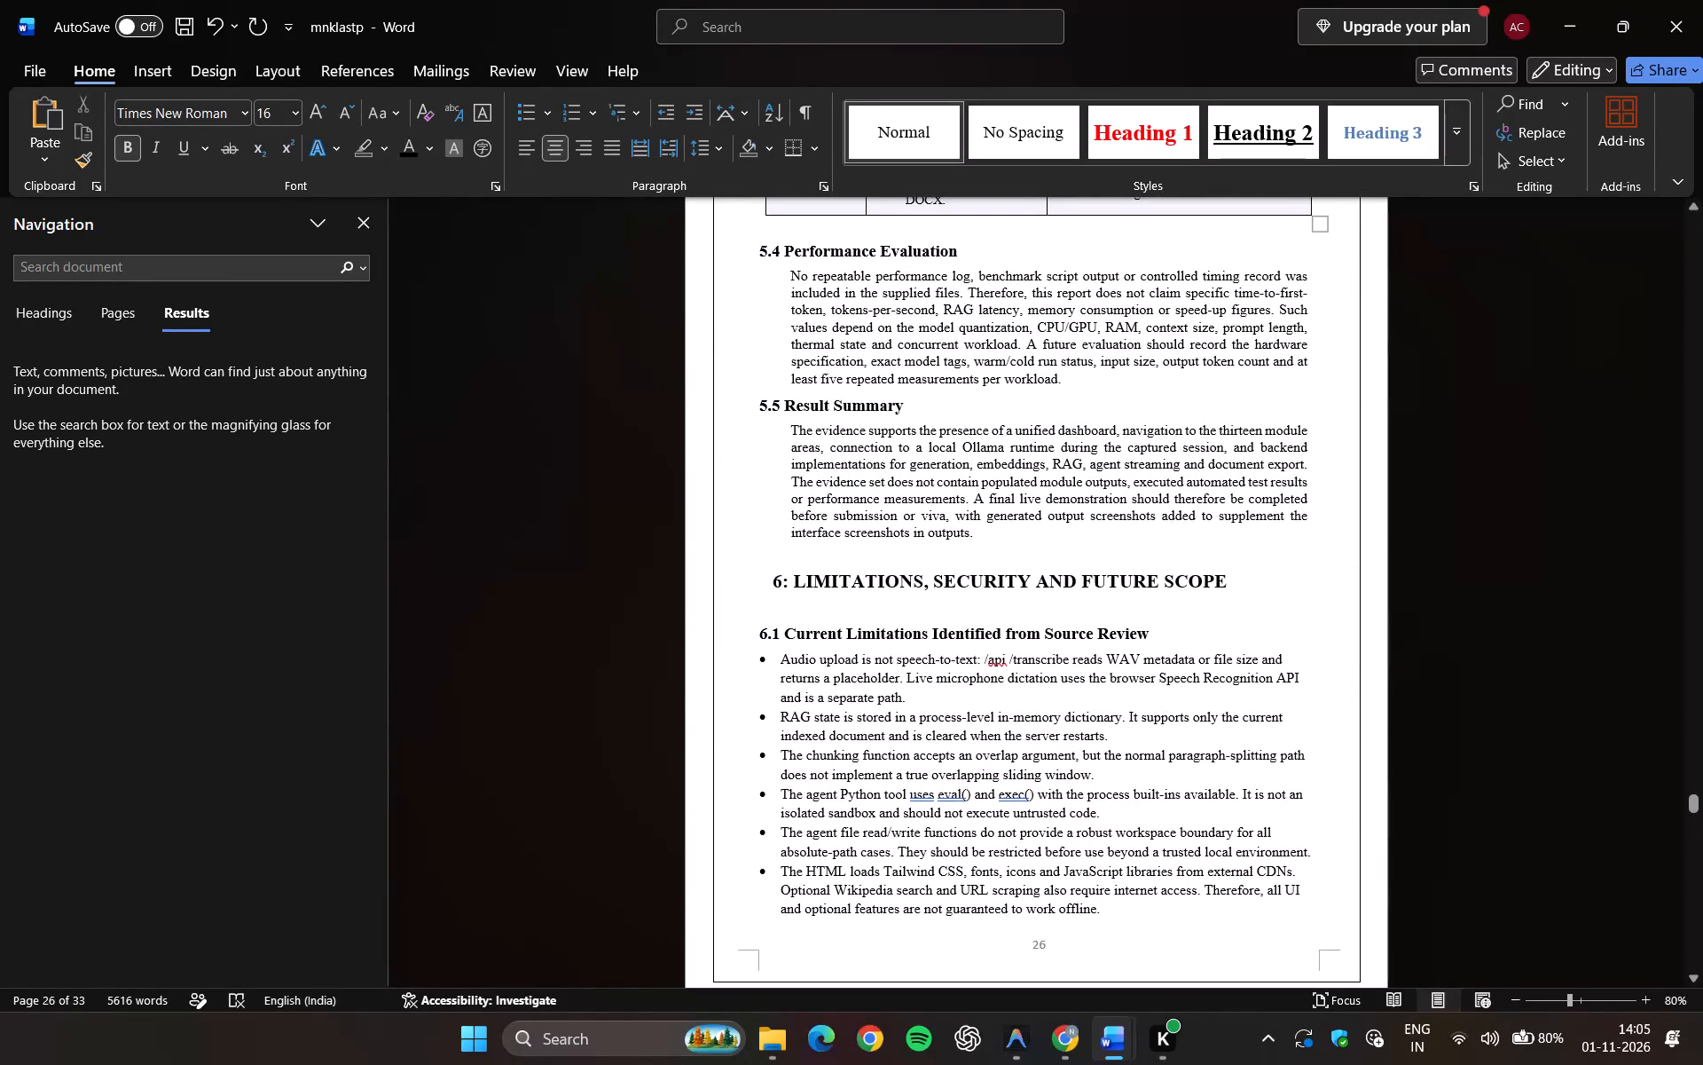
# Insert a row below 6.LIMITATIONS, SECURITY AND FUTURE SCOPE in the index table and enter 7.INTERNSHIP FEEDBACK.
pyautogui.moveTo(1690, 802); pyautogui.dragTo(1632, 225)
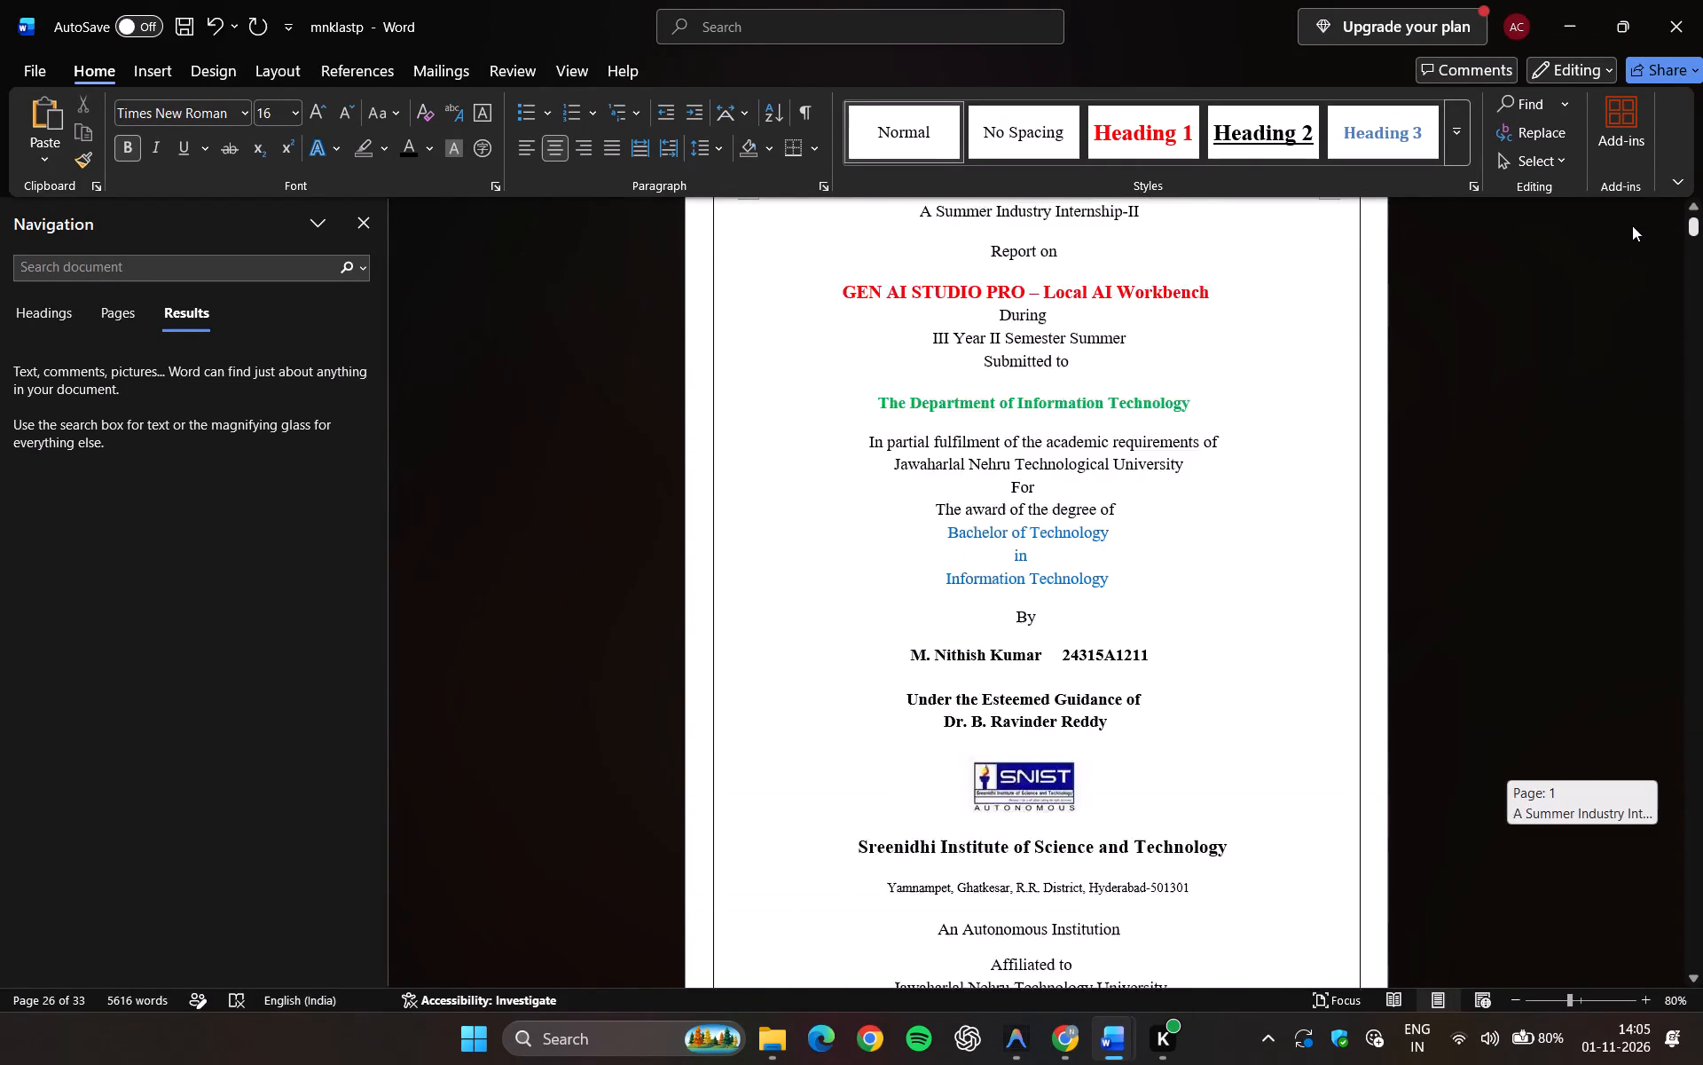
pyautogui.moveTo(1632, 225); pyautogui.dragTo(1632, 229)
pyautogui.scroll(-2, 1206, 451)
pyautogui.scroll(4, 1206, 451)
pyautogui.scroll(-2, 1206, 451)
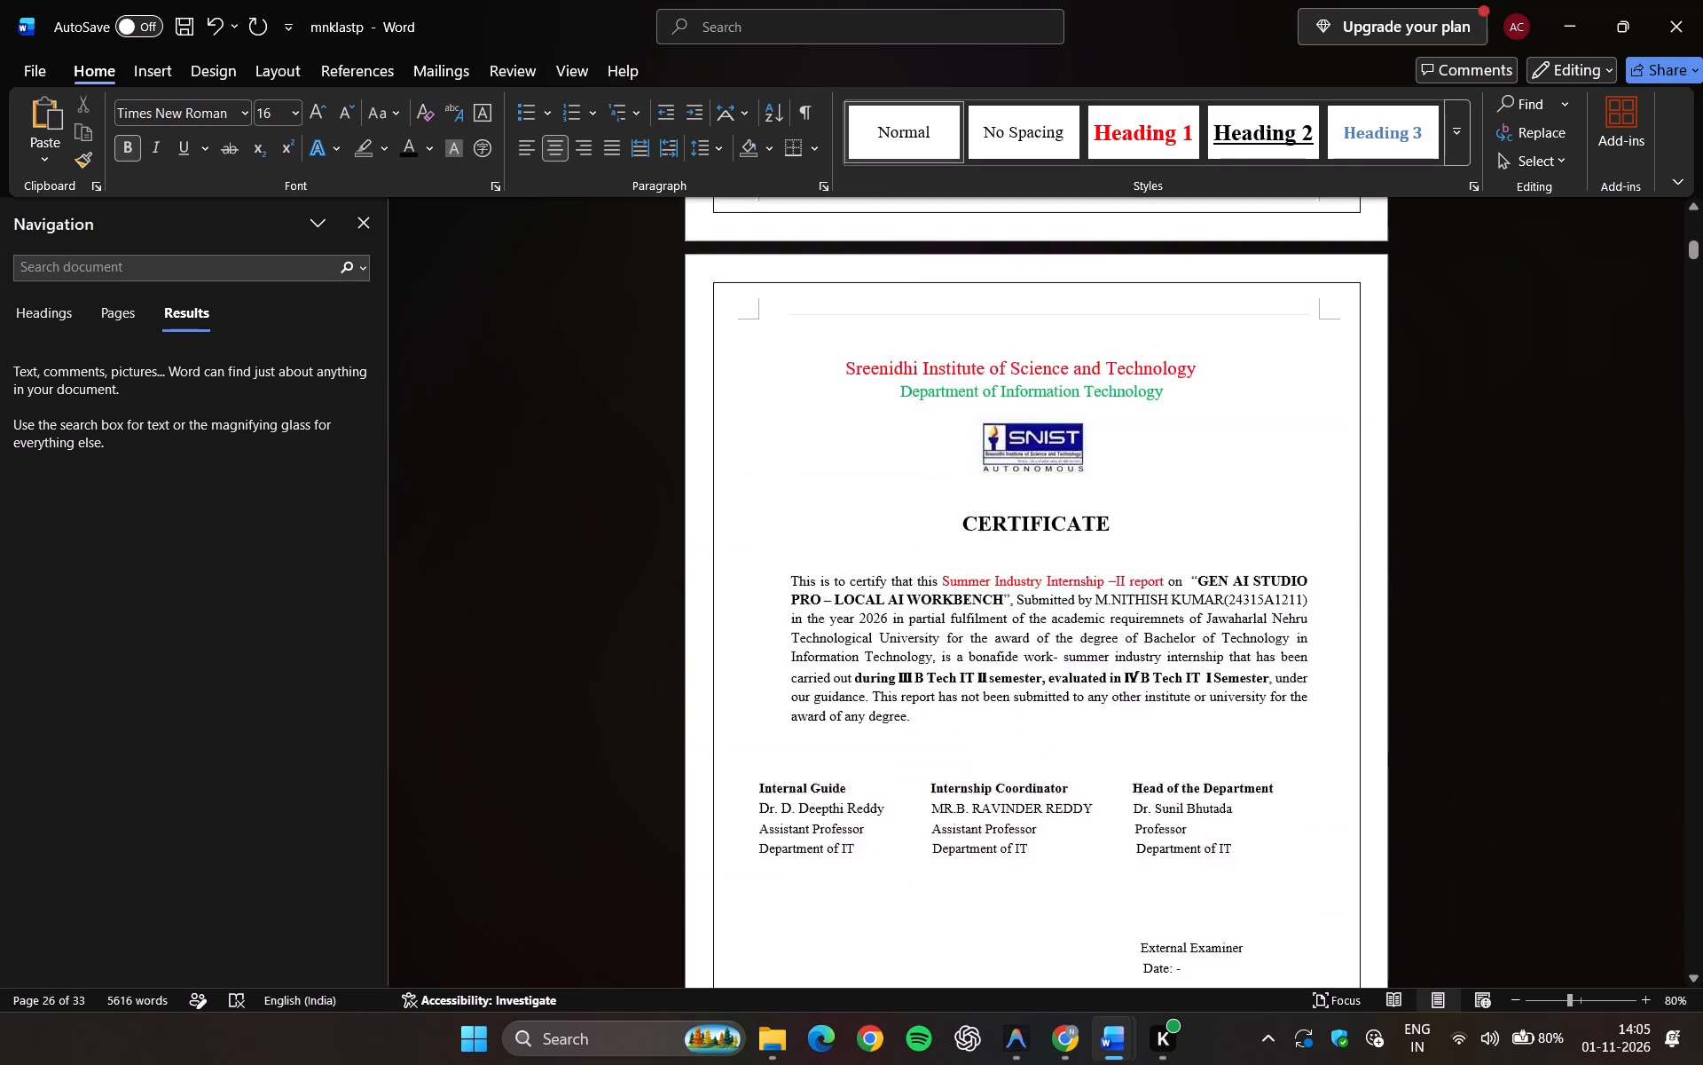
pyautogui.scroll(-8, 1206, 451)
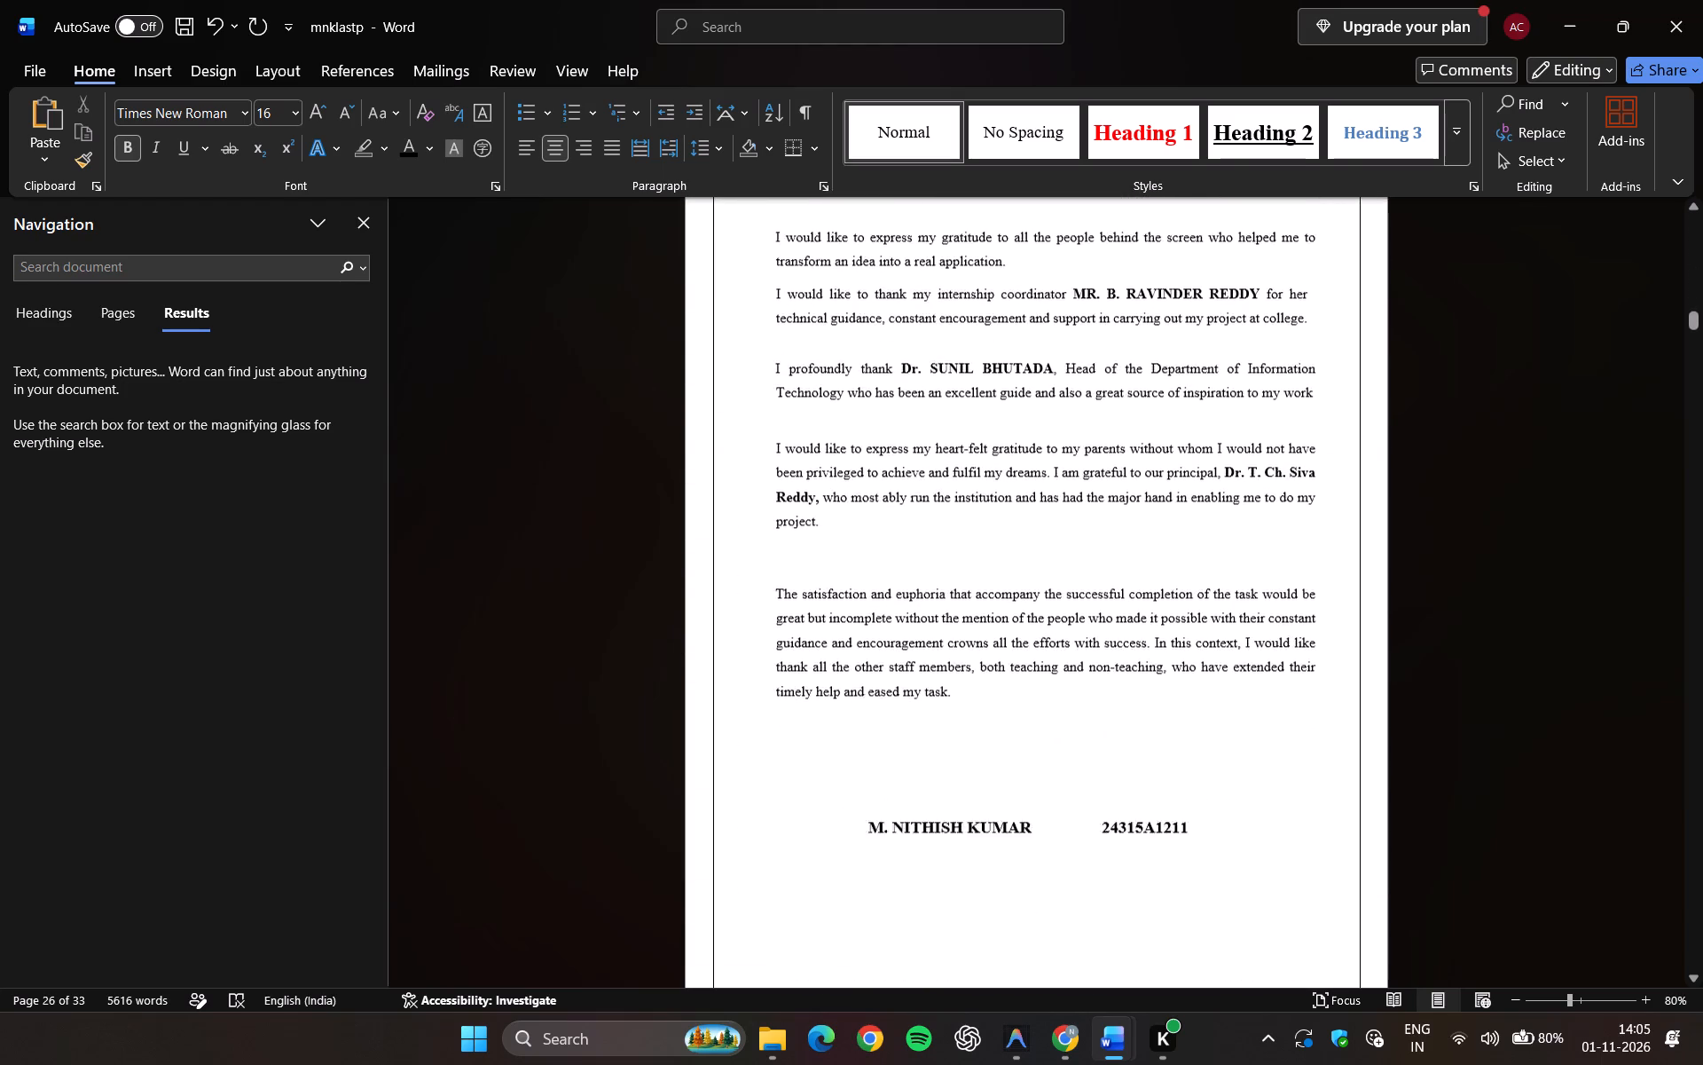
pyautogui.scroll(-7, 1206, 451)
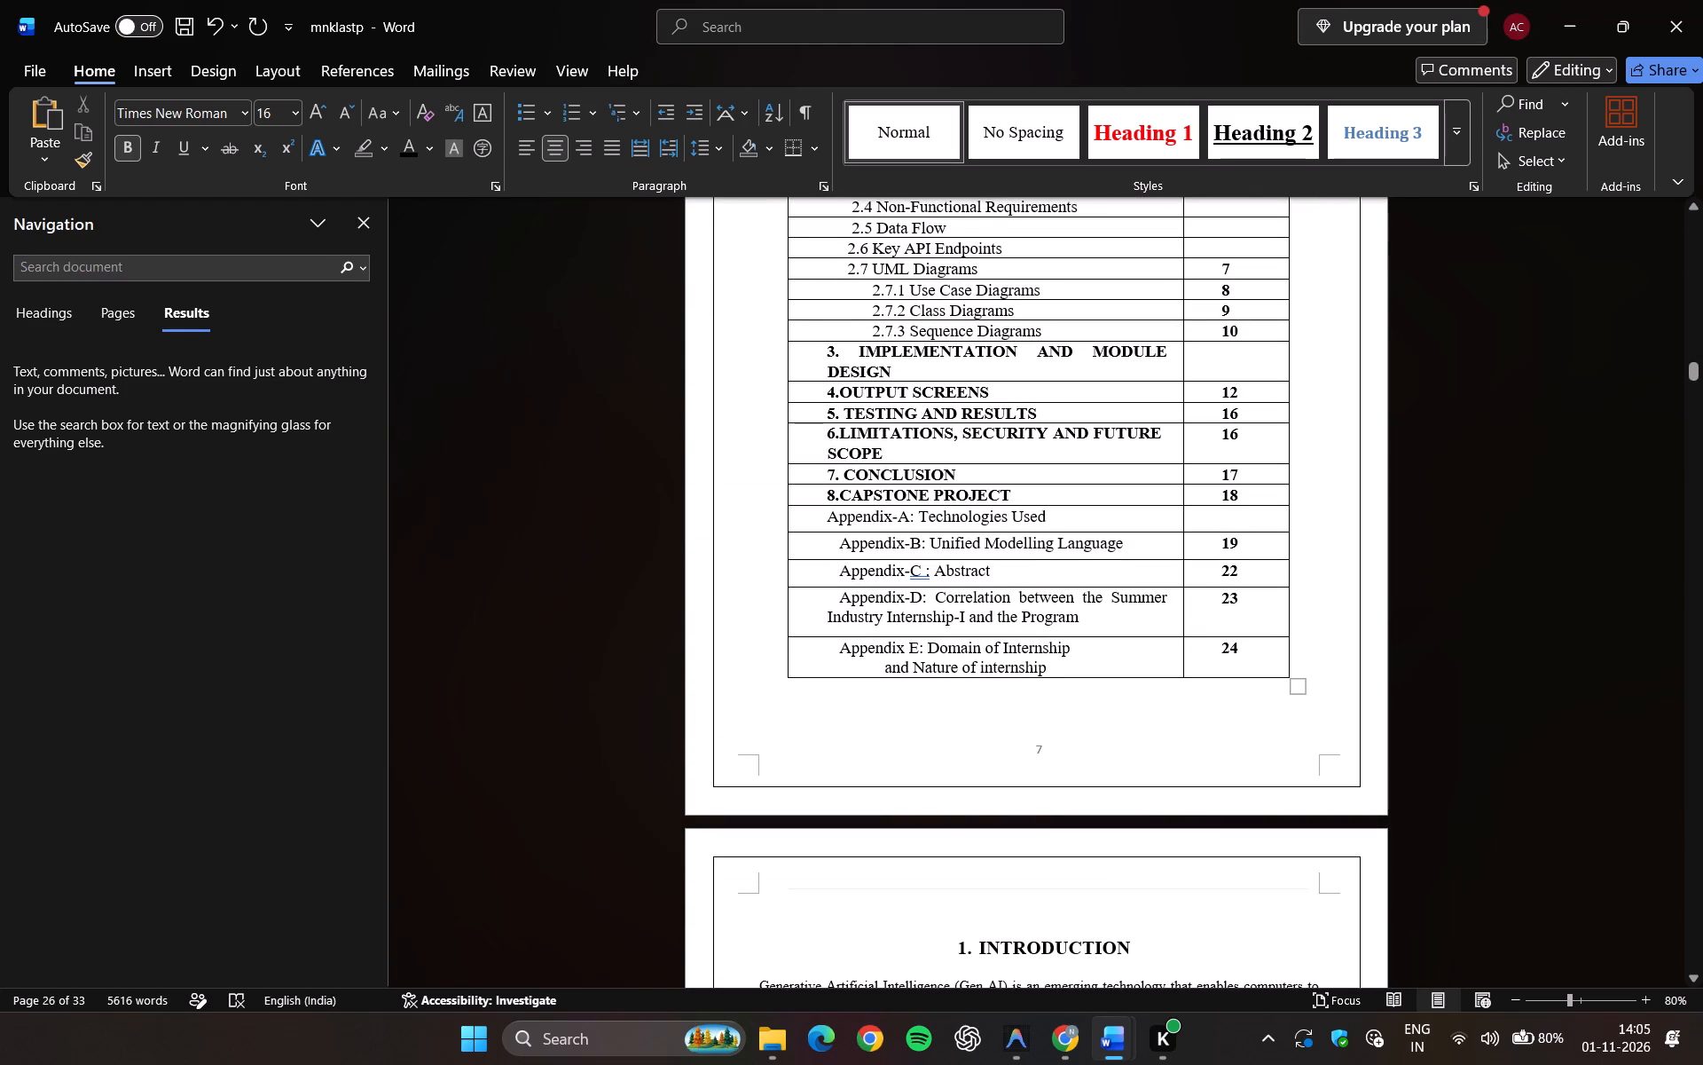
pyautogui.click(910, 453)
pyautogui.rightClick(910, 453)
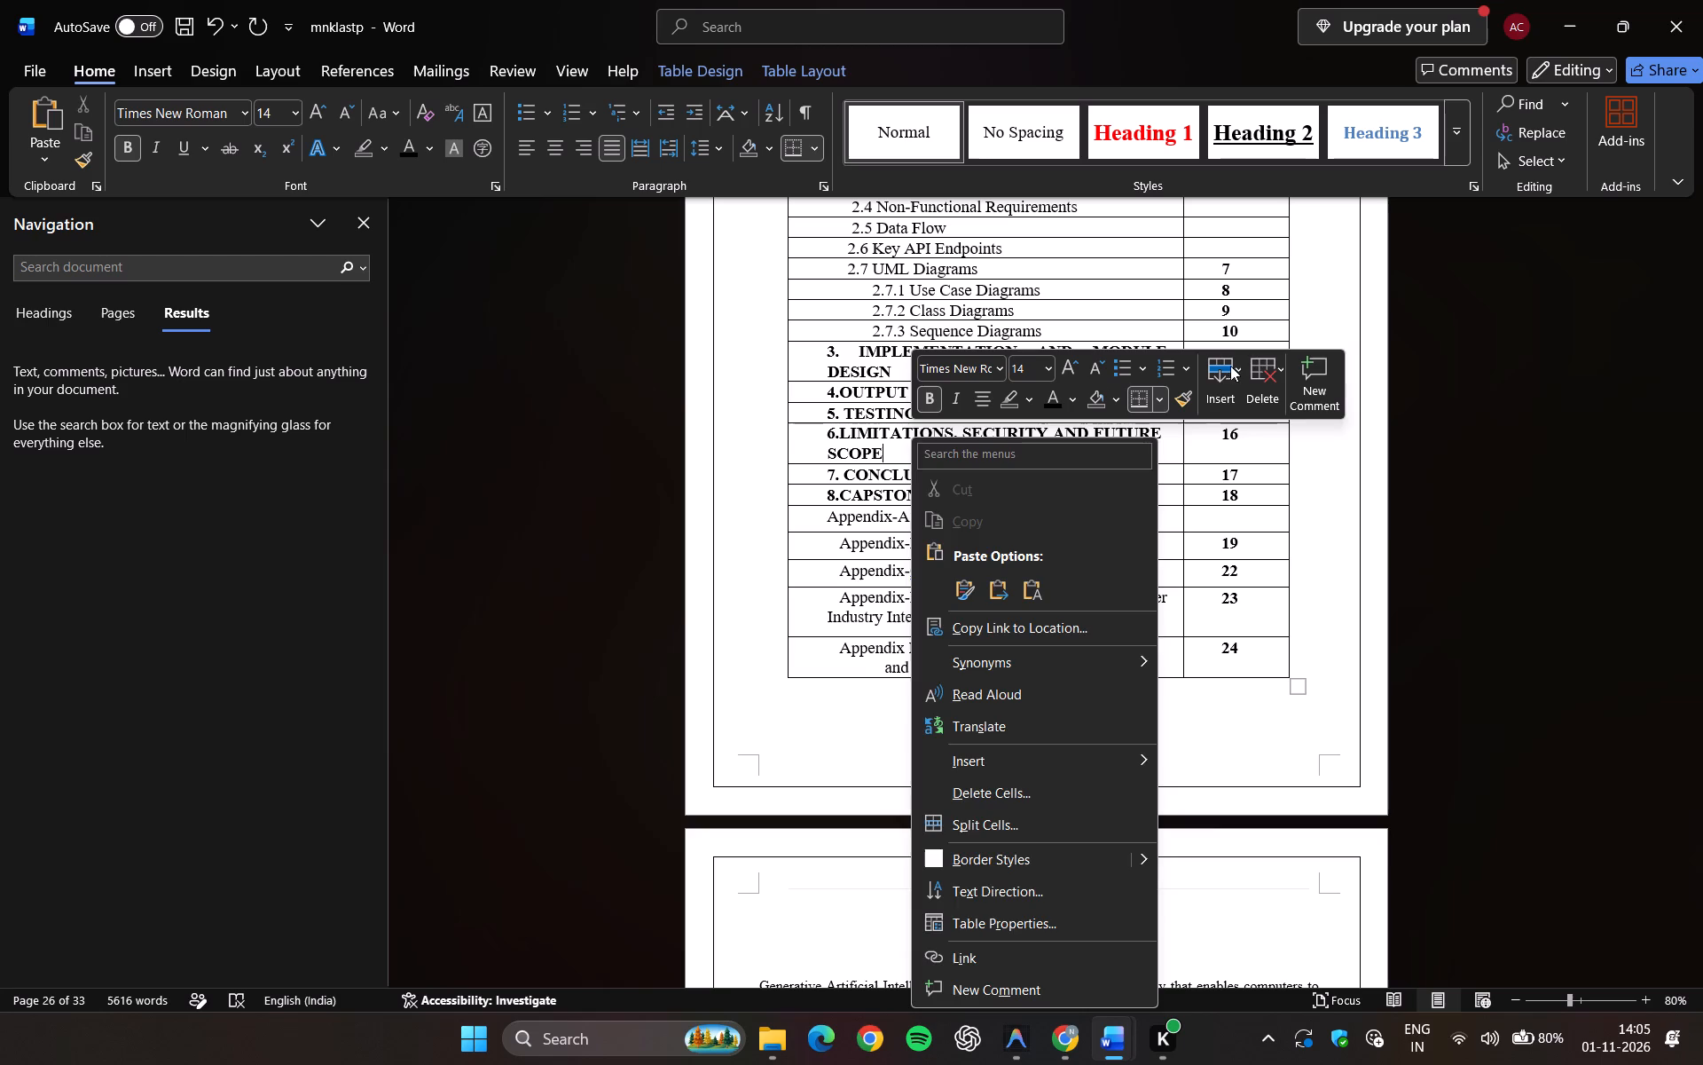
pyautogui.click(1226, 366)
pyautogui.click(1254, 450)
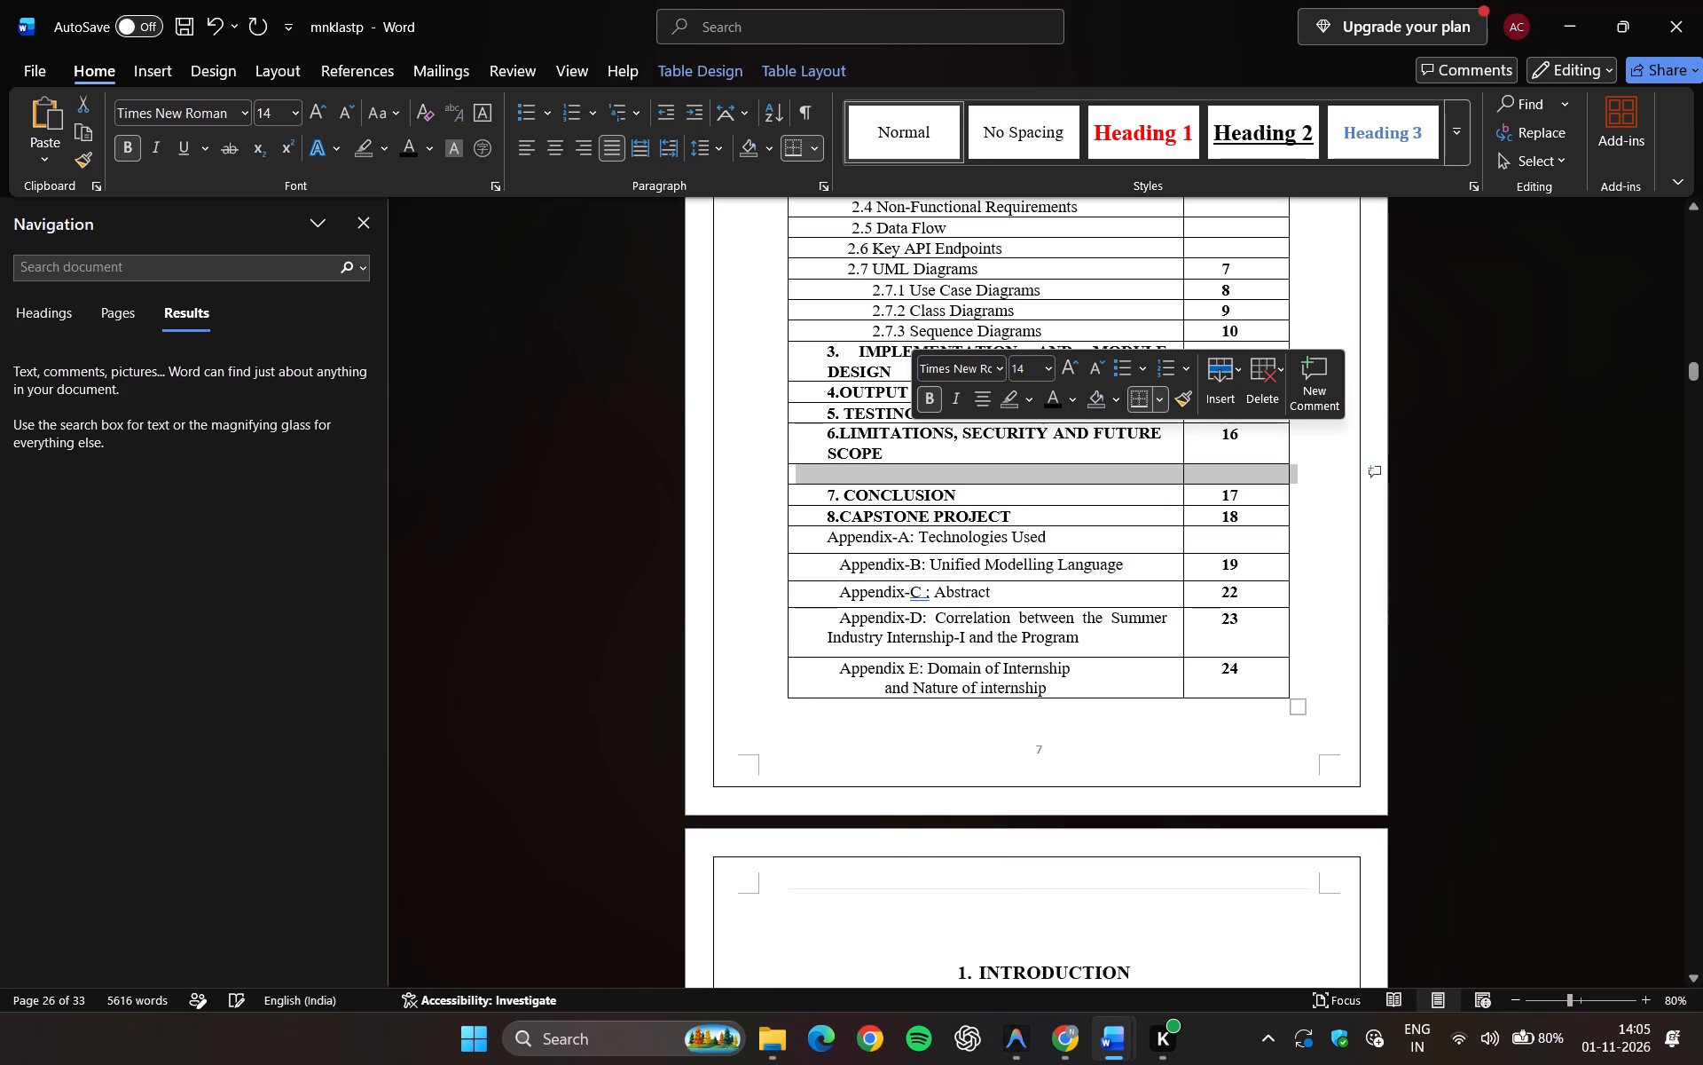
pyautogui.press('7')
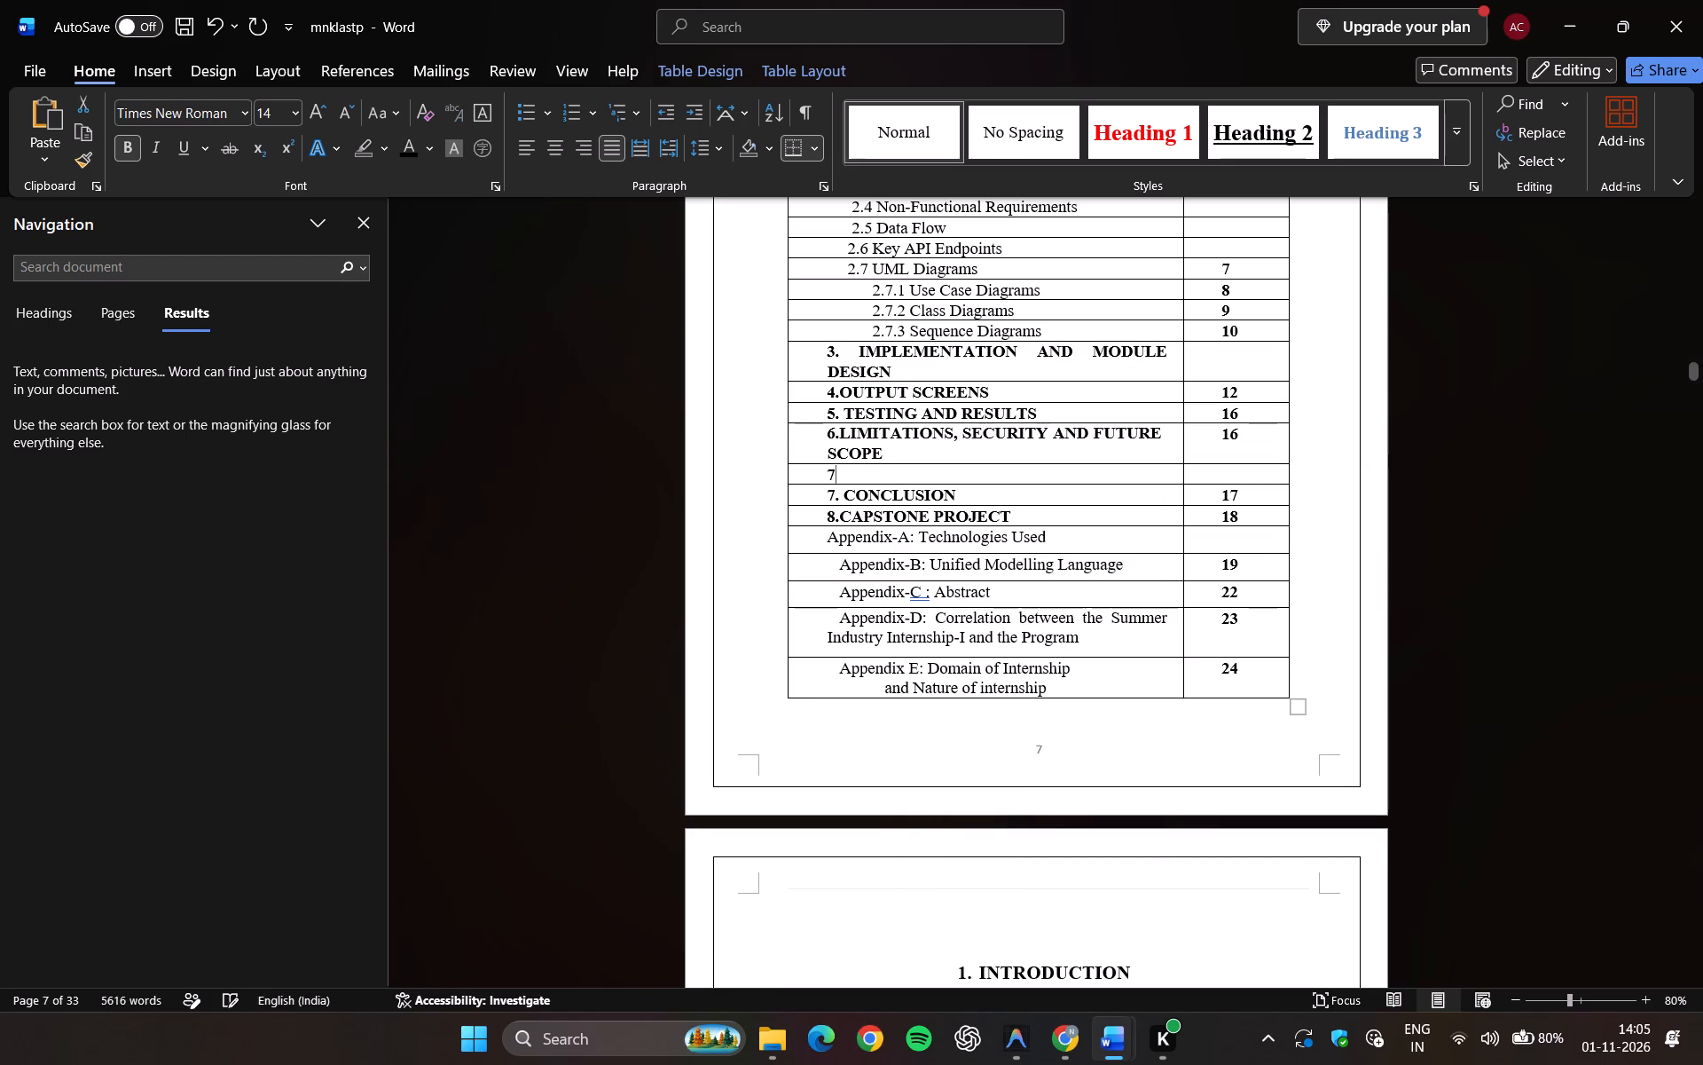
pyautogui.press('.')
pyautogui.write('INTERNSHIP FEEDBACK')
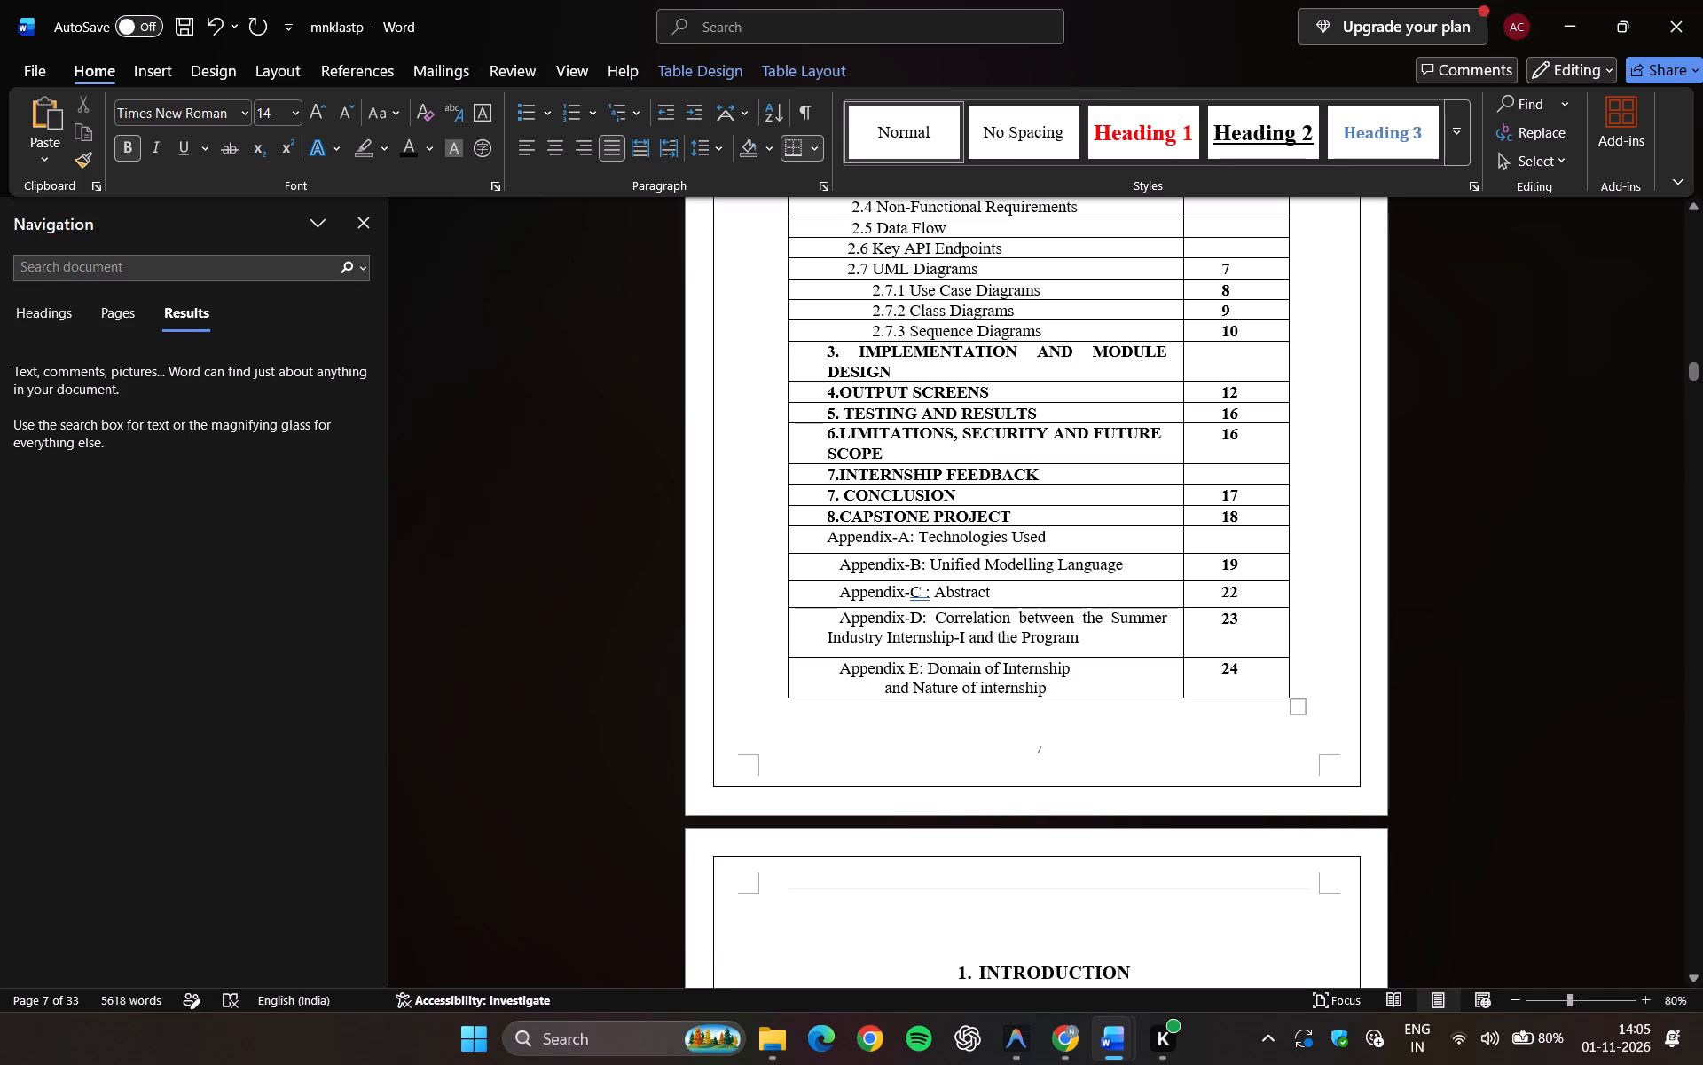
# Renumber the index entries so CONCLUSION is 8 and CAPSTONE PROJECT is 9.
pyautogui.click(1008, 496)
pyautogui.click(836, 494)
pyautogui.press('BackSpace')
pyautogui.press('8')
pyautogui.click(833, 517)
pyautogui.press('BackSpace')
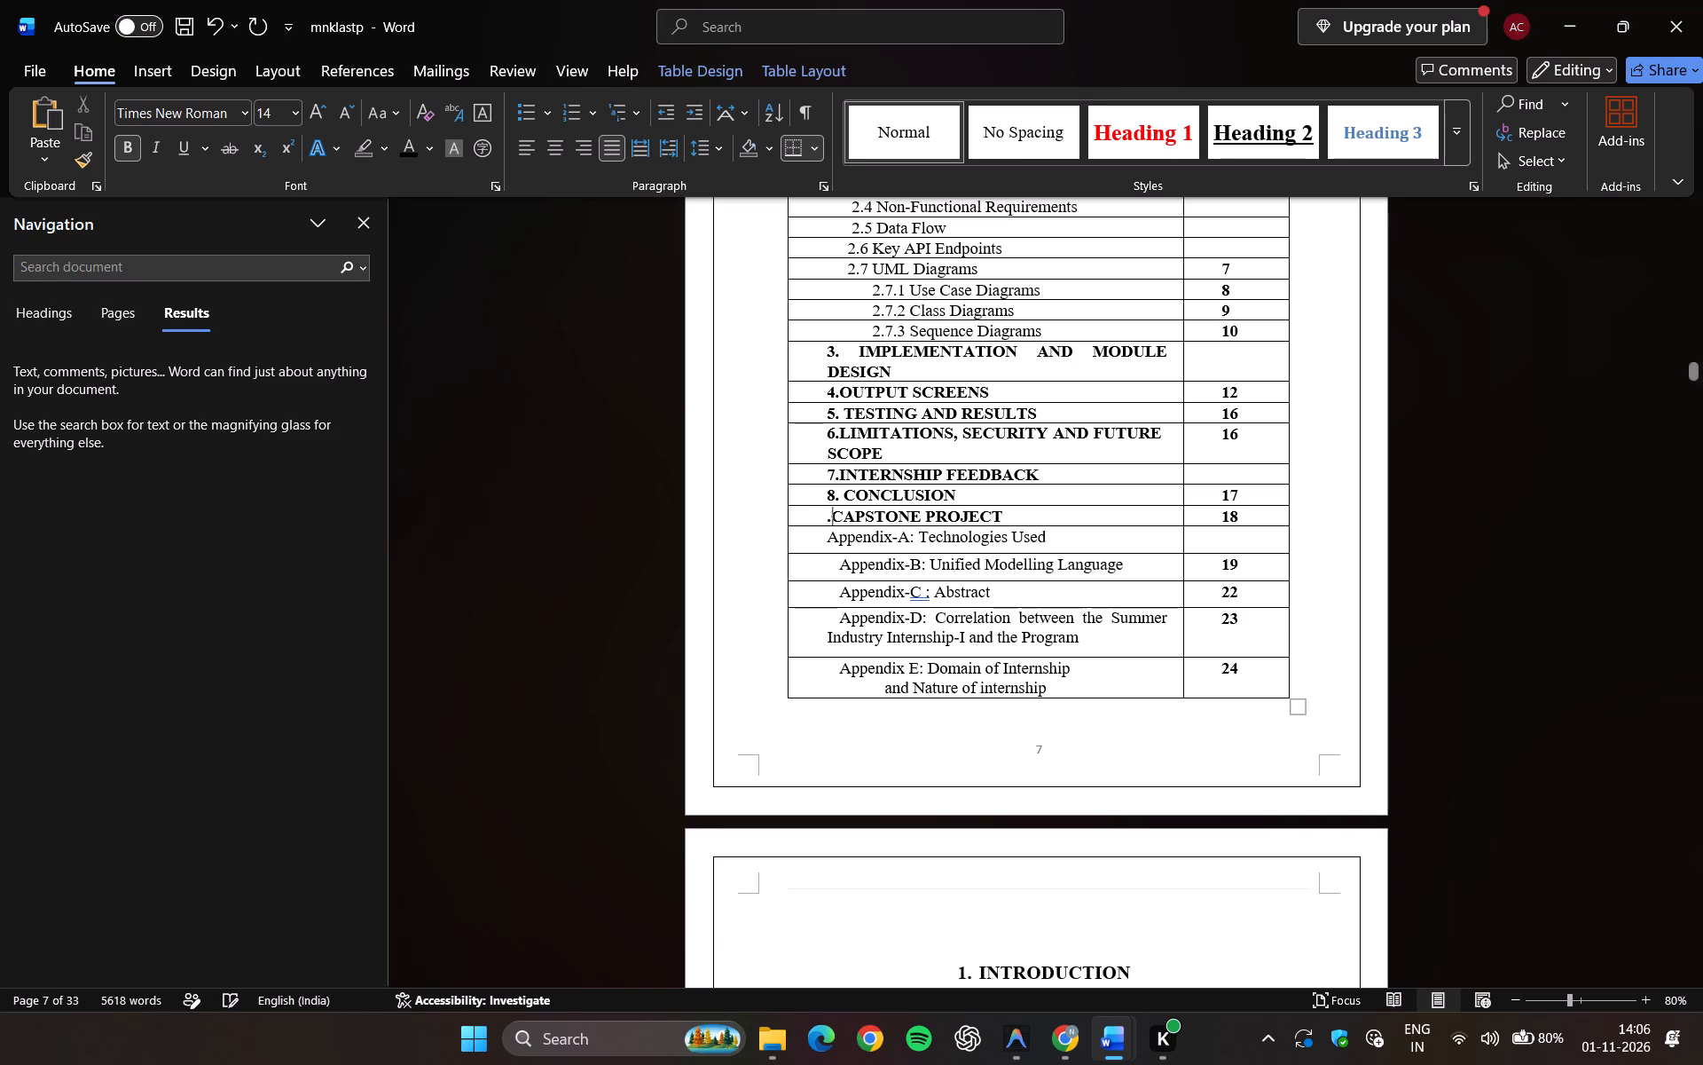
pyautogui.press('9')
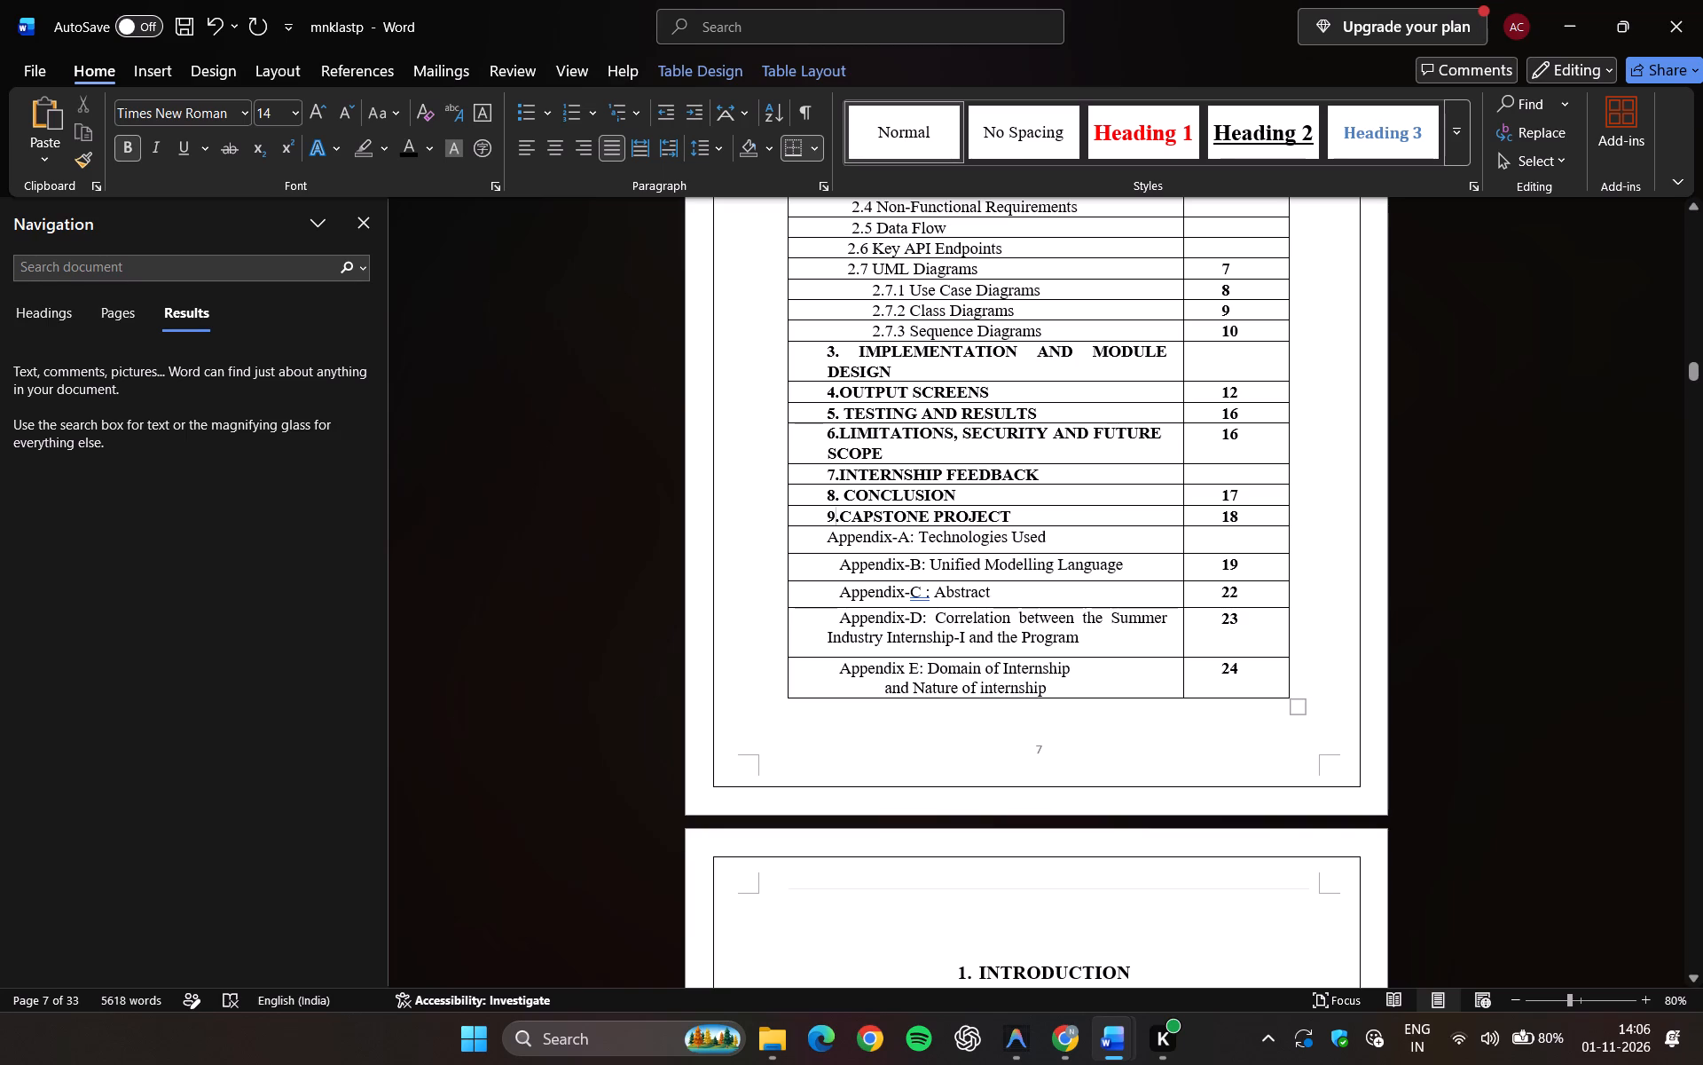
# Delete the blank lines above the INDEX heading at the top of the index page.
pyautogui.scroll(2, 1106, 501)
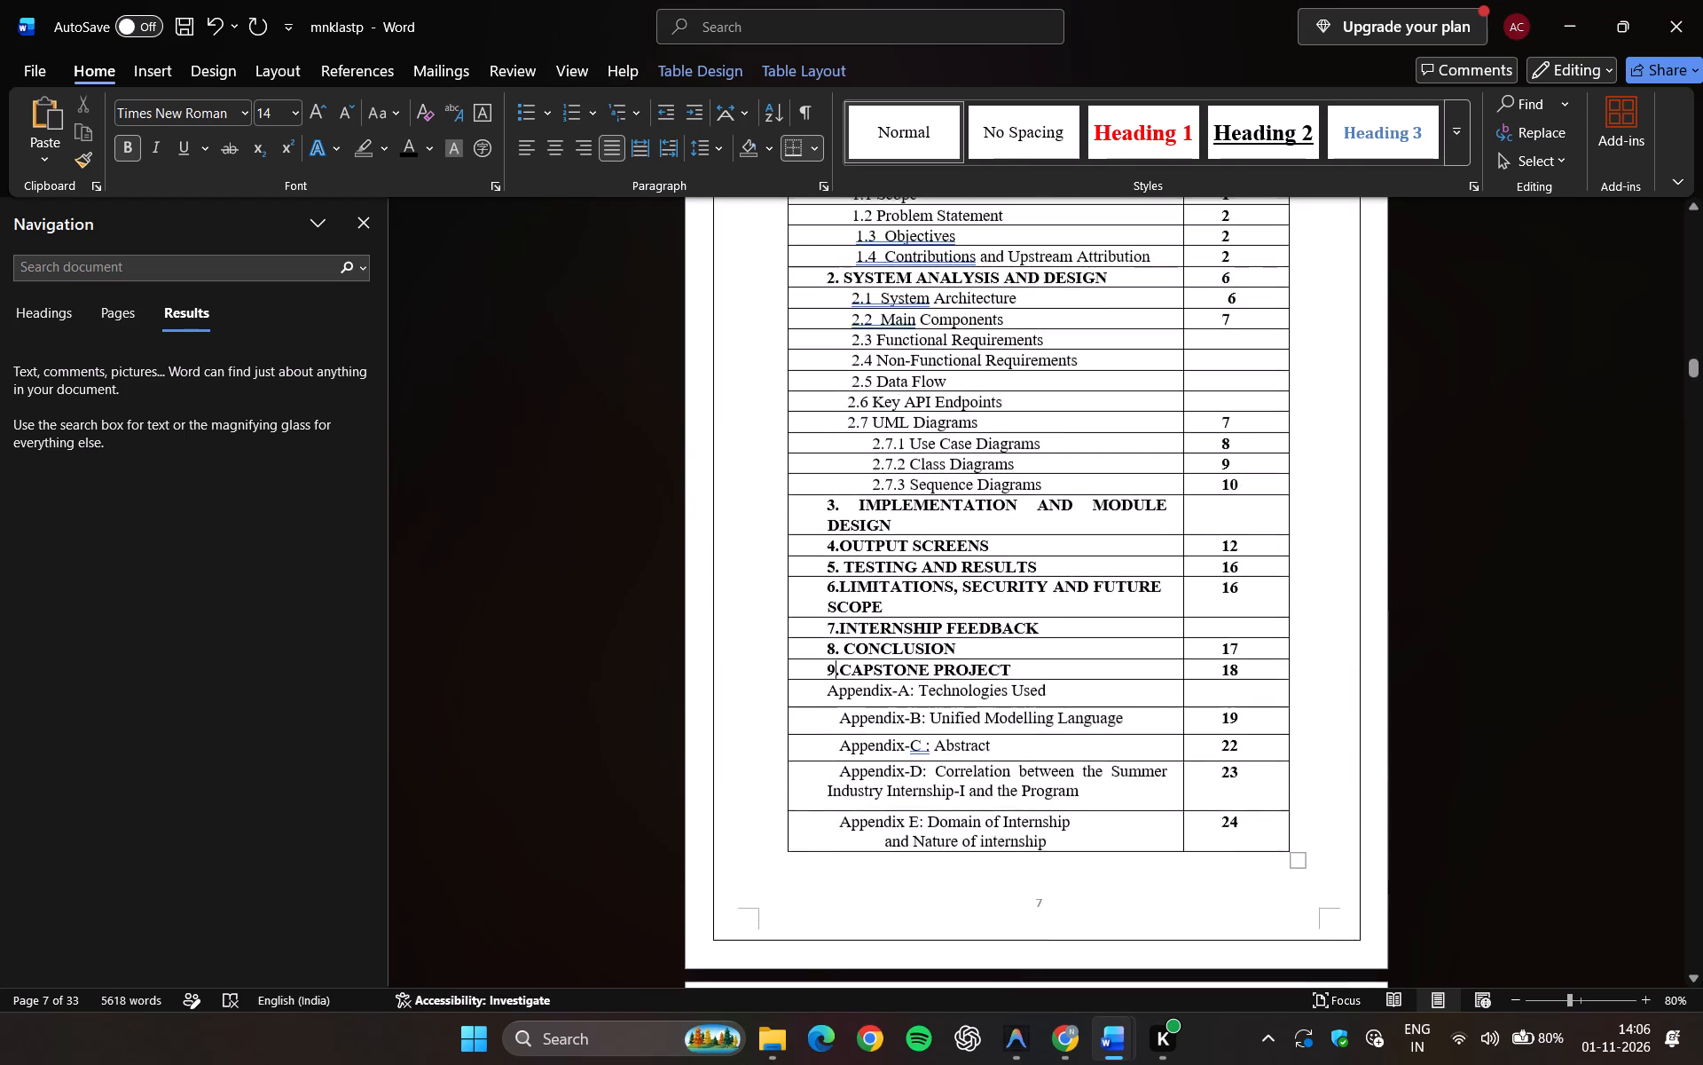
pyautogui.scroll(1, 1106, 501)
pyautogui.scroll(-1, 1106, 501)
pyautogui.scroll(1, 1106, 501)
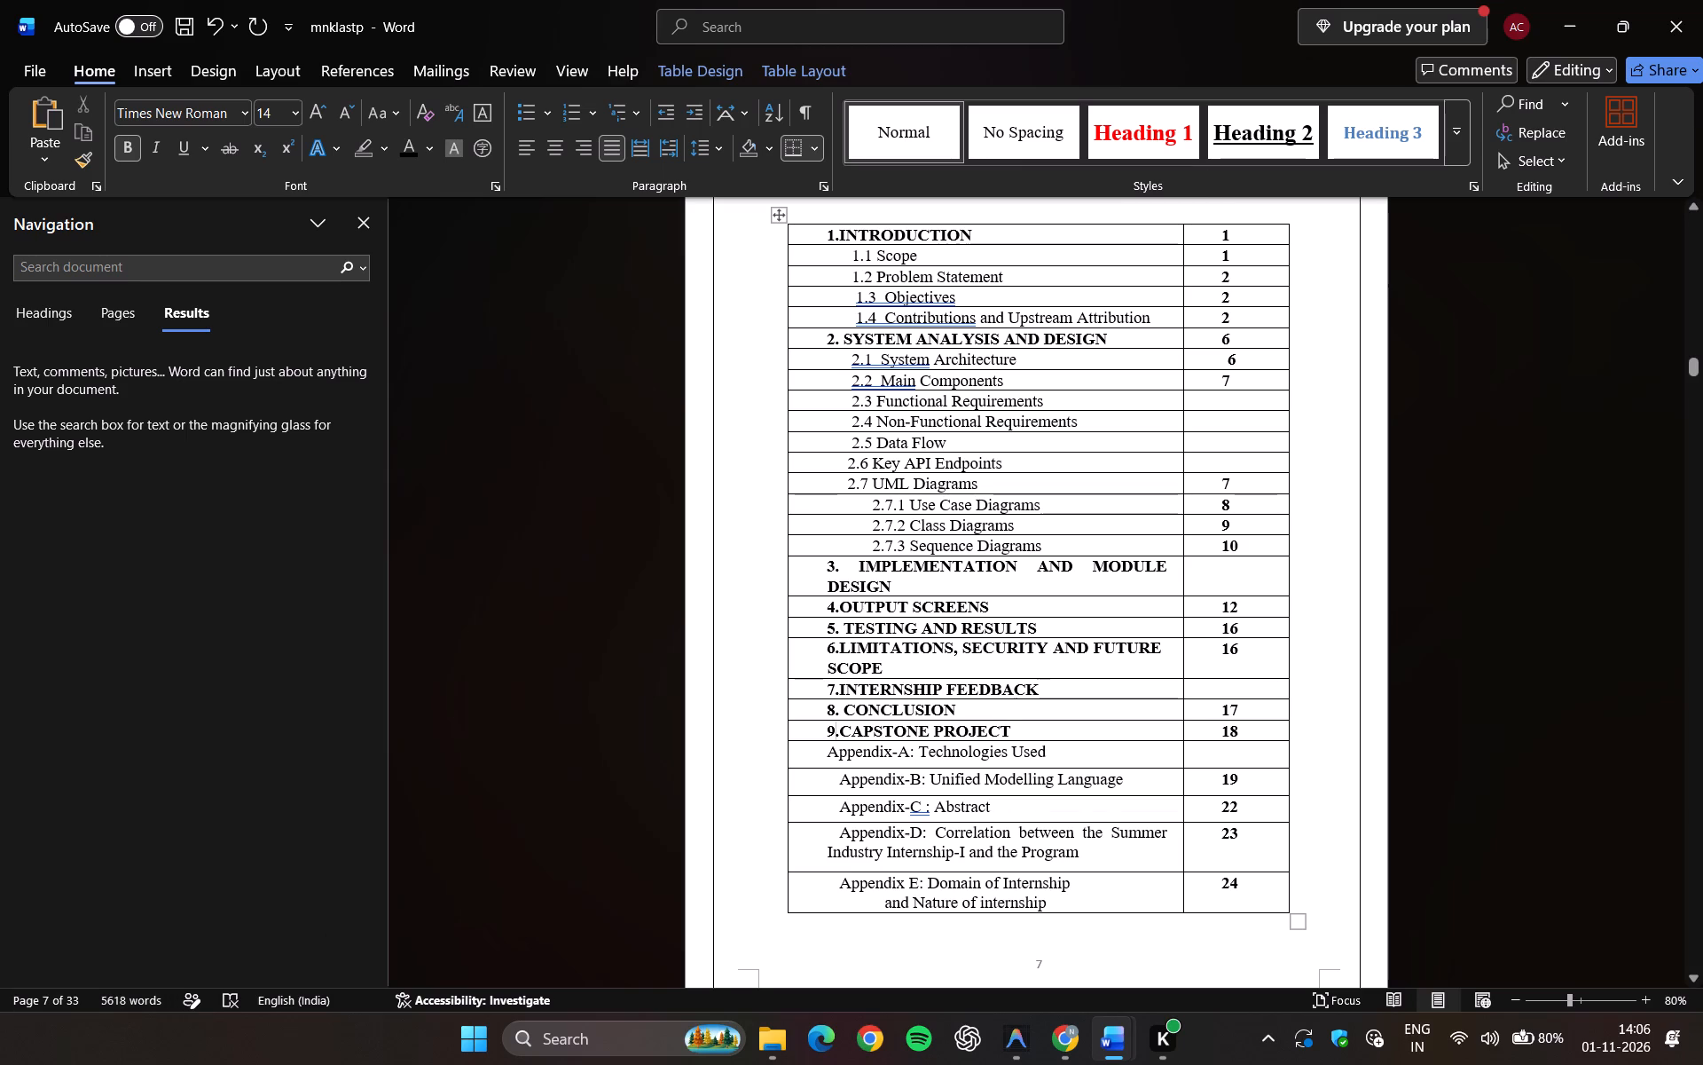
pyautogui.scroll(2, 886, 809)
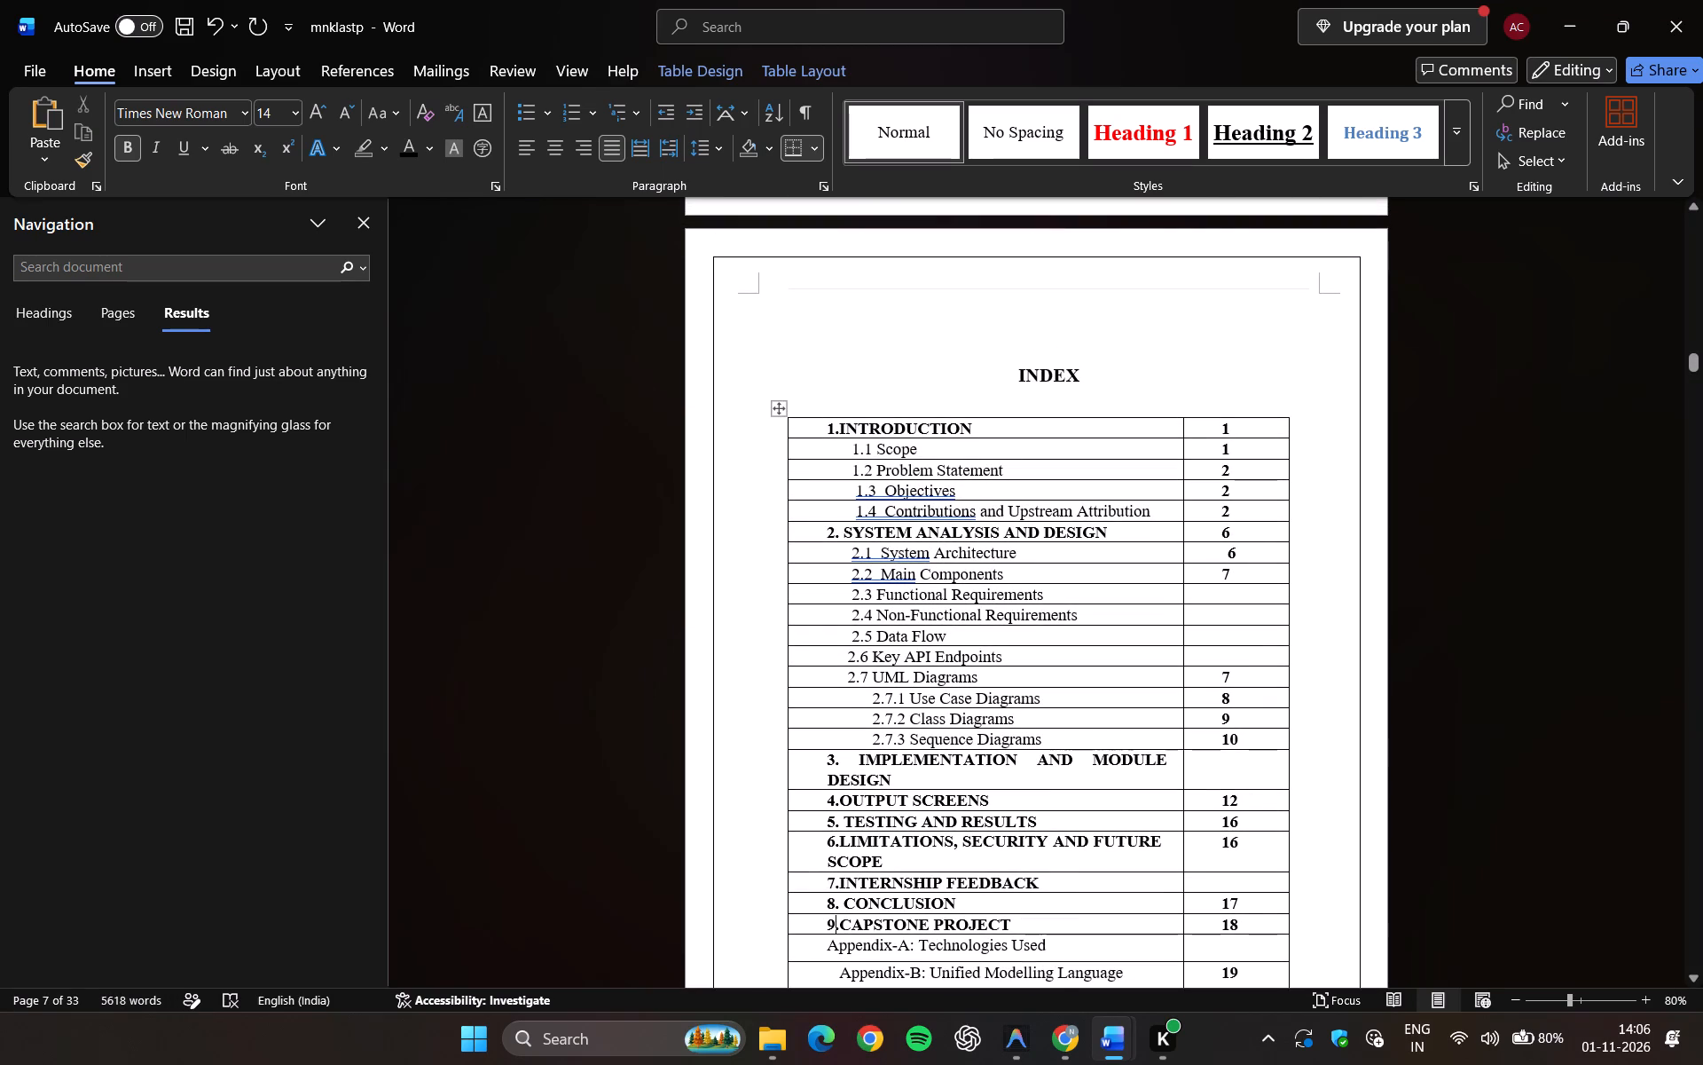
pyautogui.click(993, 335)
pyautogui.press('BackSpace')
pyautogui.press('BackSpace')
pyautogui.press('BackSpace')
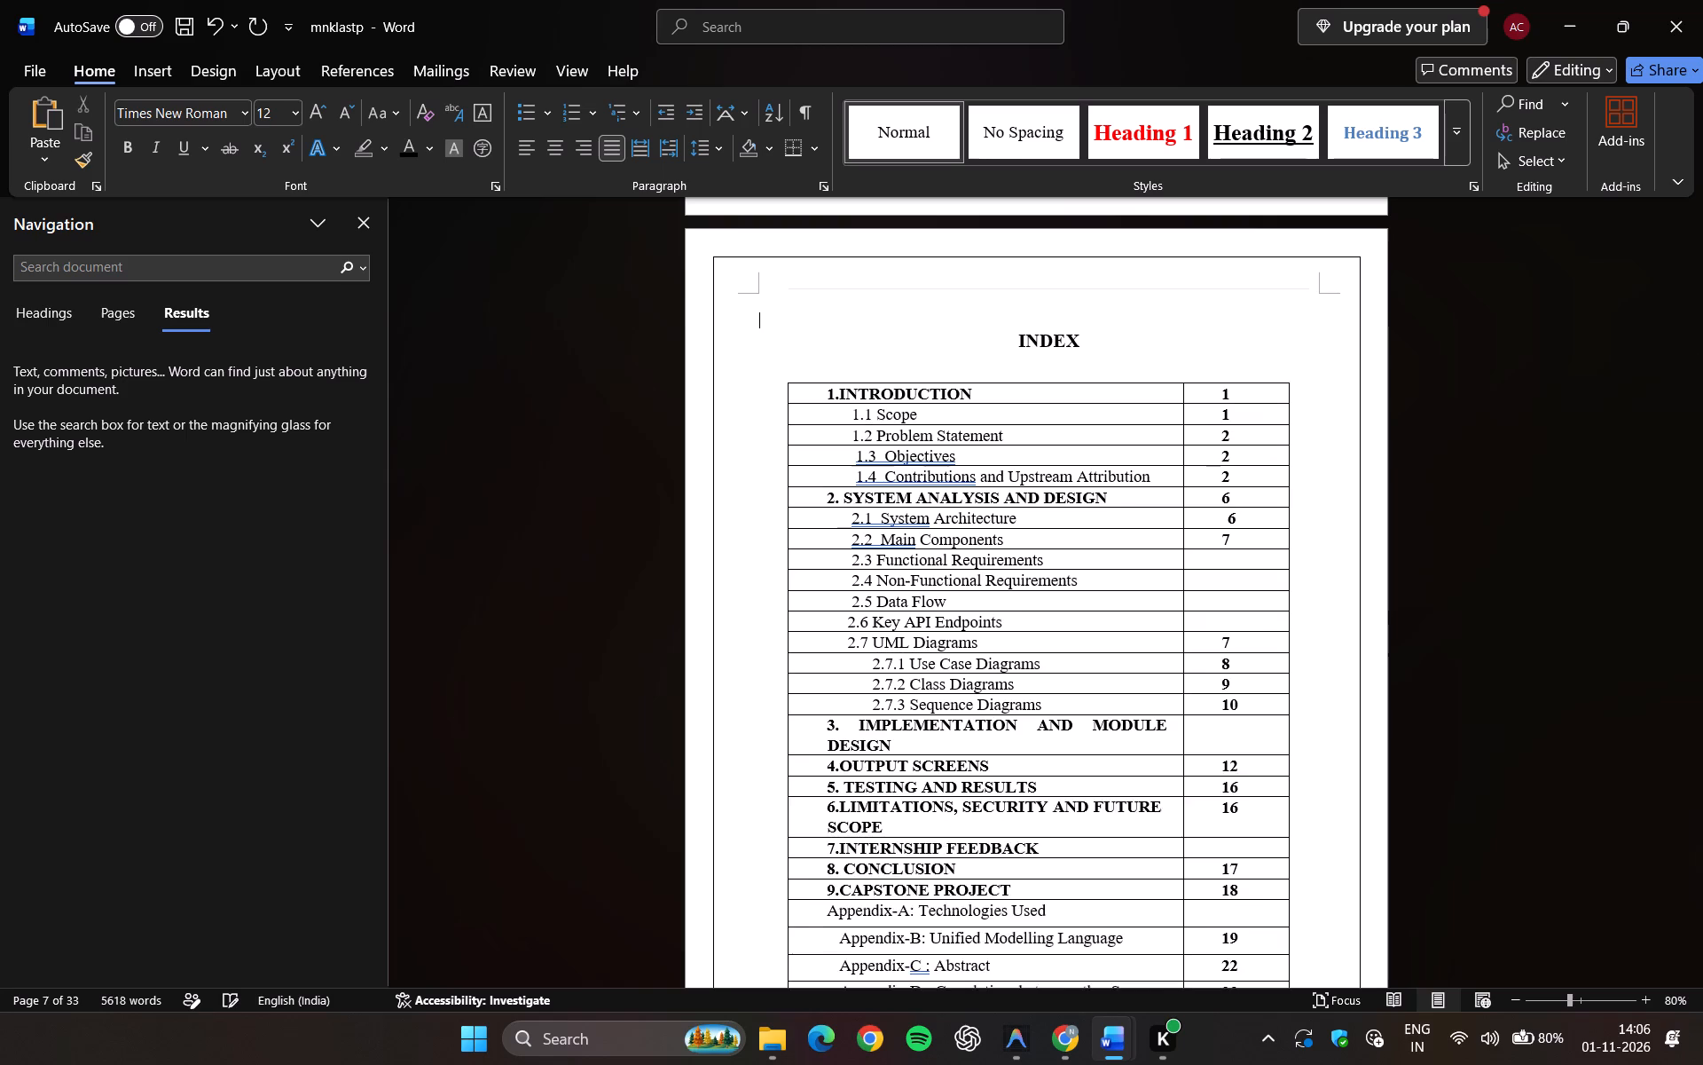
pyautogui.press('BackSpace')
# Review the updated index table and the neighbouring Abstract and Introduction pages for layout and entry order.
pyautogui.scroll(2, 993, 335)
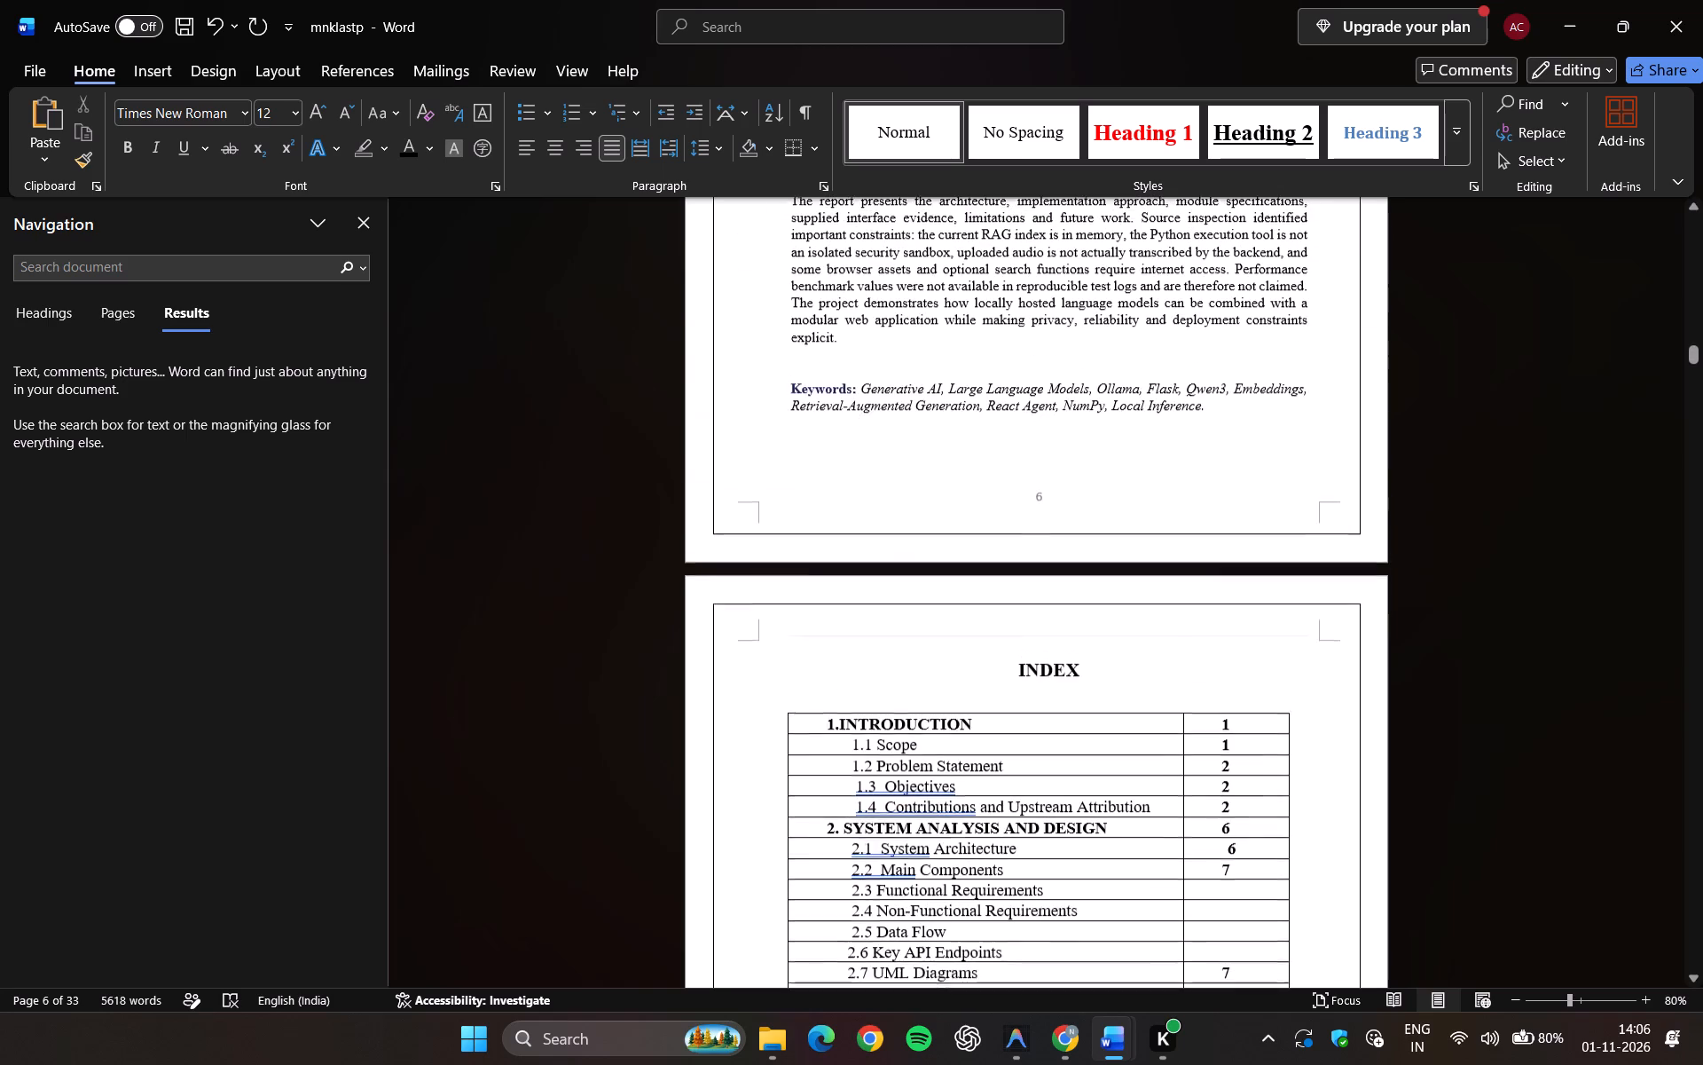
pyautogui.scroll(4, 993, 335)
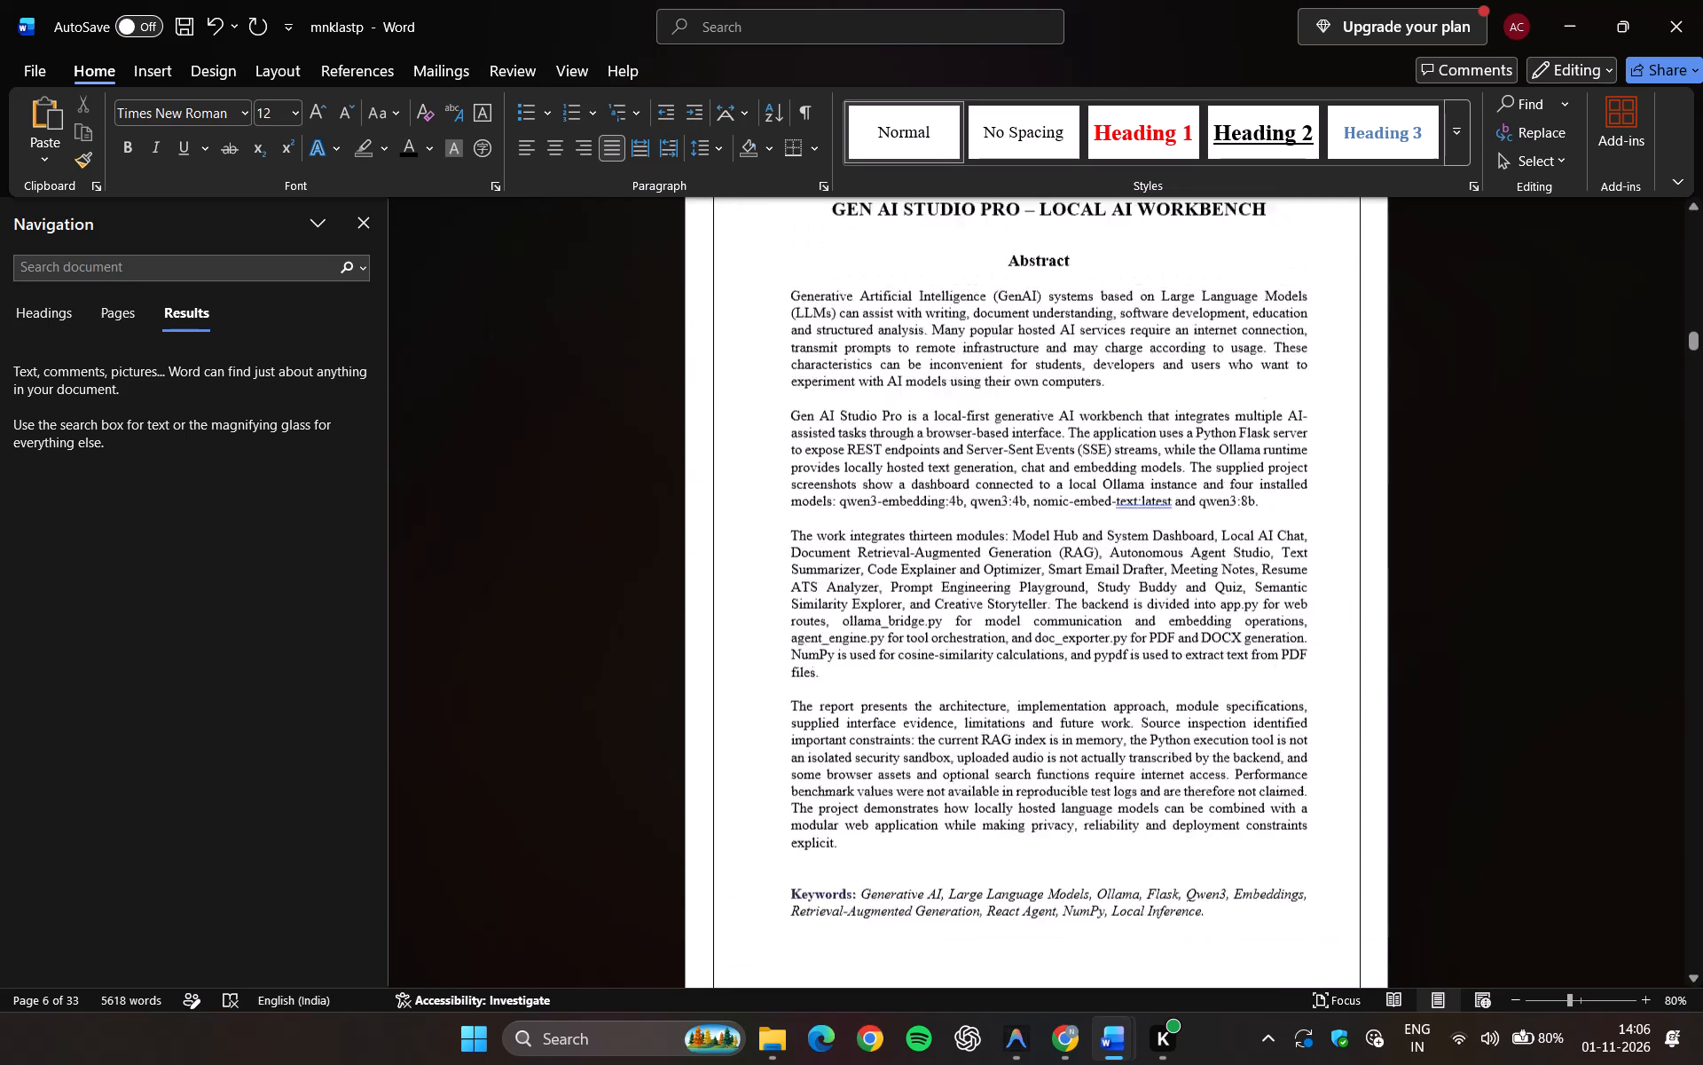
pyautogui.scroll(1, 993, 335)
pyautogui.scroll(-3, 993, 335)
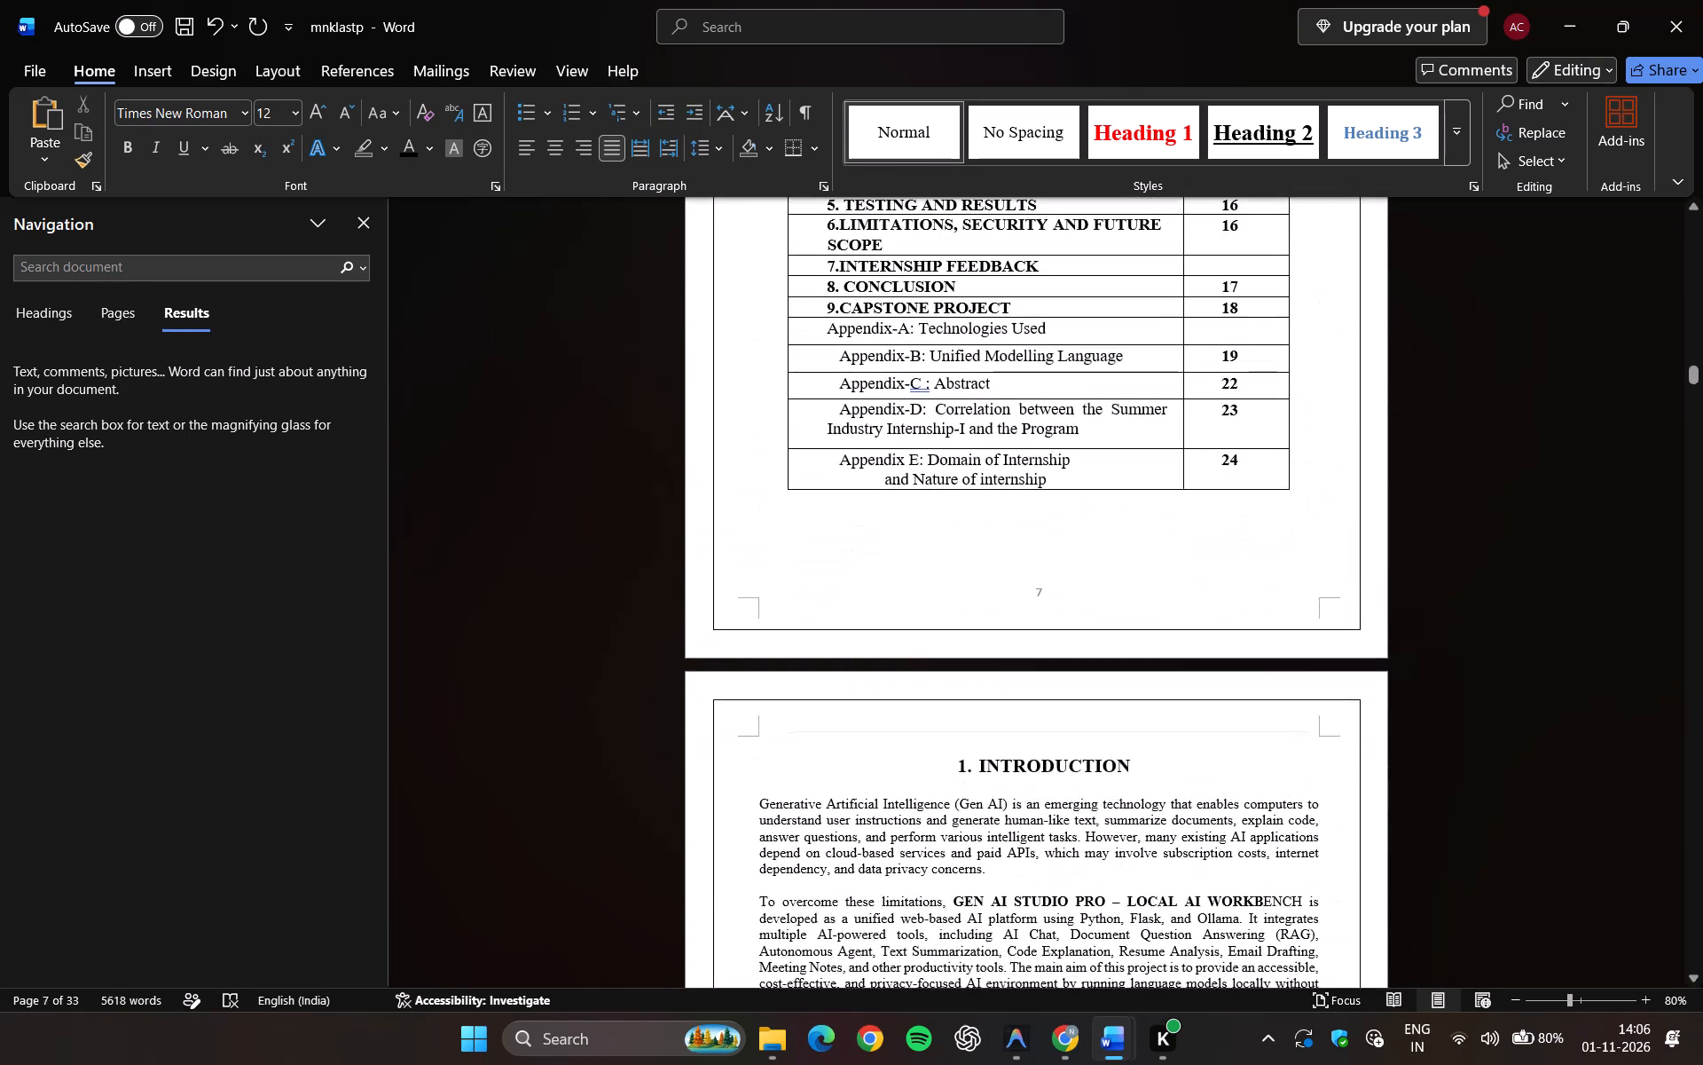
pyautogui.scroll(1, 1038, 358)
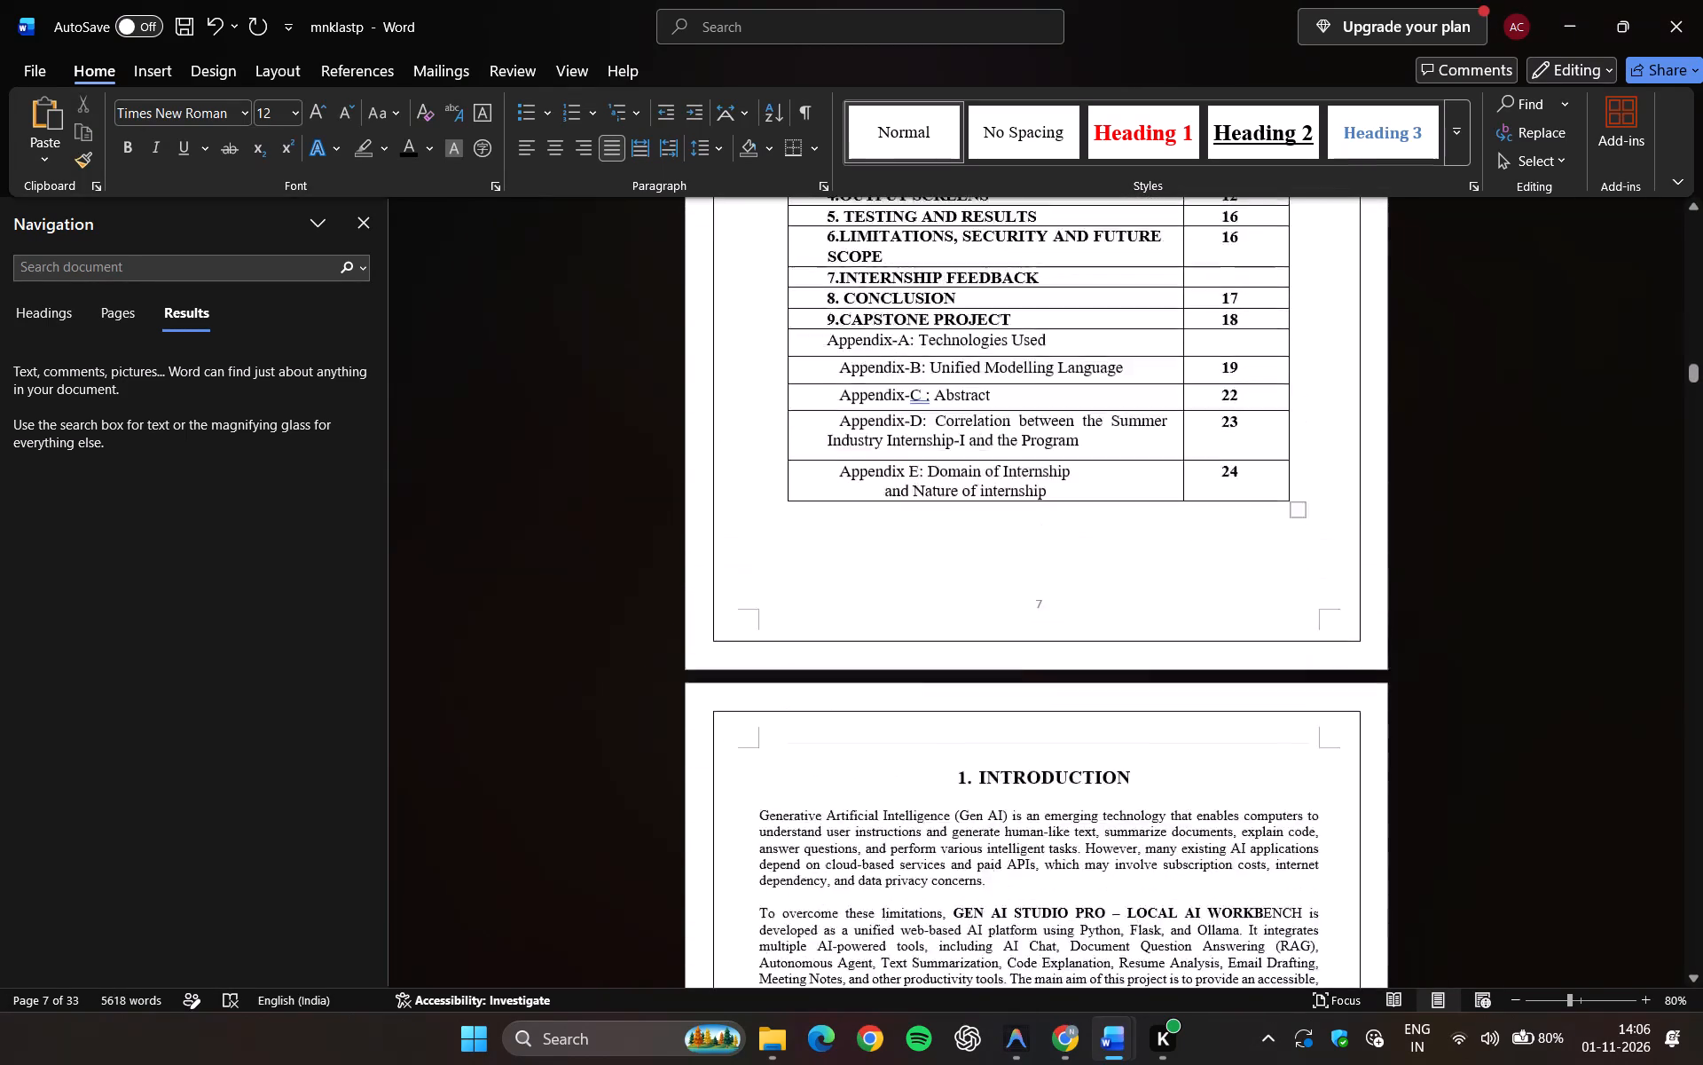
pyautogui.scroll(3, 1038, 358)
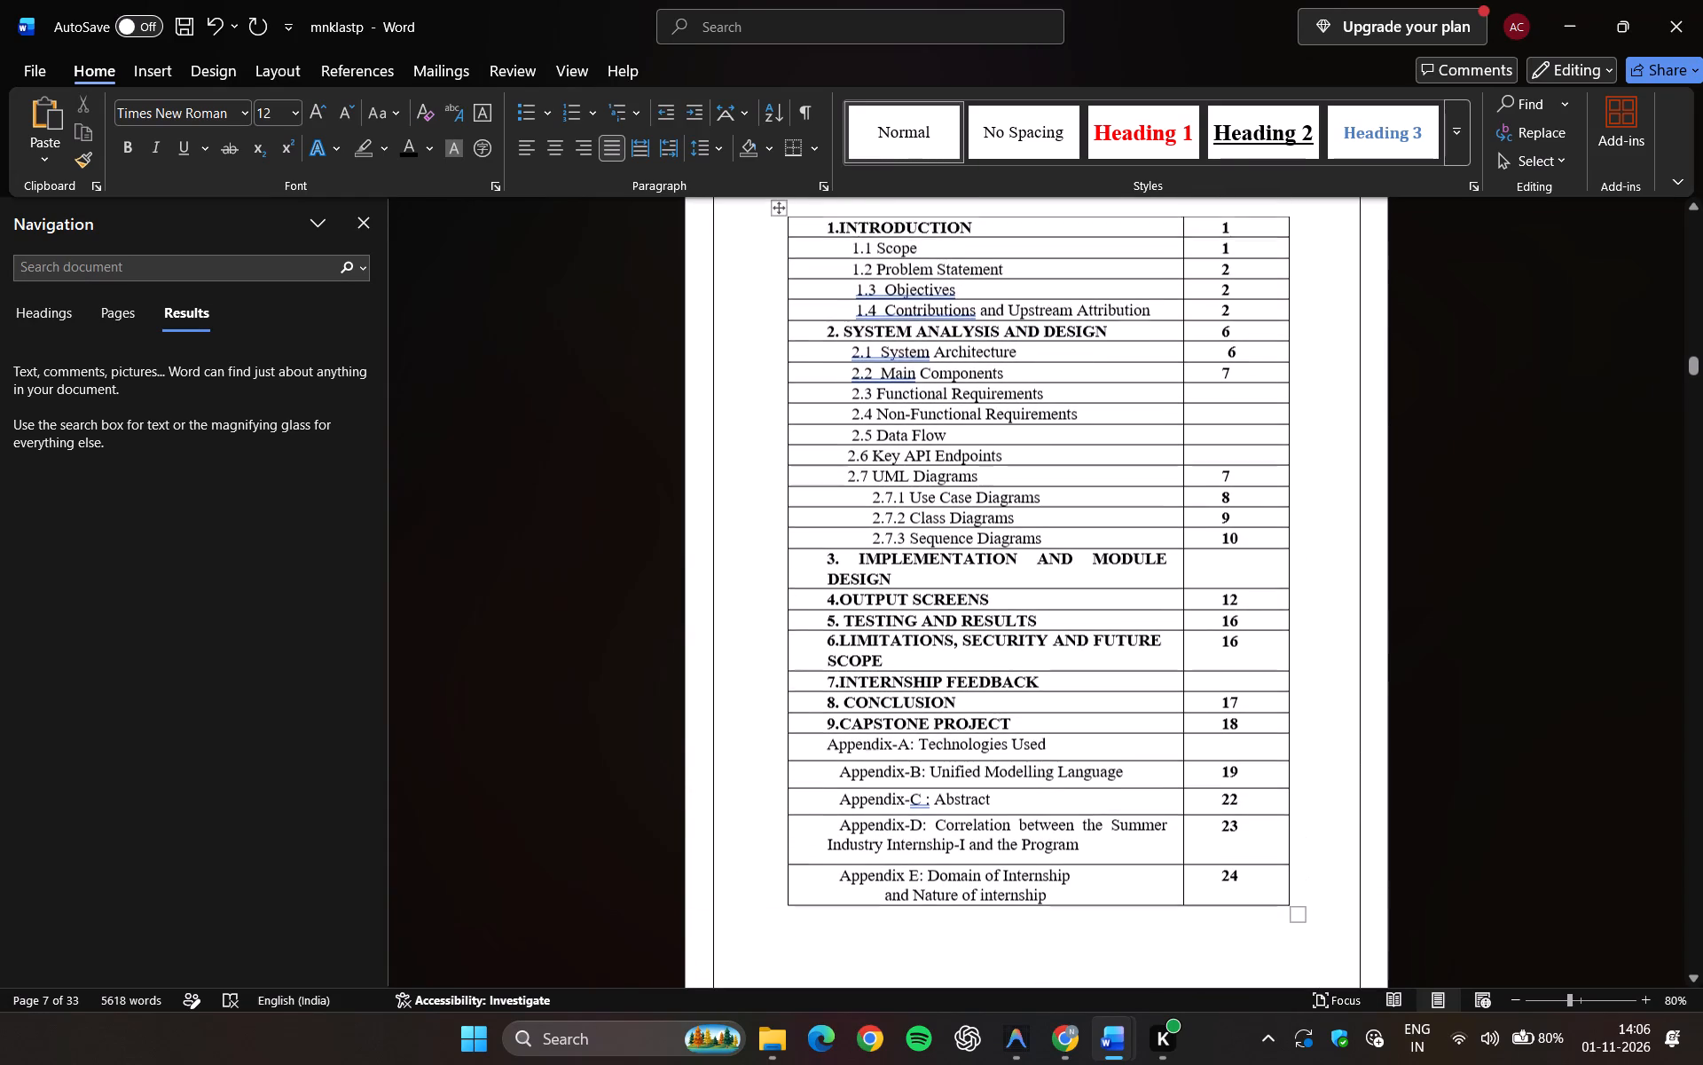
pyautogui.scroll(1, 1038, 358)
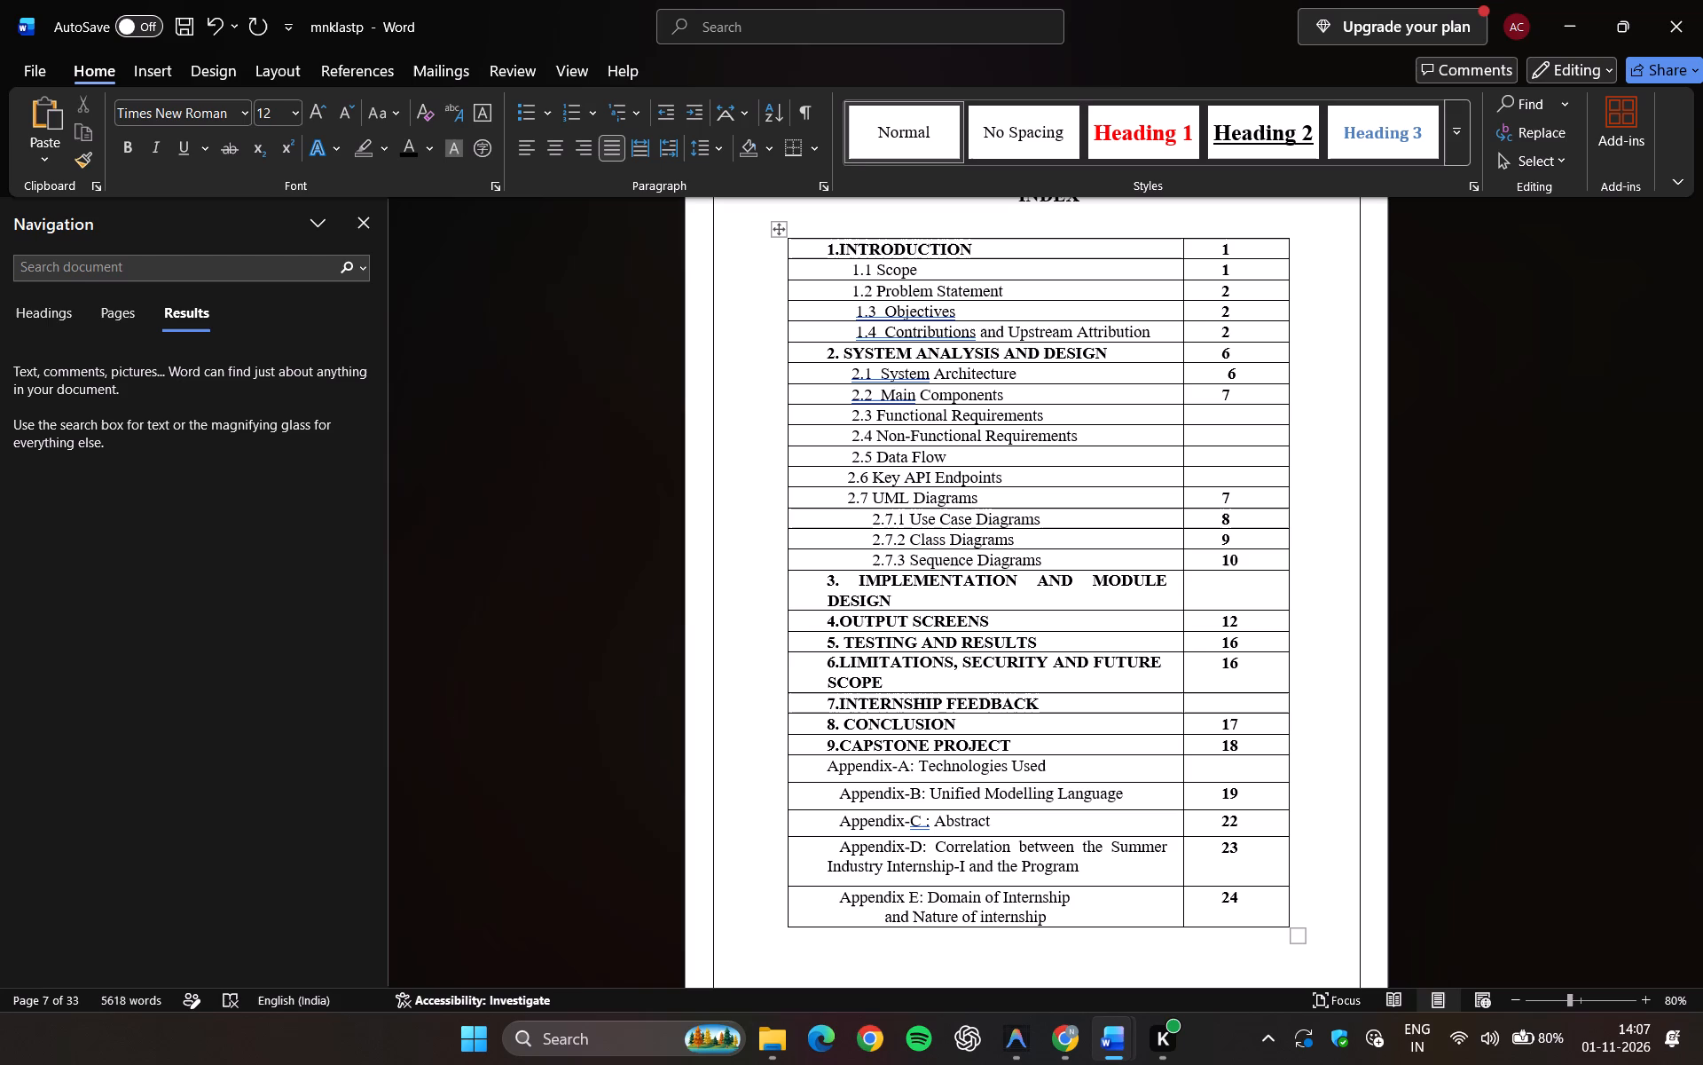
# Open the footer on the Introduction page and apply a 1, 2, 3 page number format that starts at 1.
pyautogui.scroll(-1, 1089, 433)
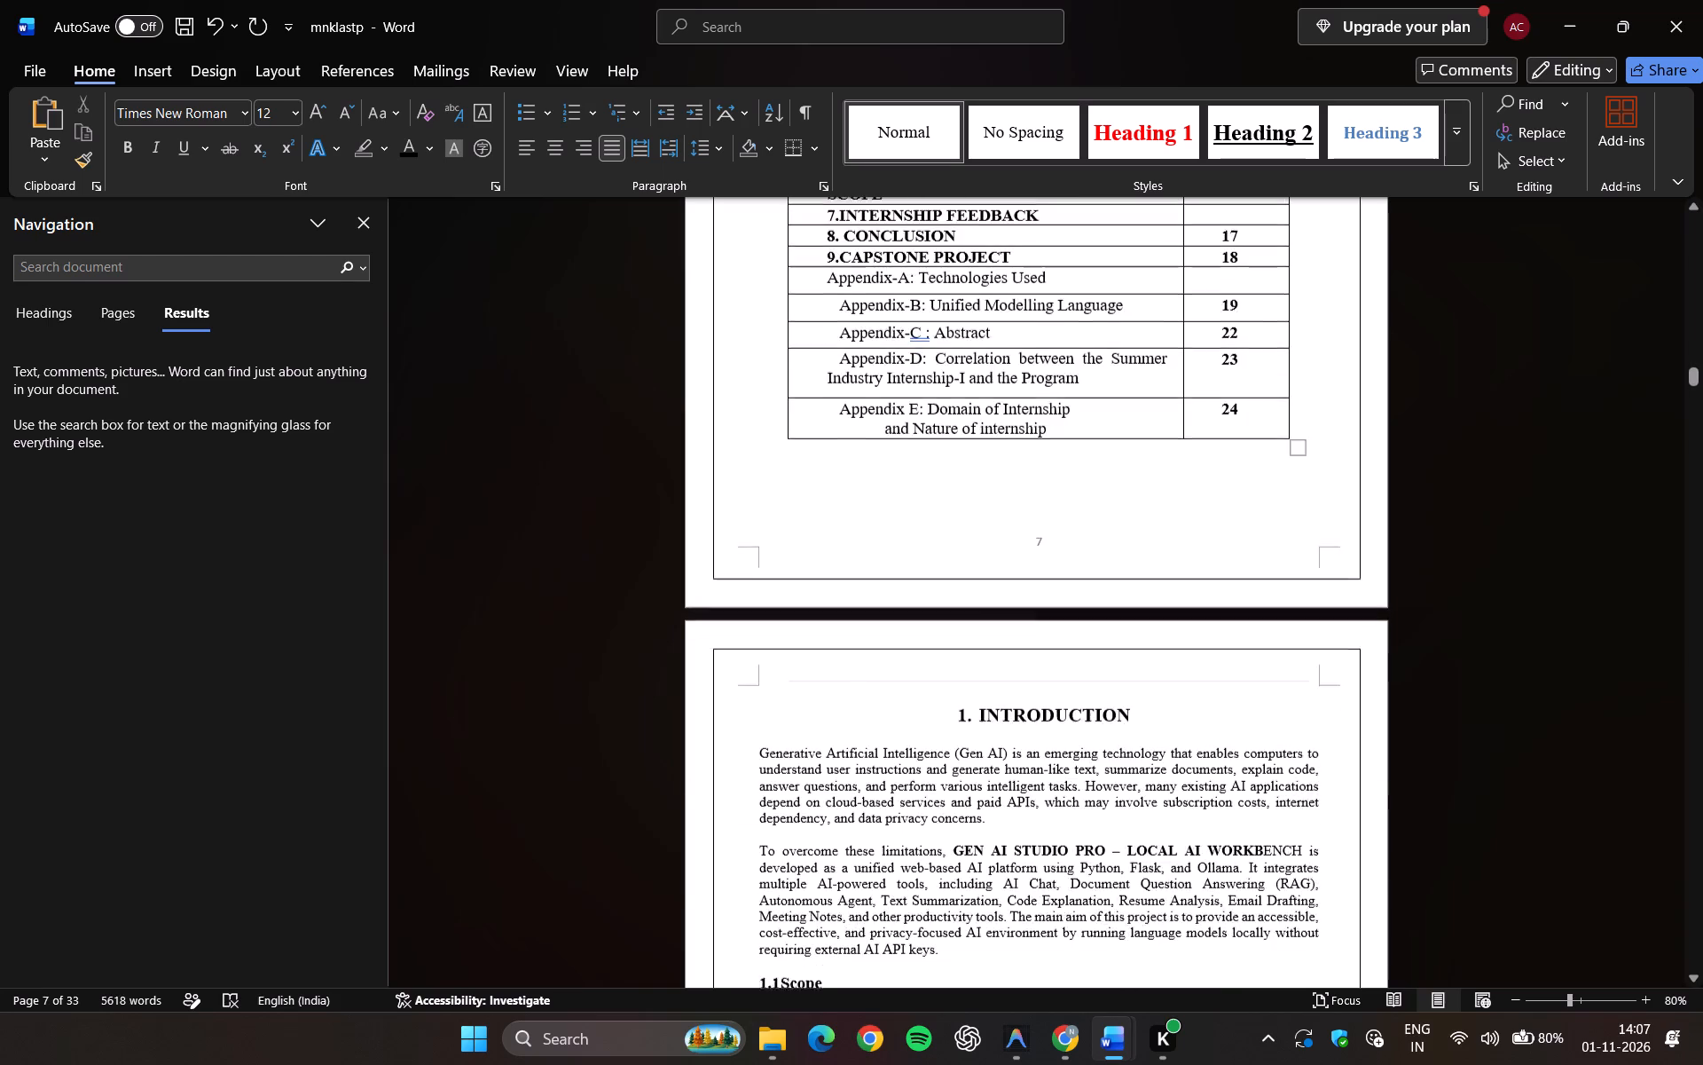
pyautogui.scroll(-2, 1089, 433)
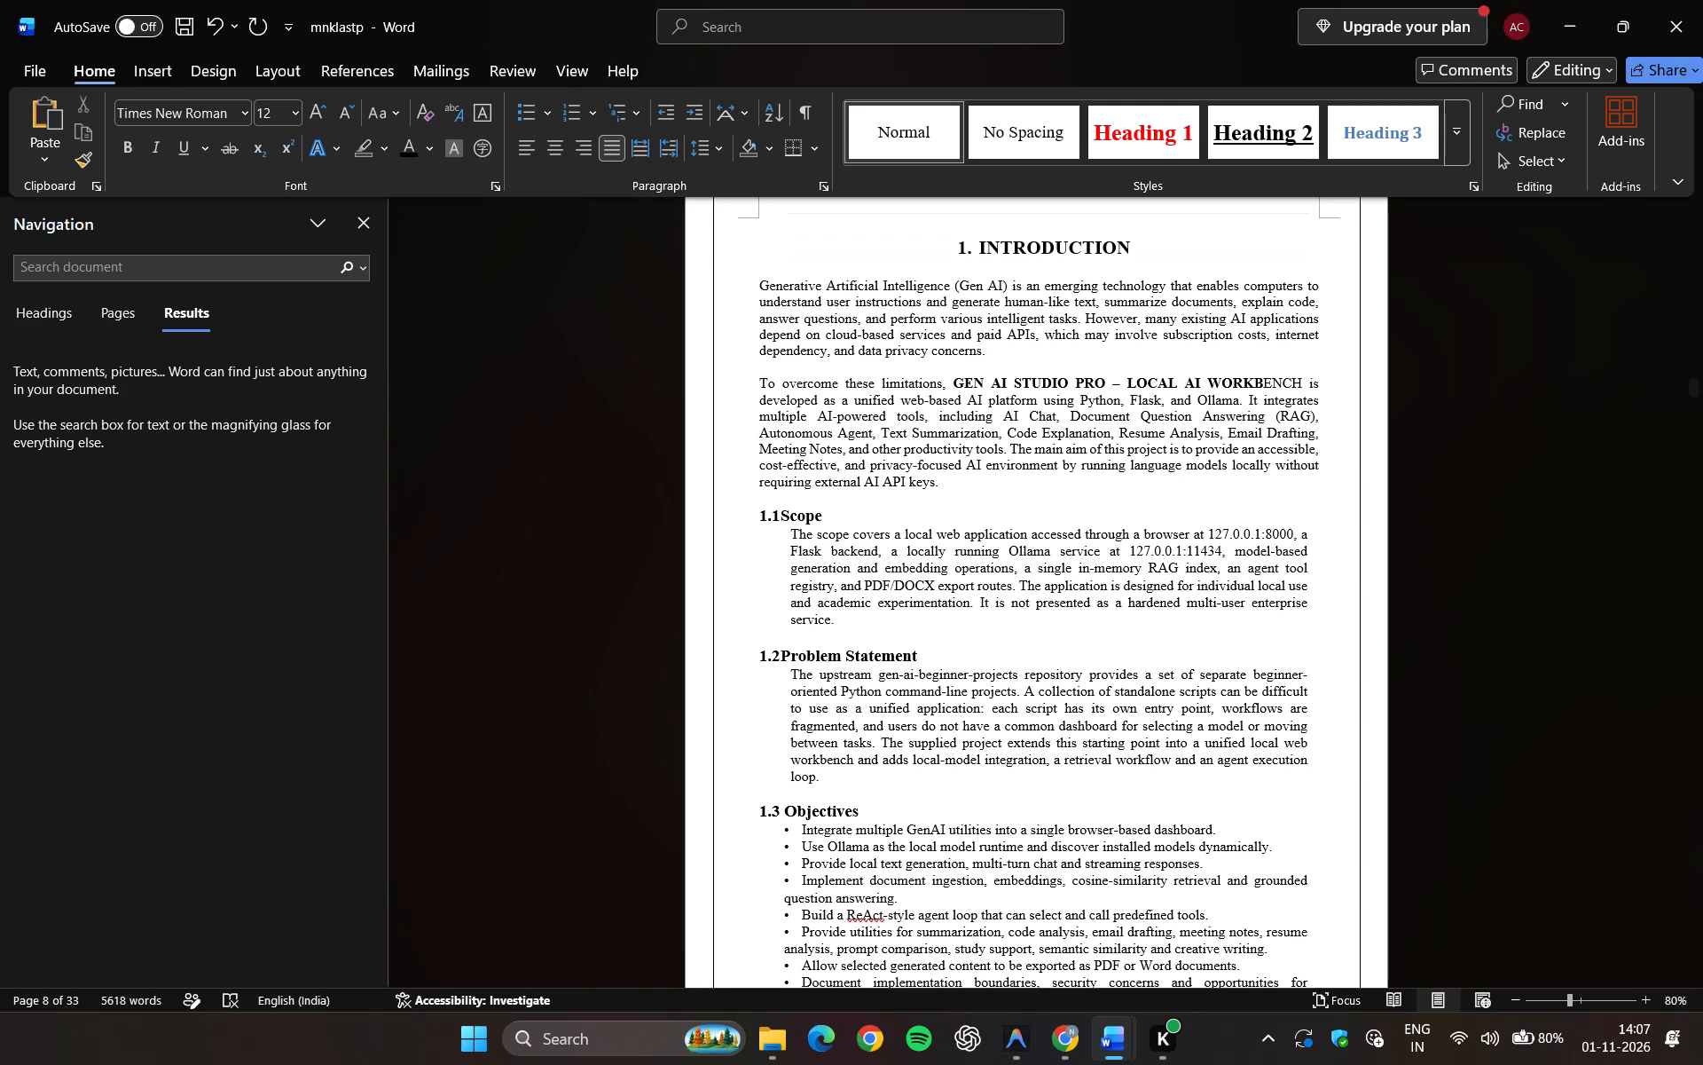
pyautogui.scroll(-1, 1089, 433)
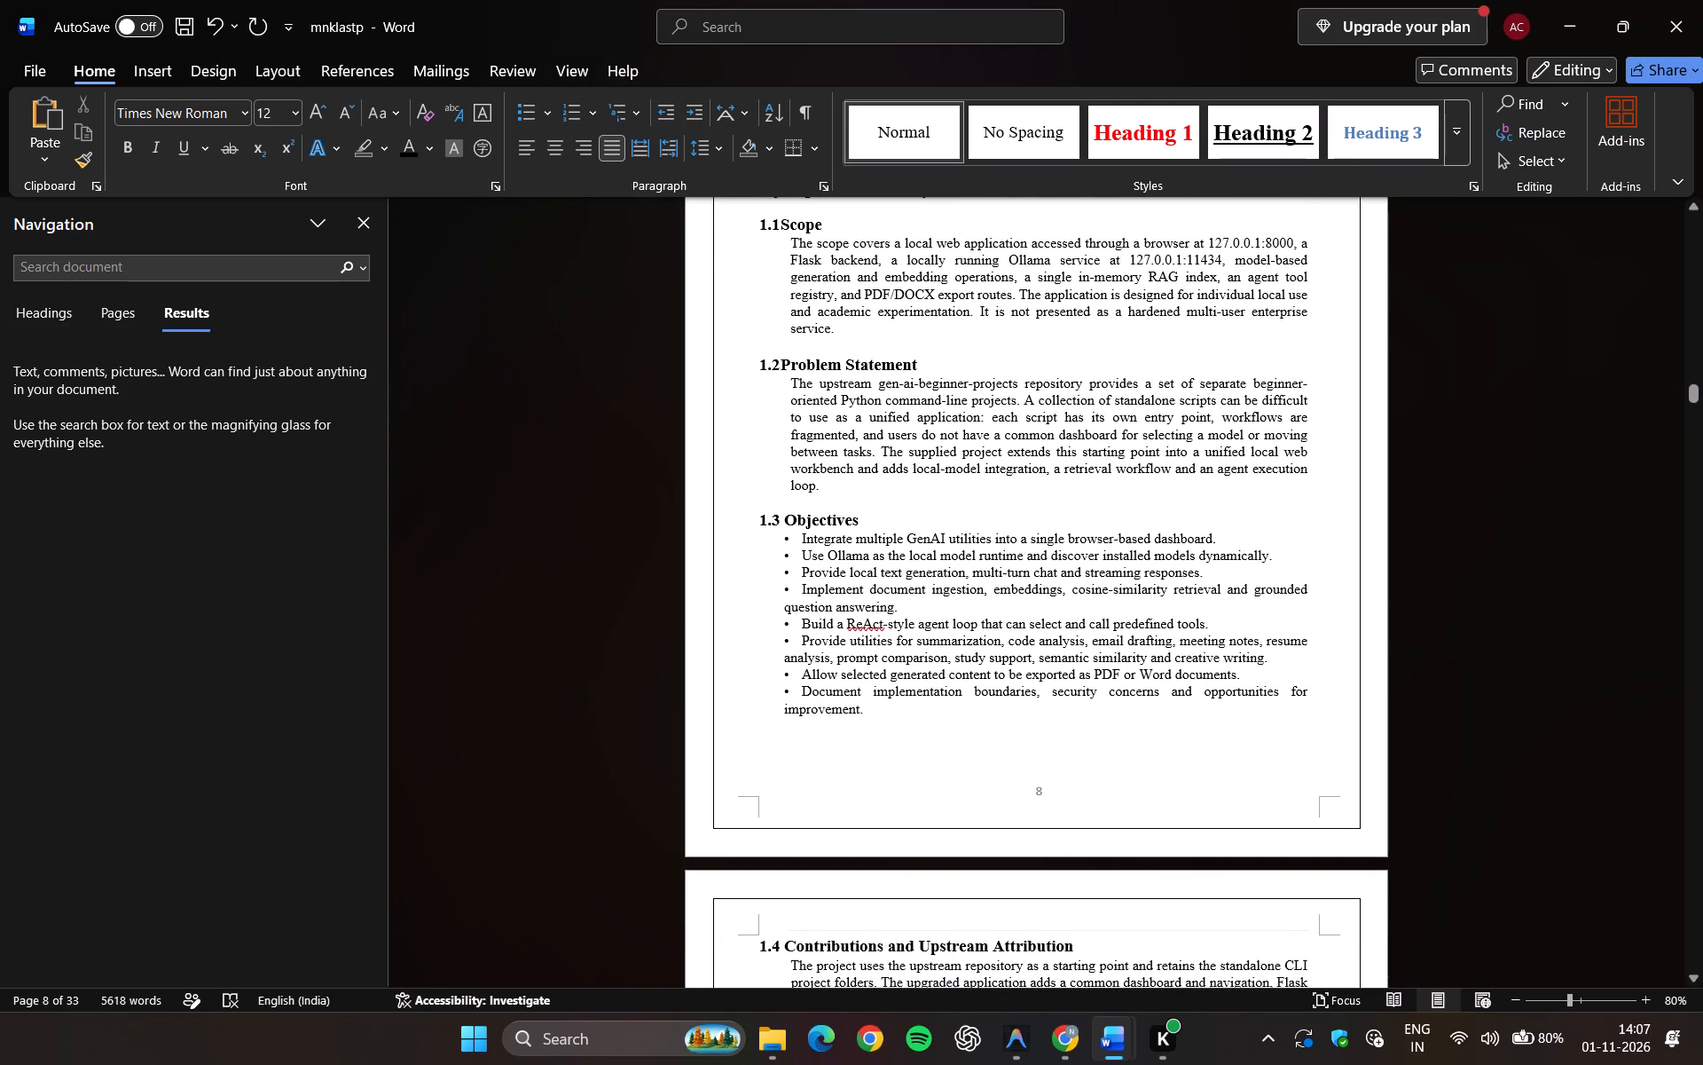
pyautogui.click(1047, 794)
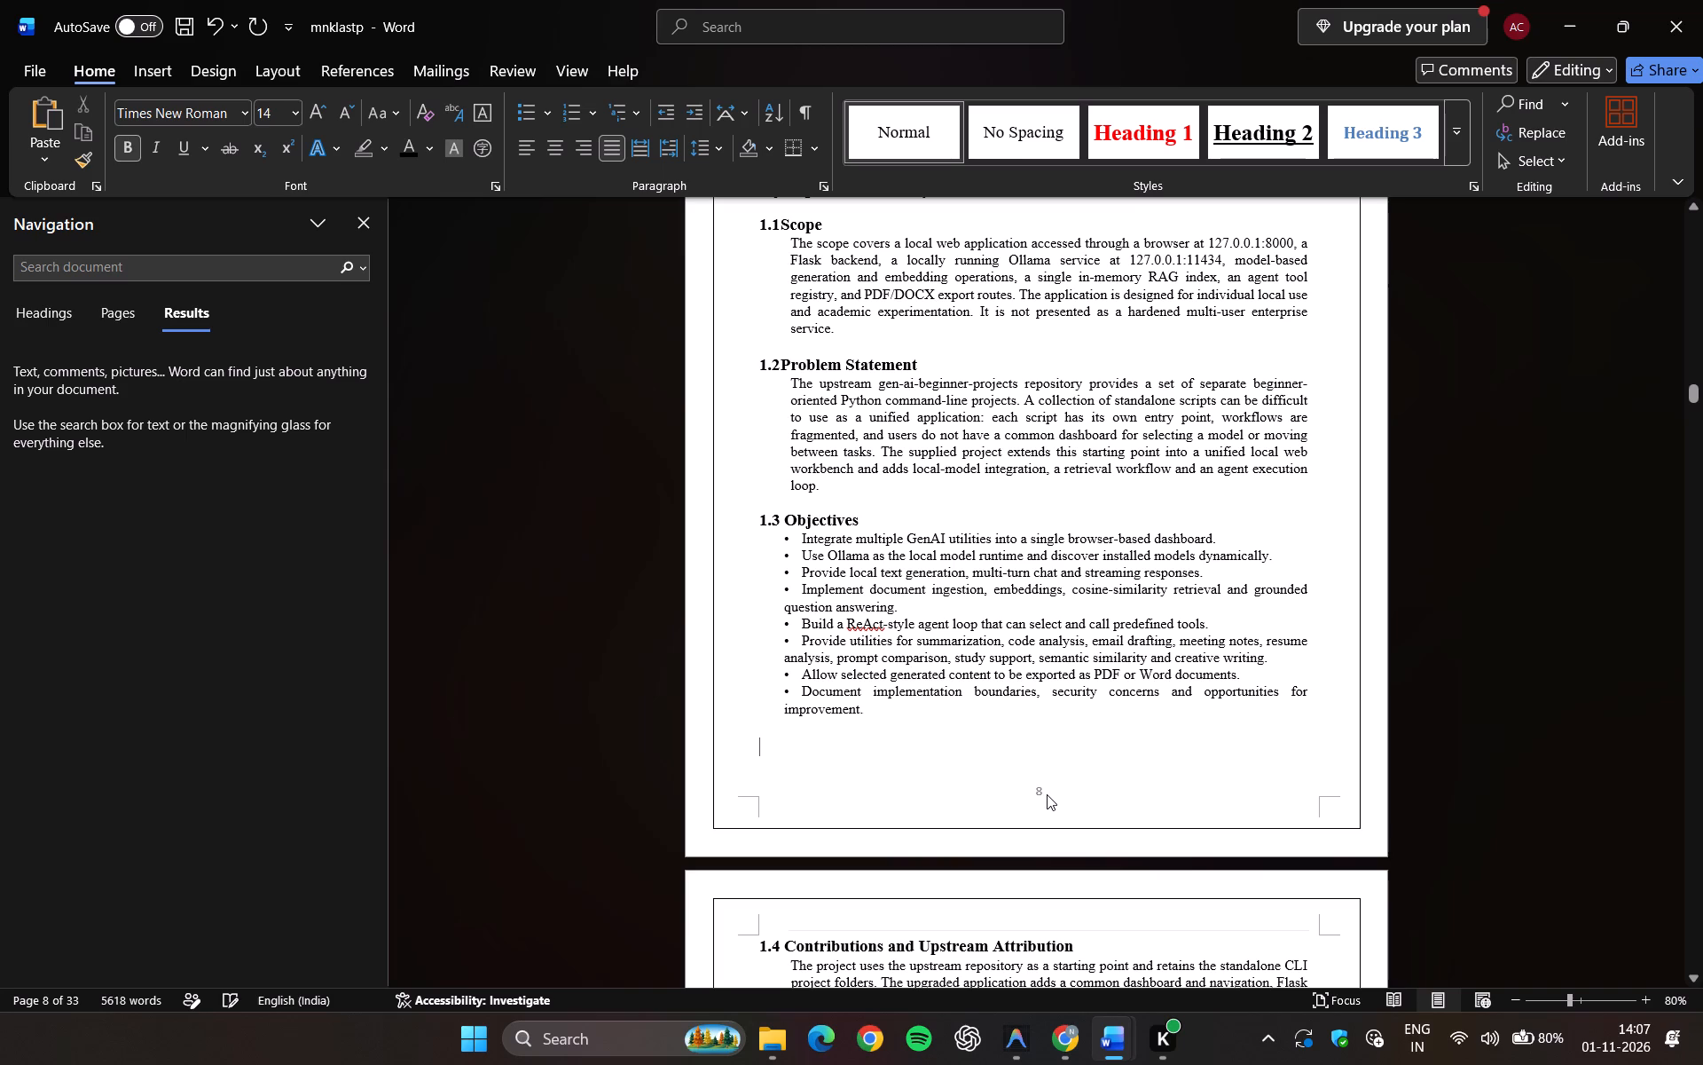
pyautogui.click(1039, 790)
pyautogui.doubleClick(1039, 790)
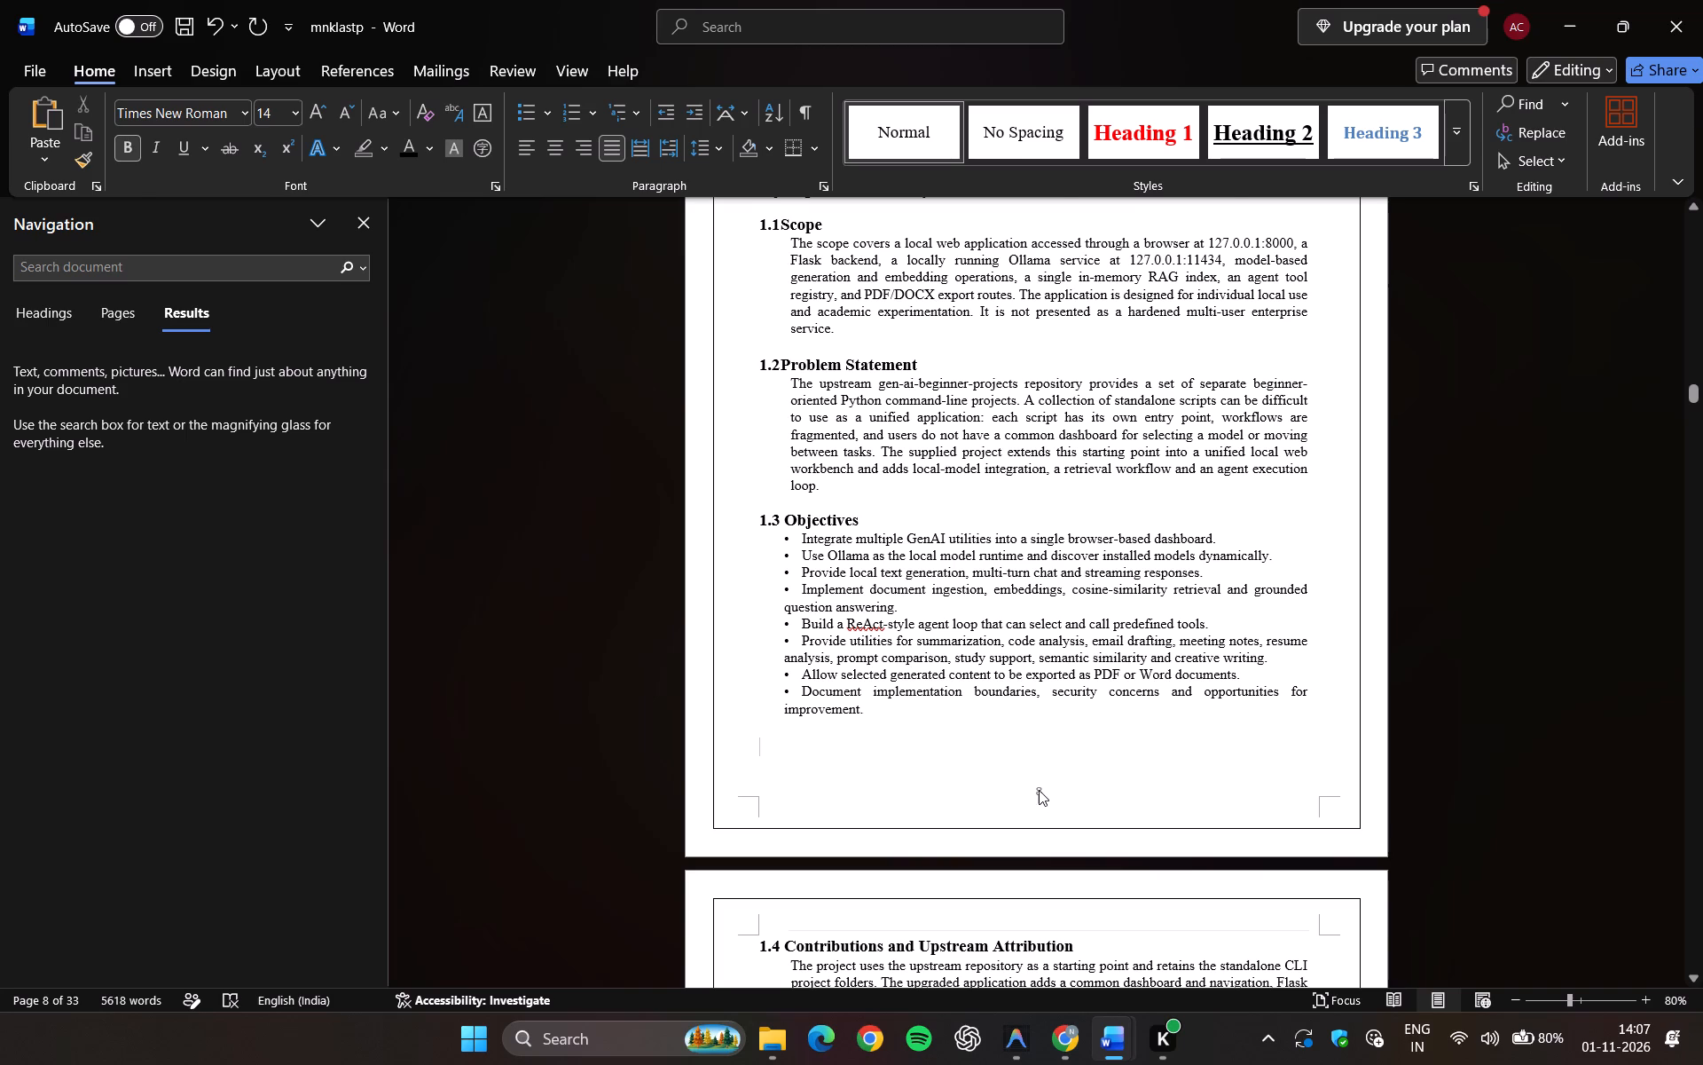
pyautogui.click(1039, 790)
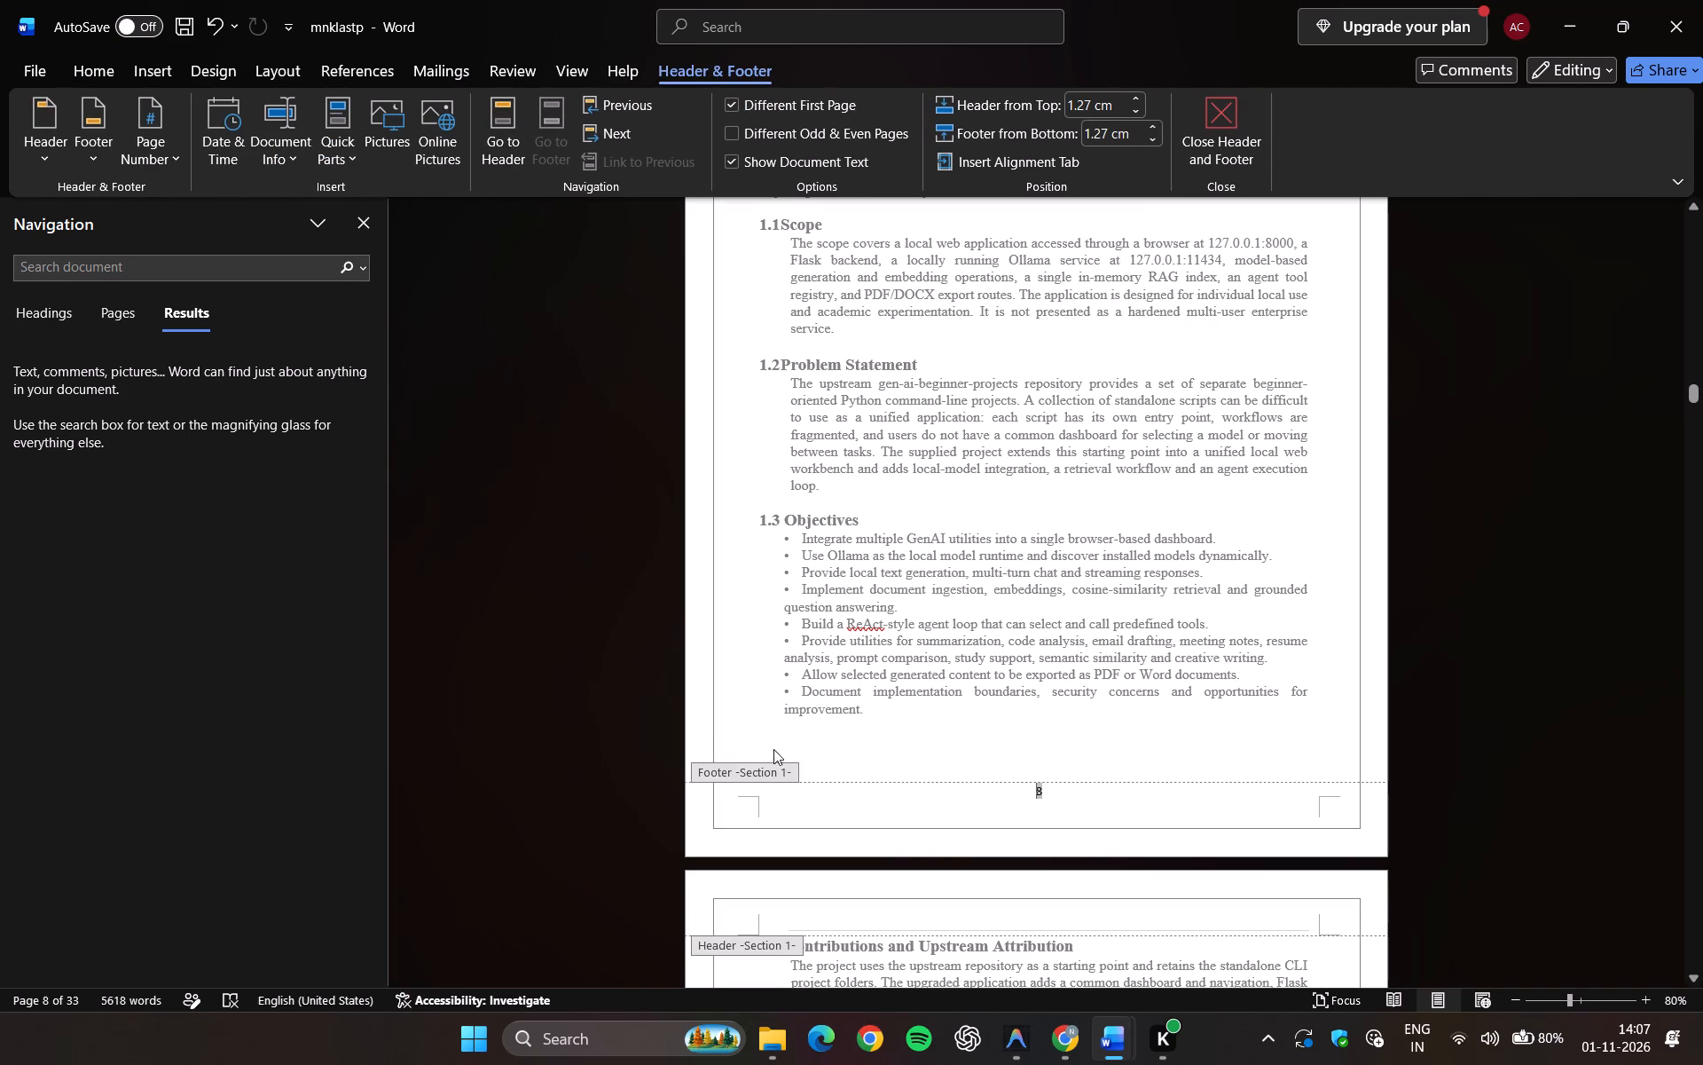
pyautogui.click(772, 771)
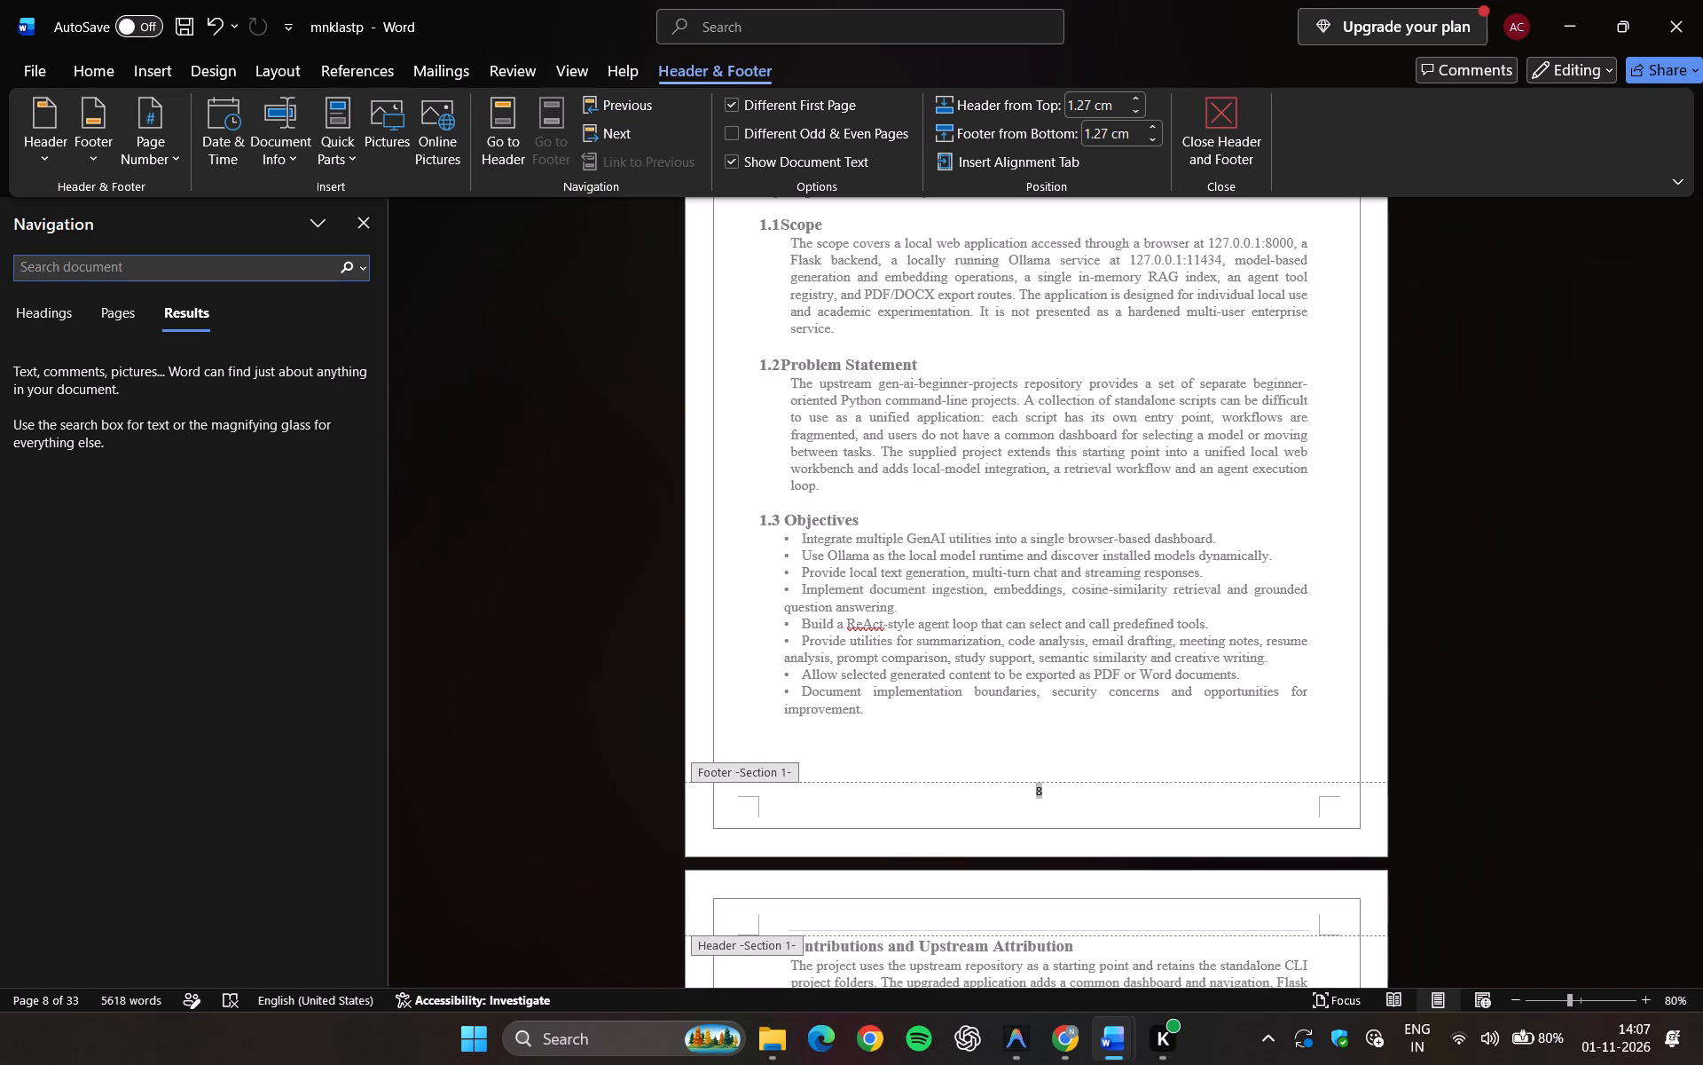
pyautogui.click(751, 765)
pyautogui.doubleClick(751, 765)
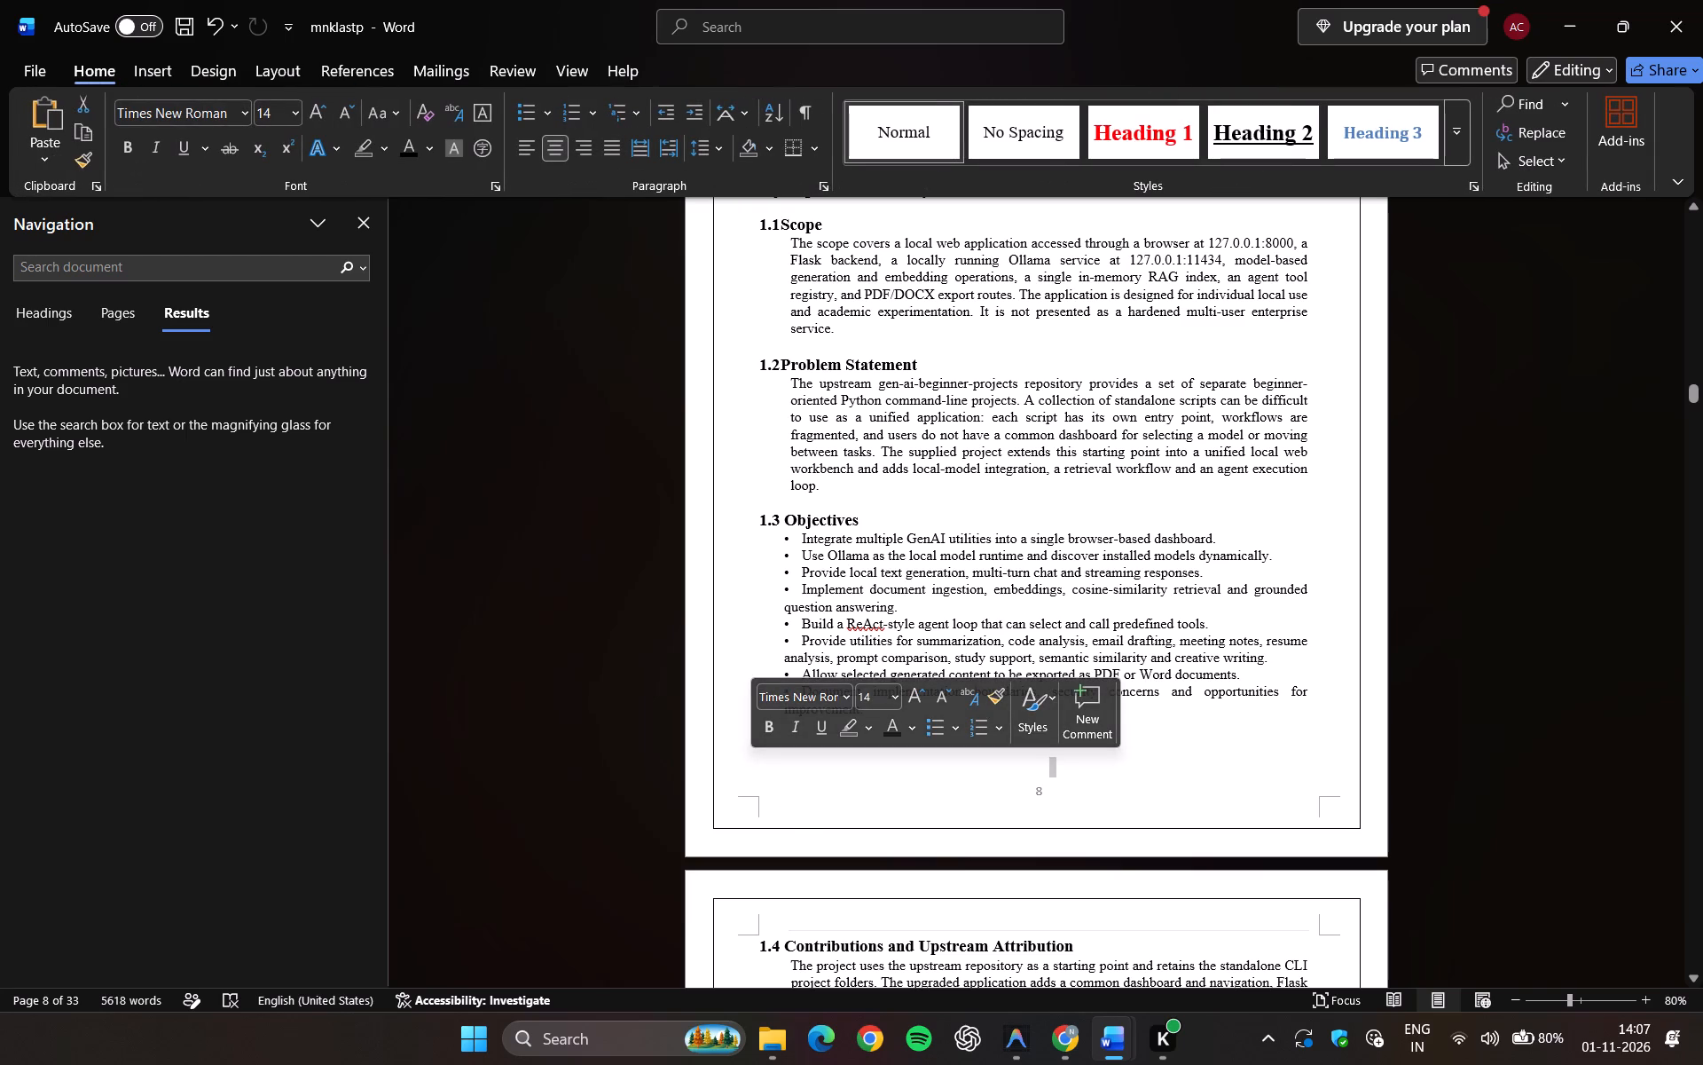
pyautogui.doubleClick(1032, 793)
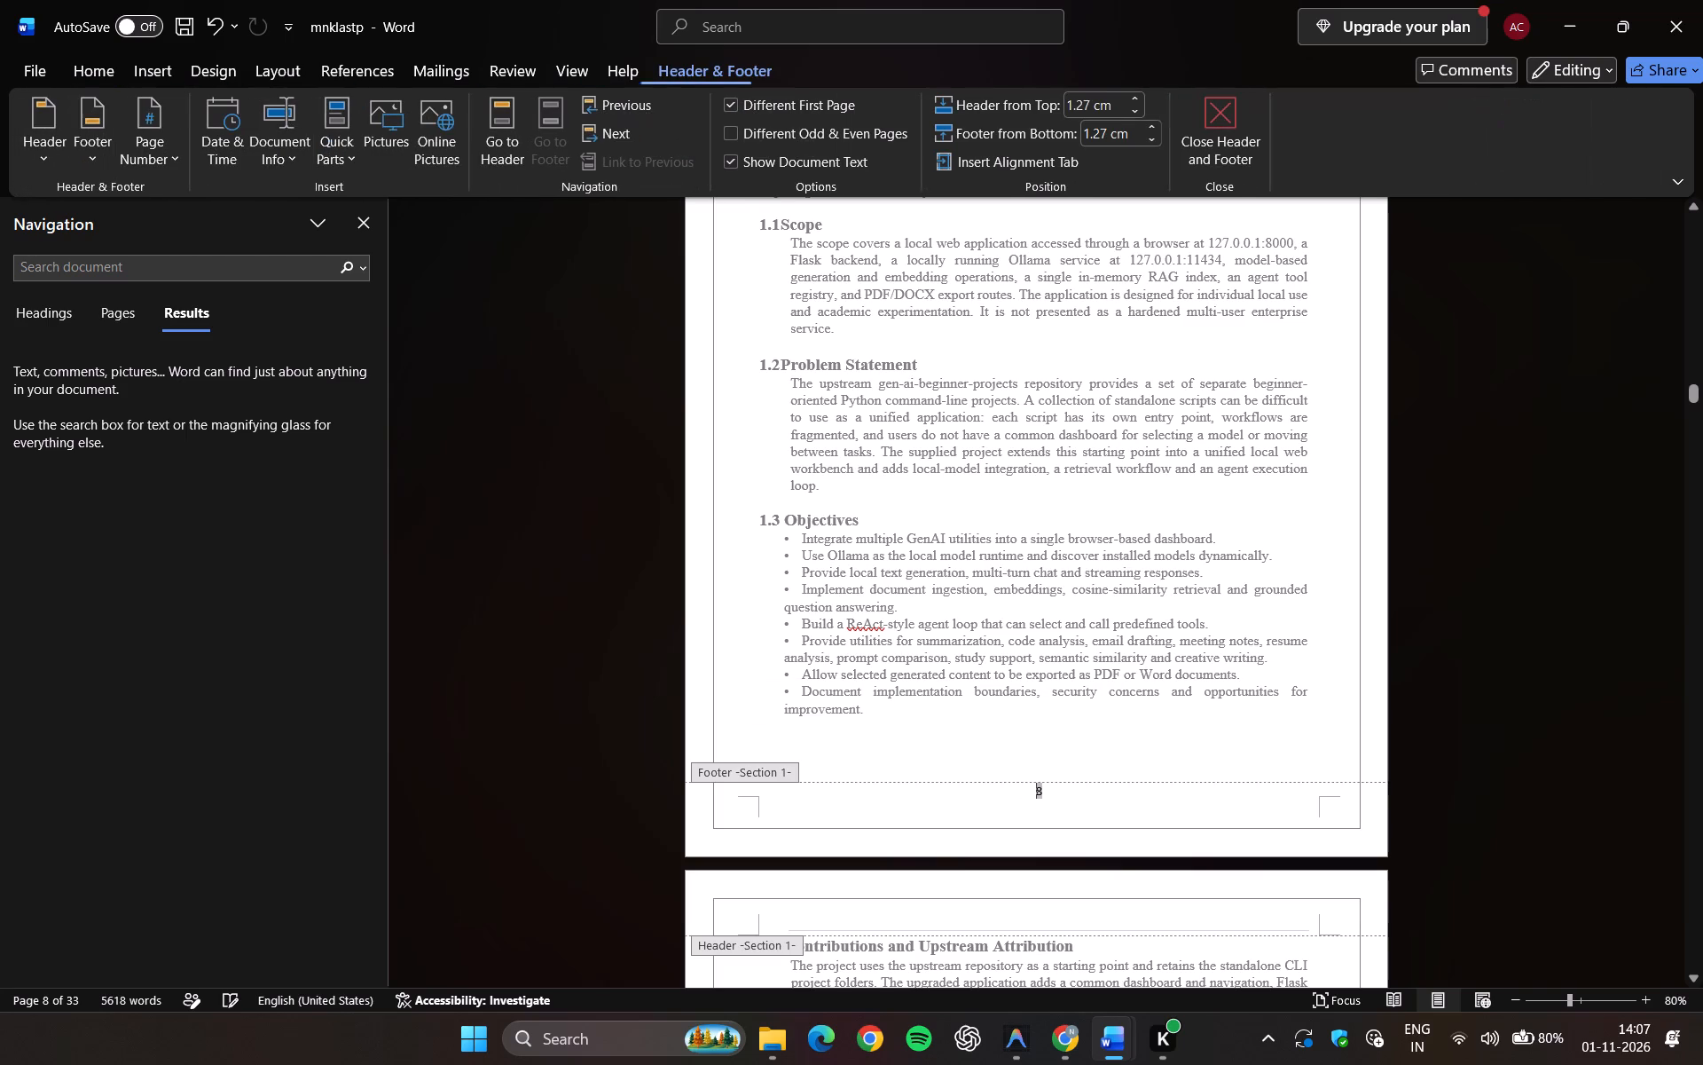
pyautogui.click(725, 771)
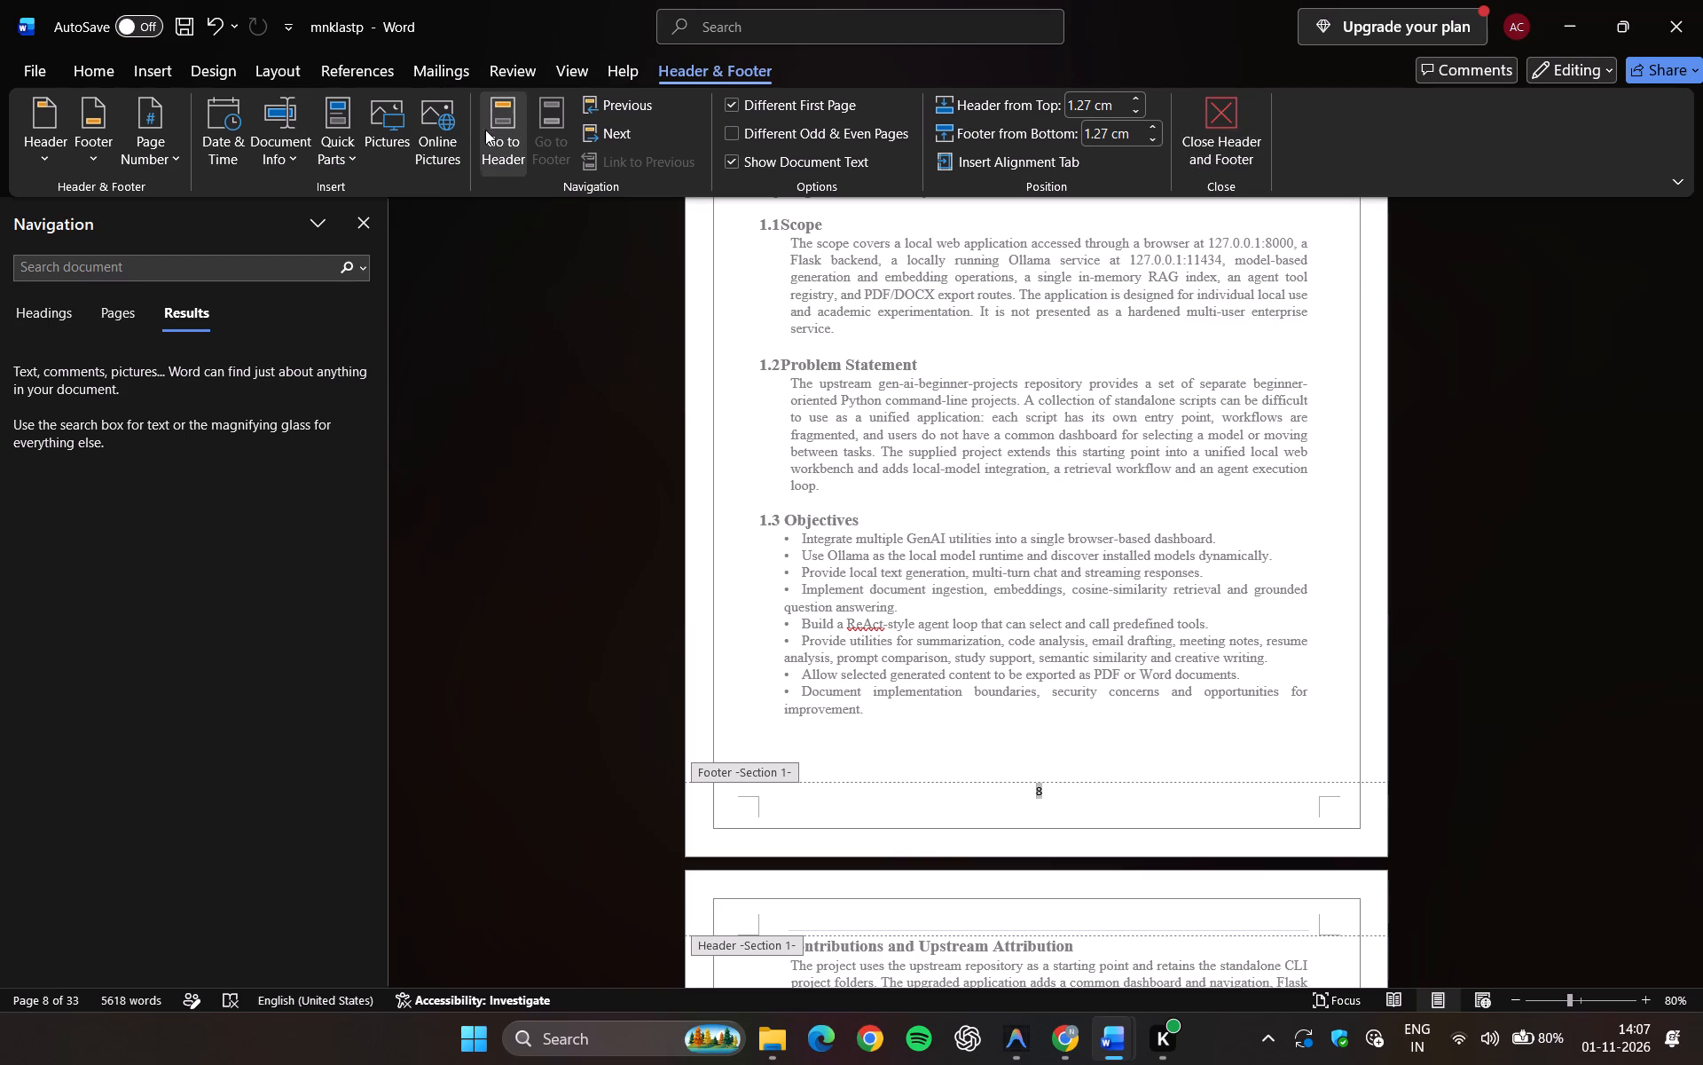
pyautogui.click(177, 152)
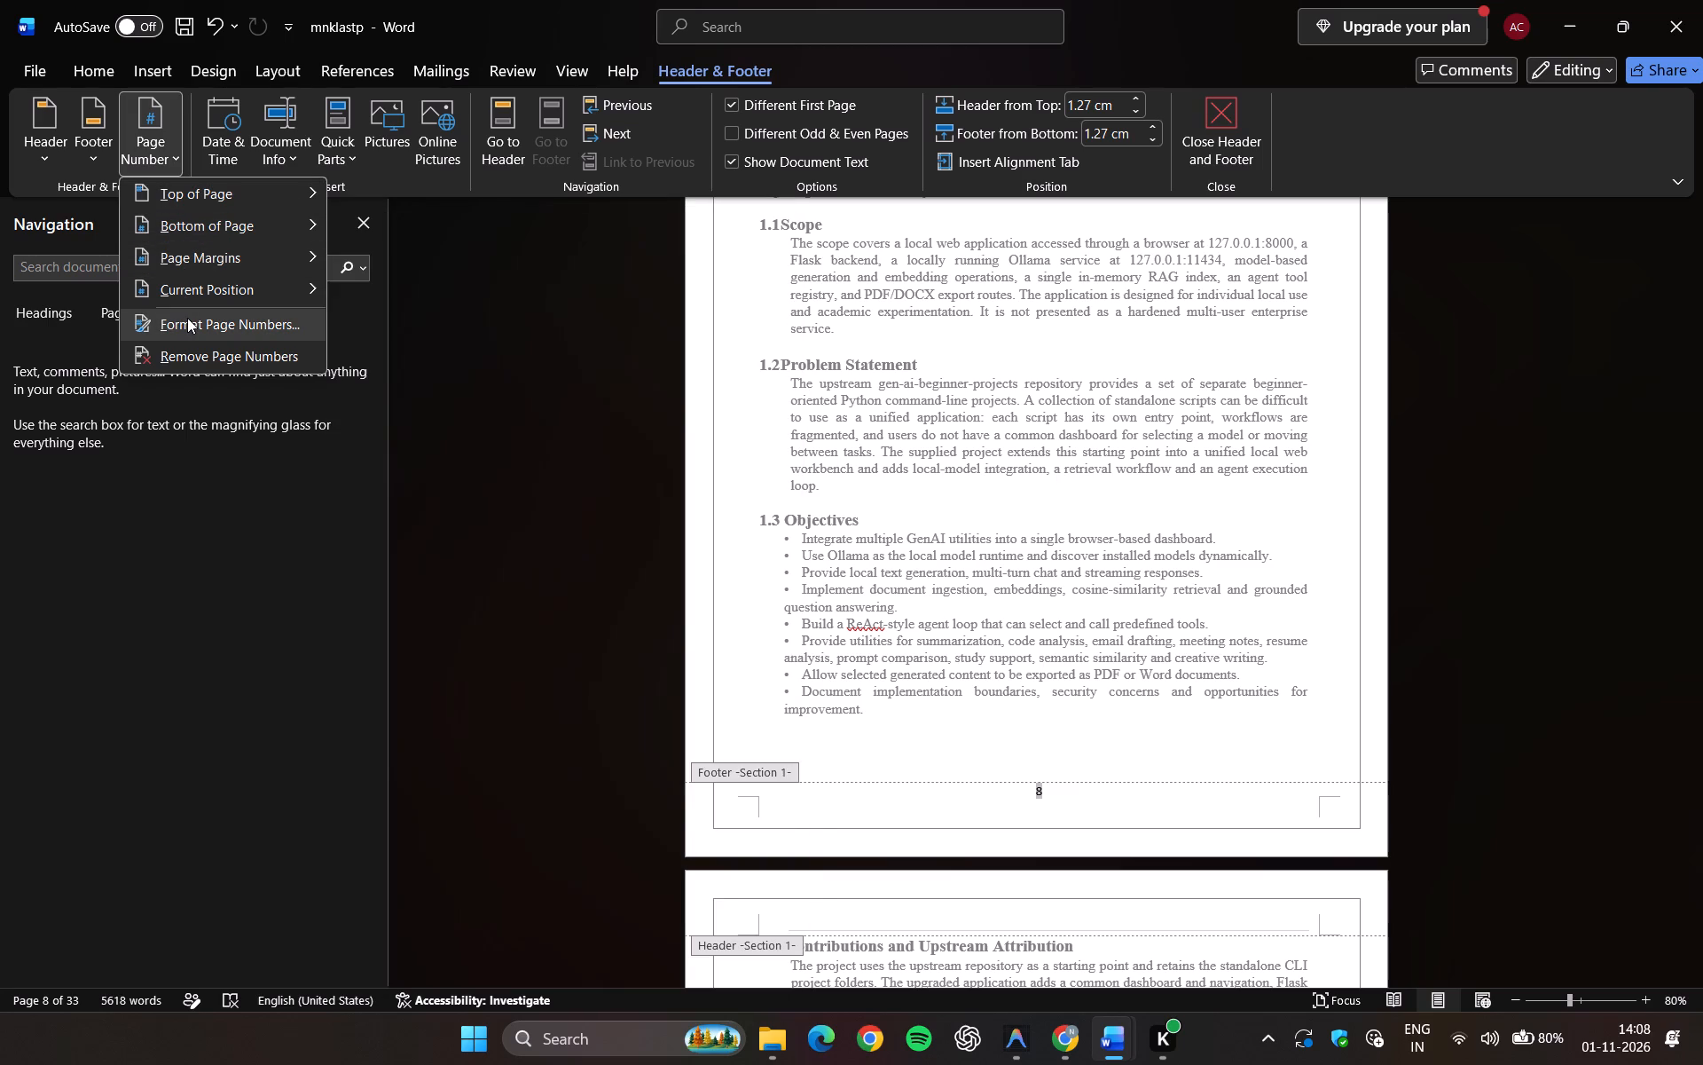
pyautogui.click(337, 327)
pyautogui.click(260, 327)
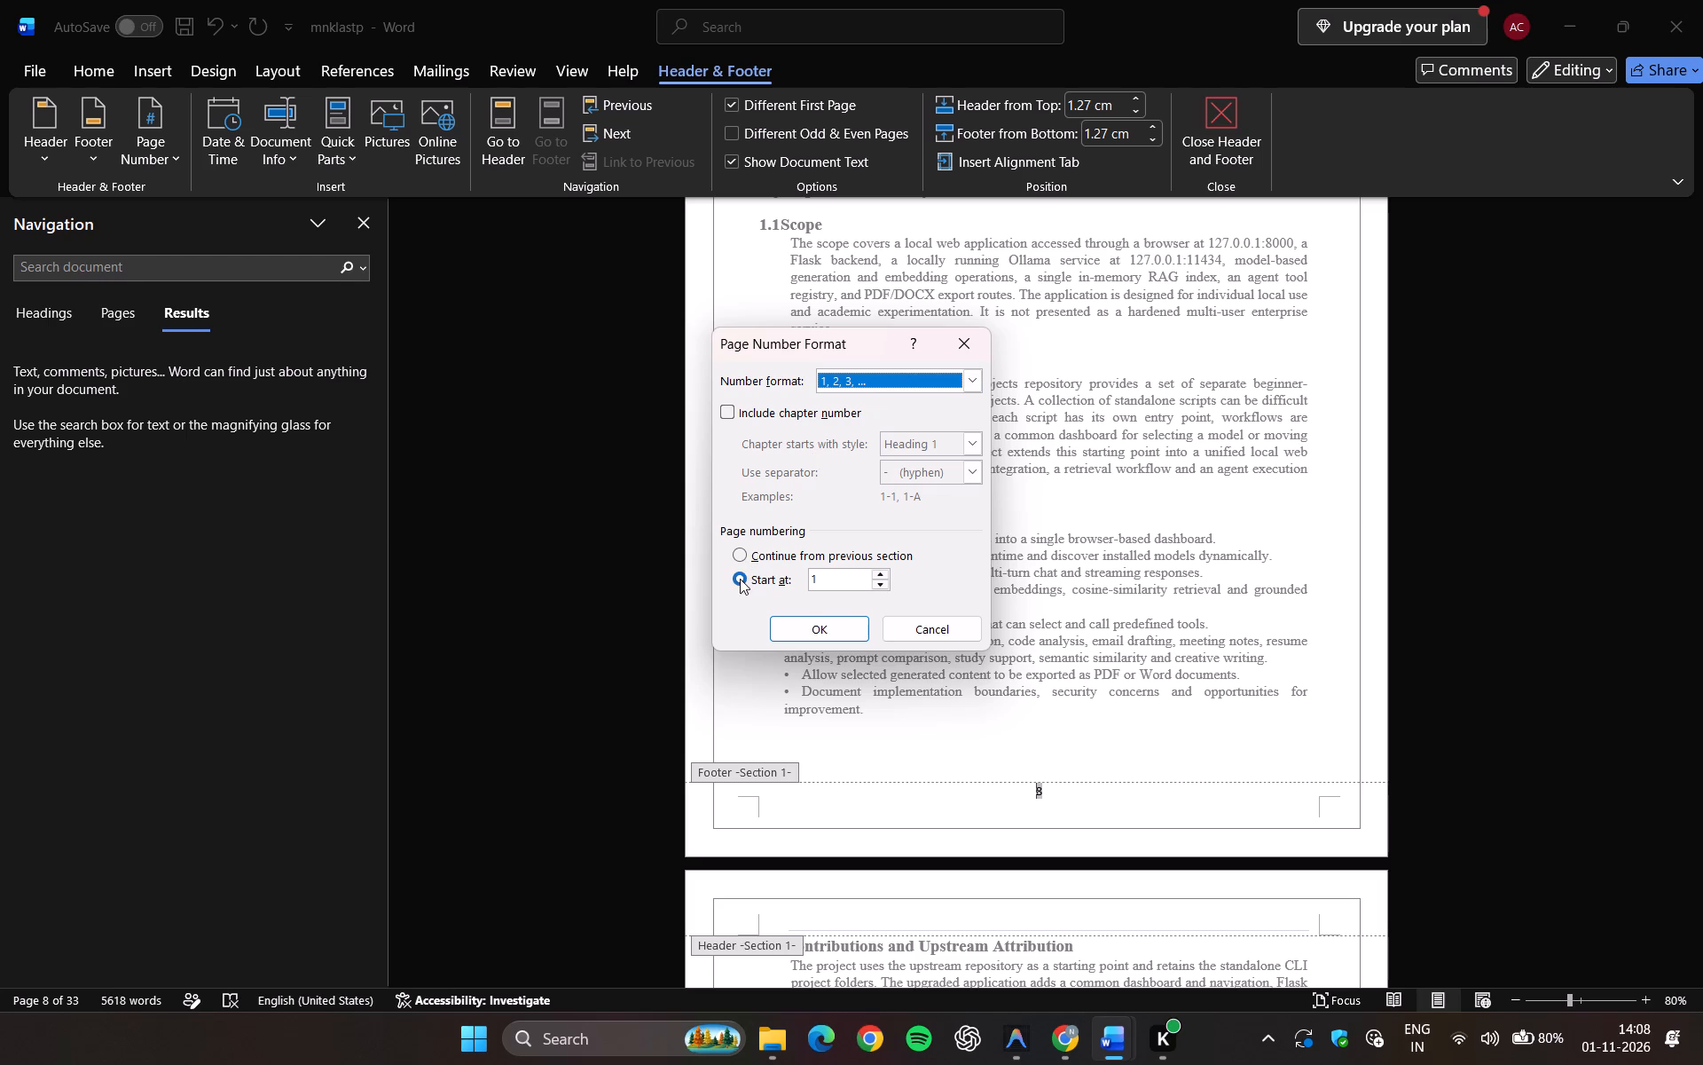
pyautogui.click(802, 620)
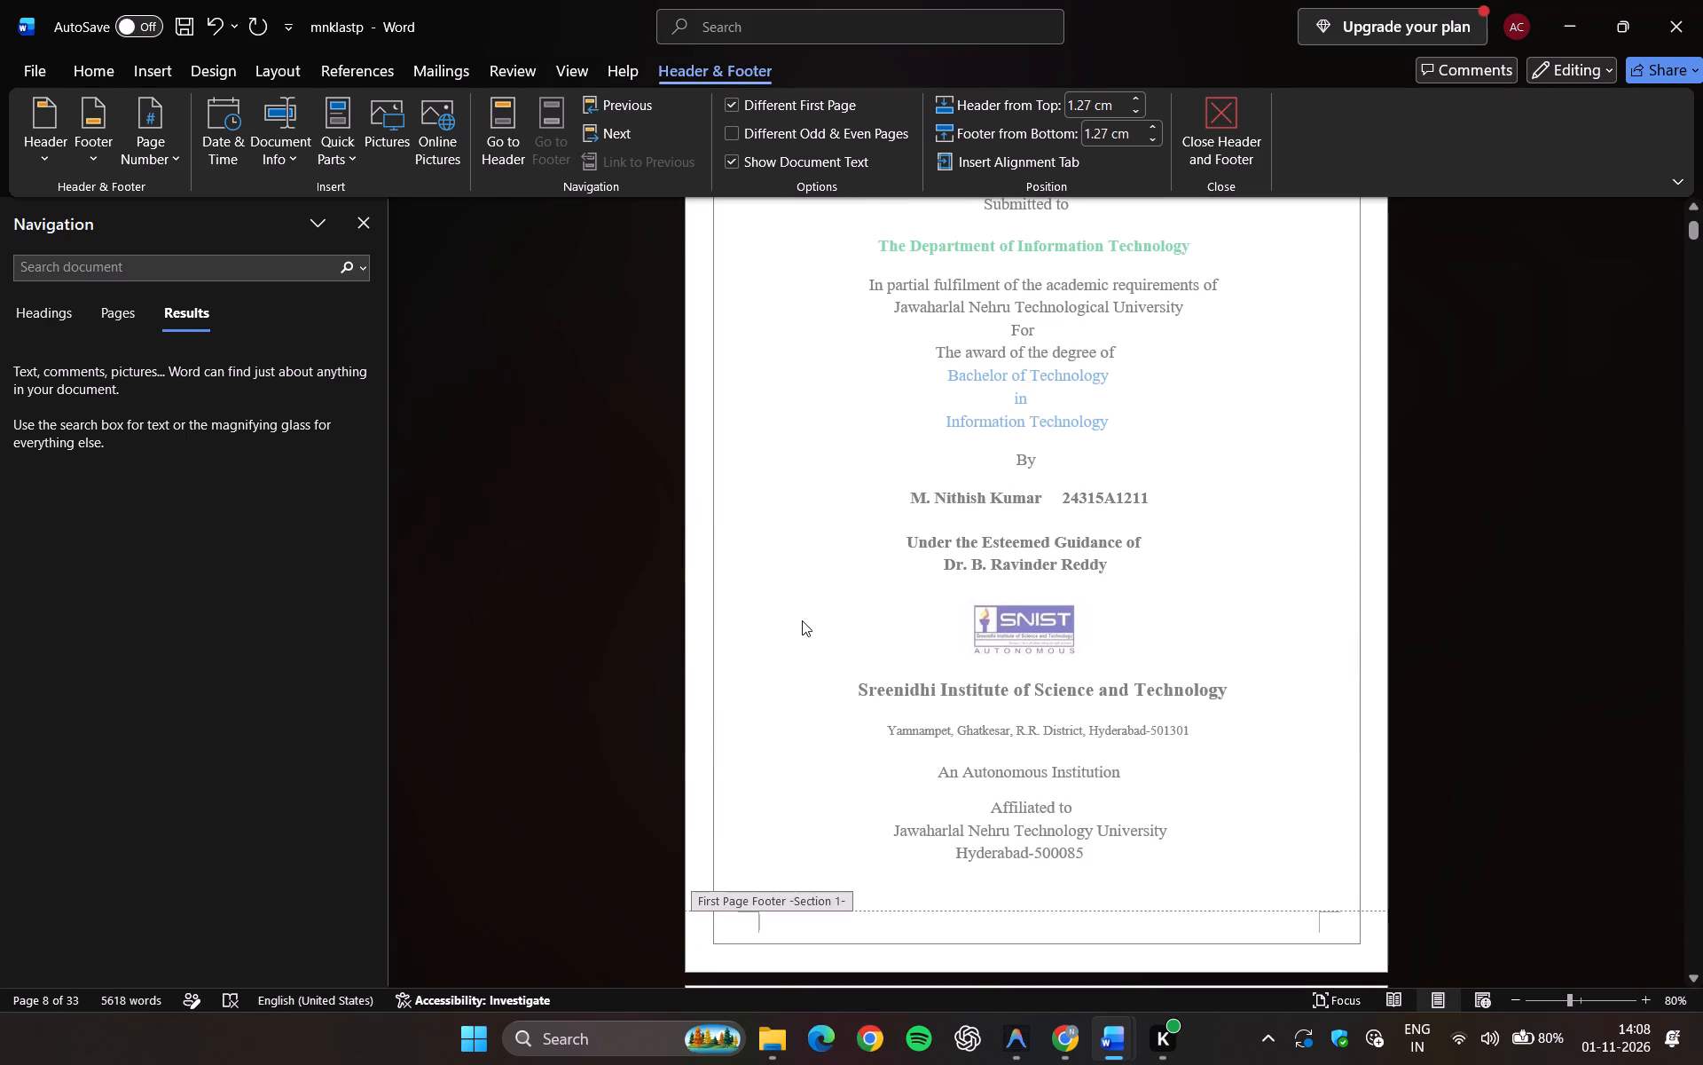
# Check the footer page numbers from the cover page through the System Analysis and Design chapter.
pyautogui.scroll(-4, 844, 671)
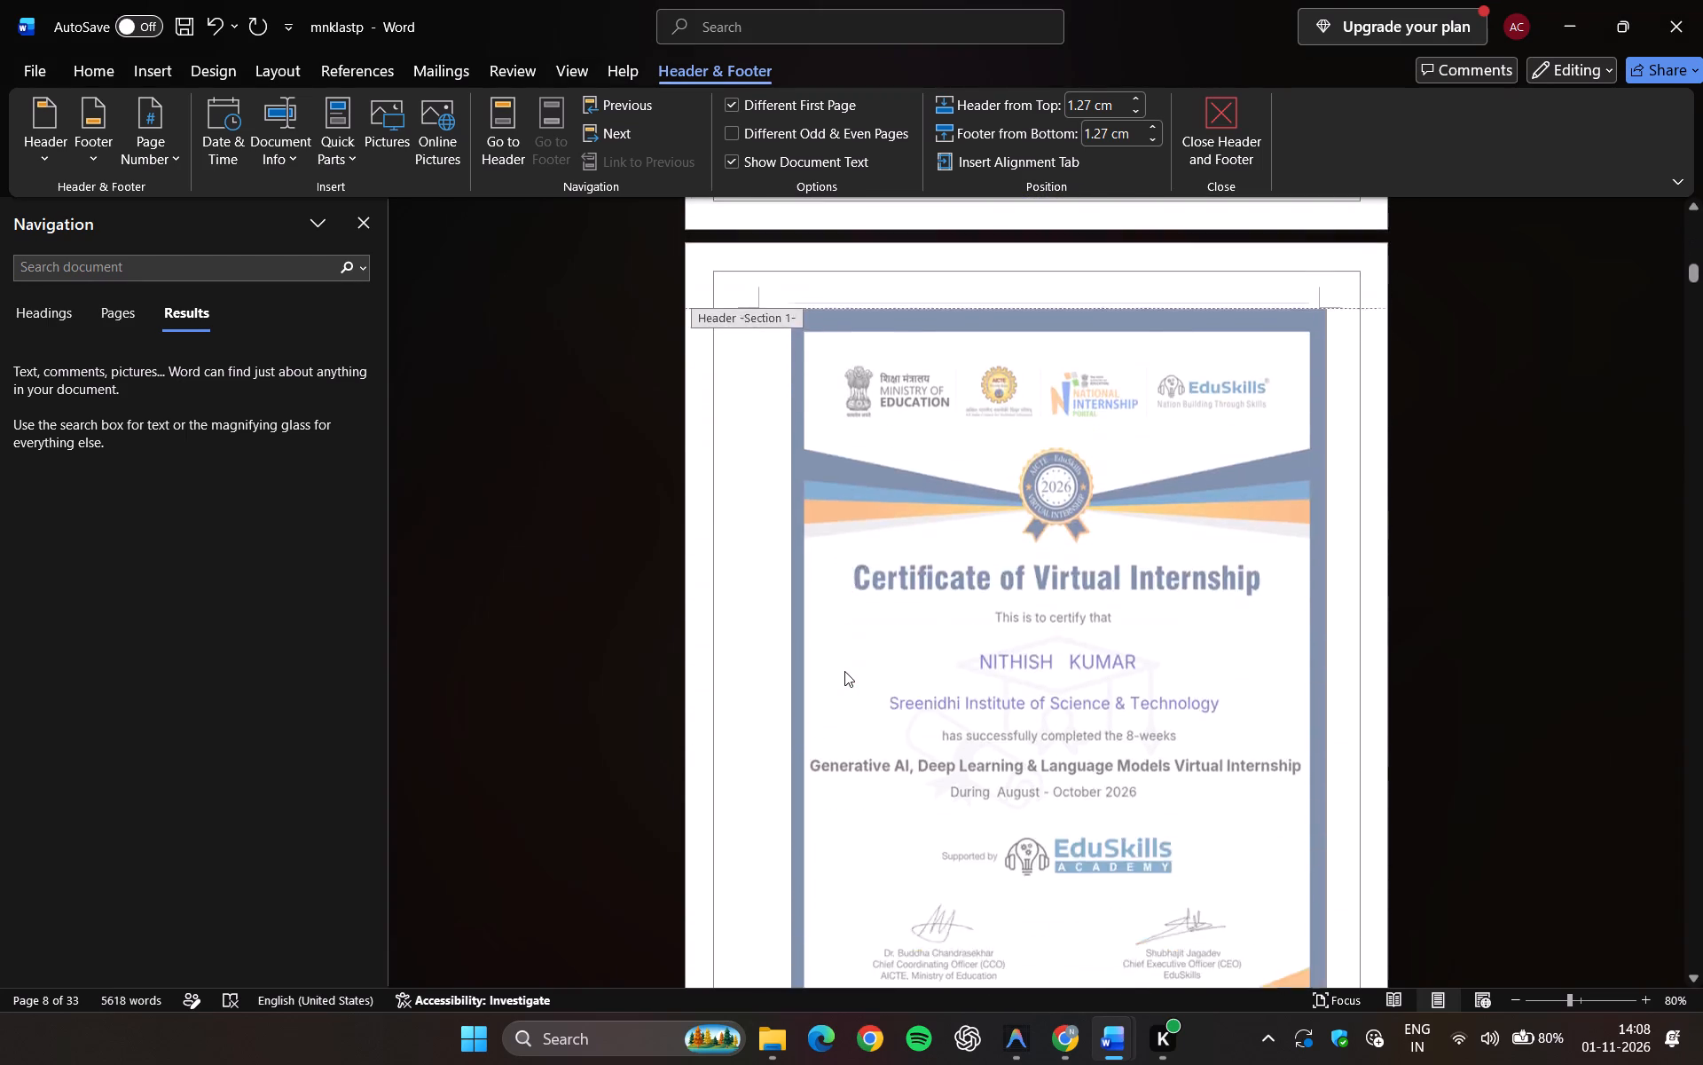
pyautogui.scroll(-3, 844, 671)
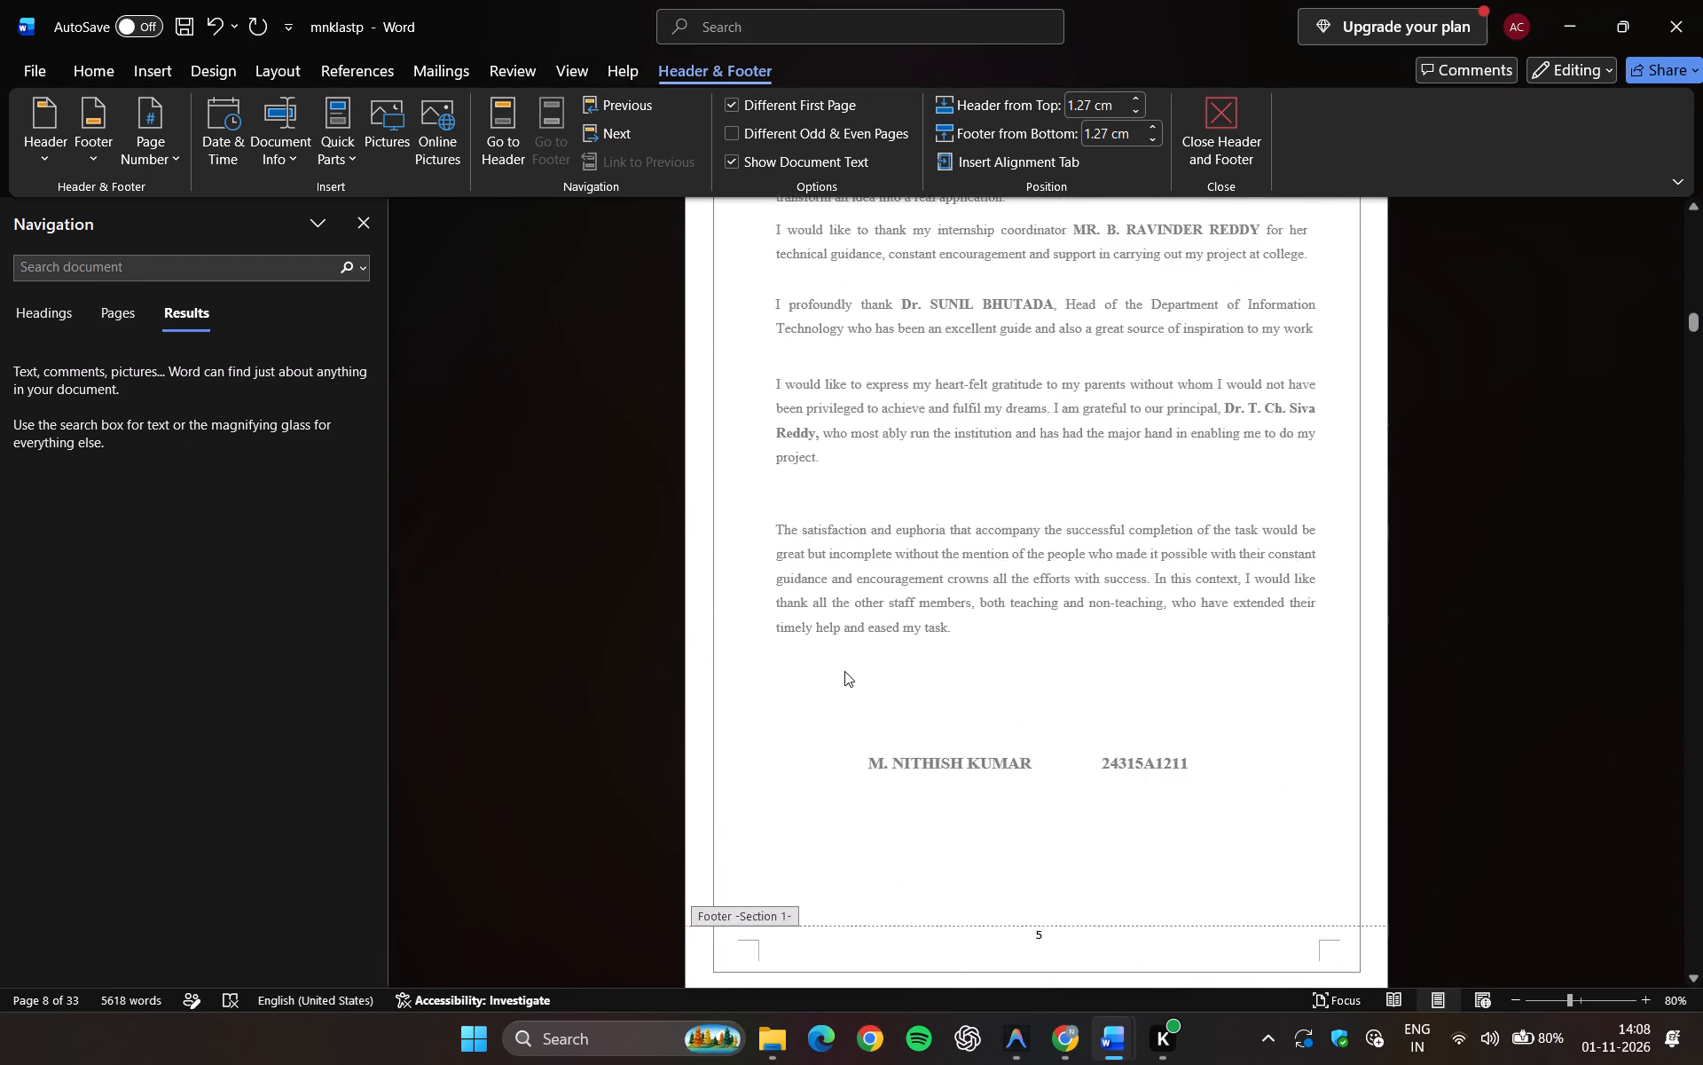
pyautogui.scroll(-4, 844, 671)
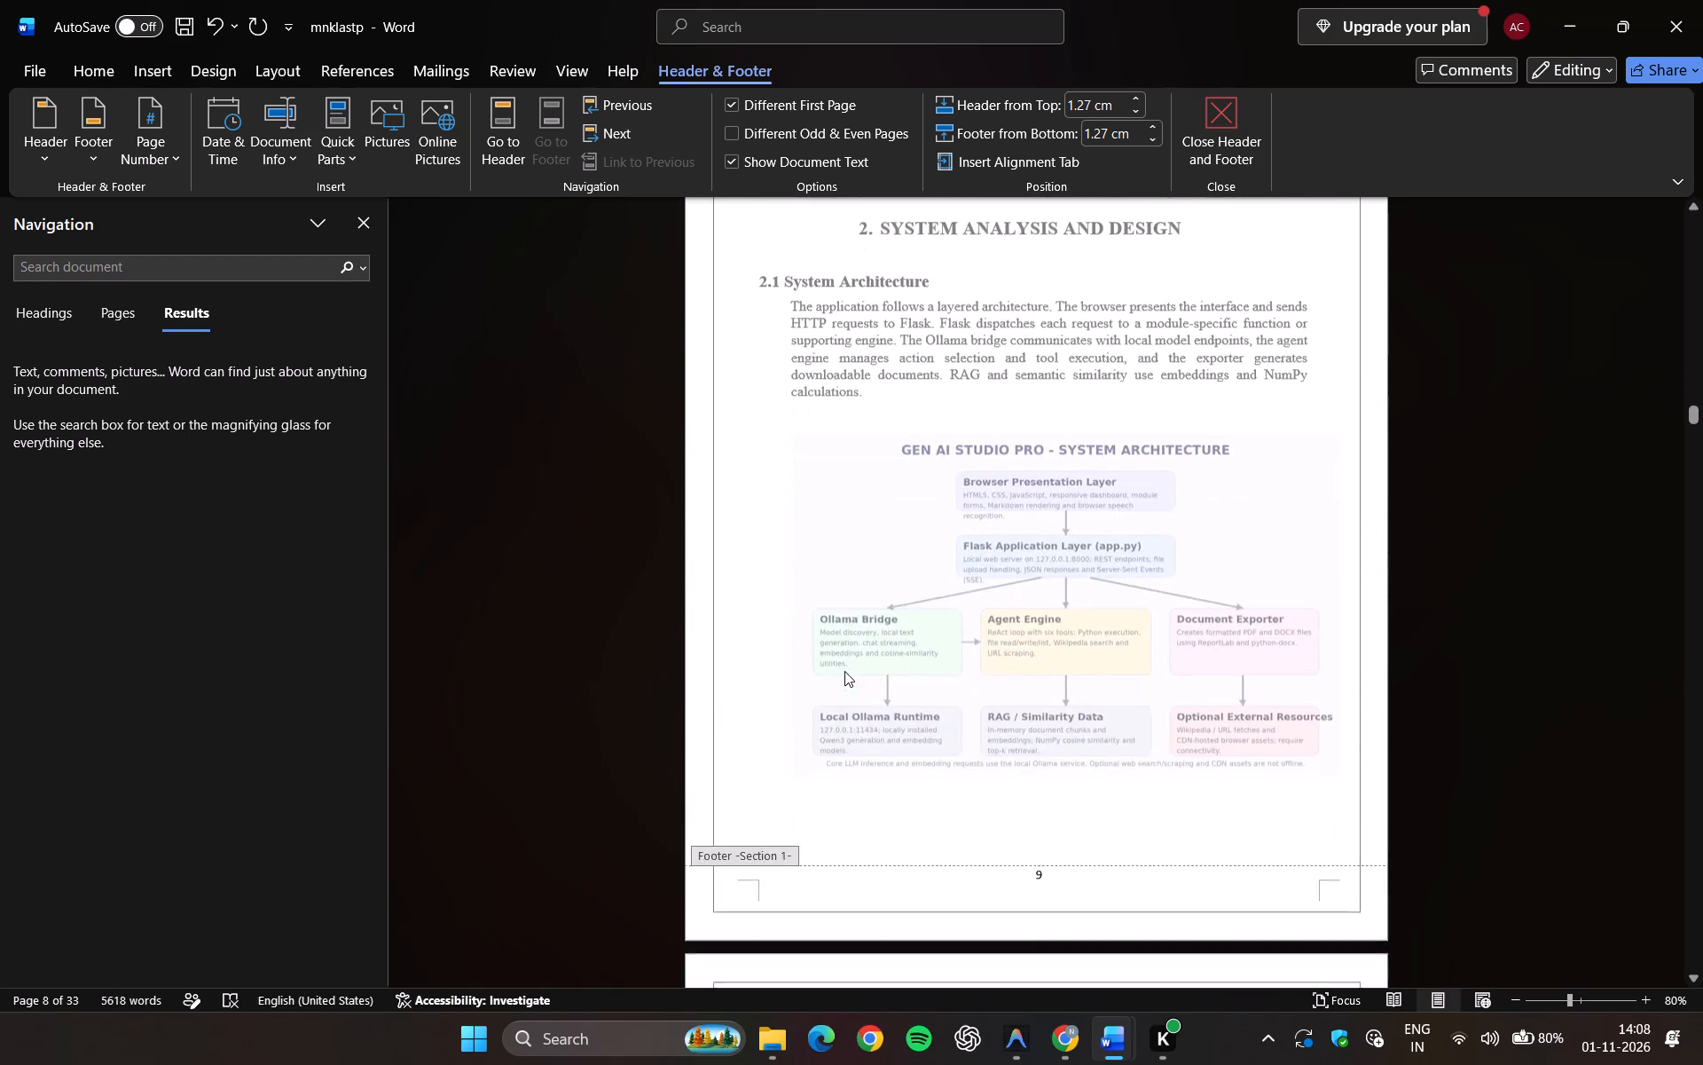
pyautogui.scroll(-1, 844, 671)
pyautogui.scroll(3, 844, 671)
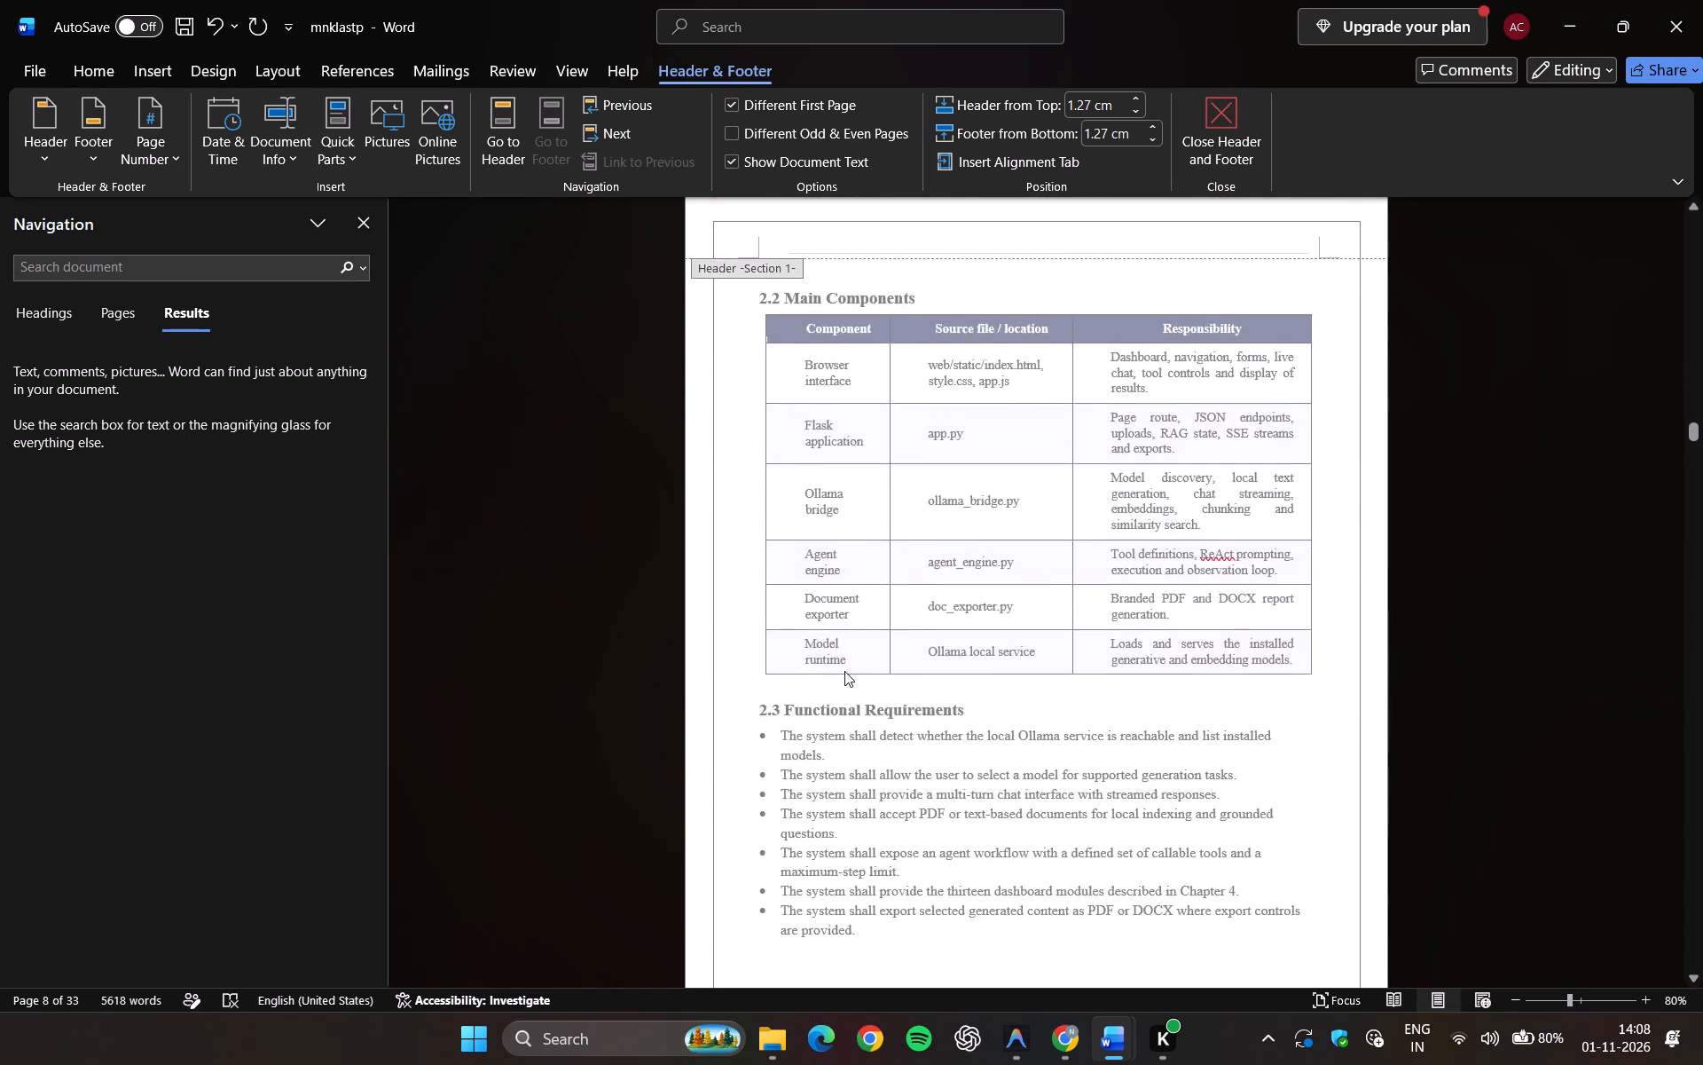
pyautogui.scroll(4, 844, 671)
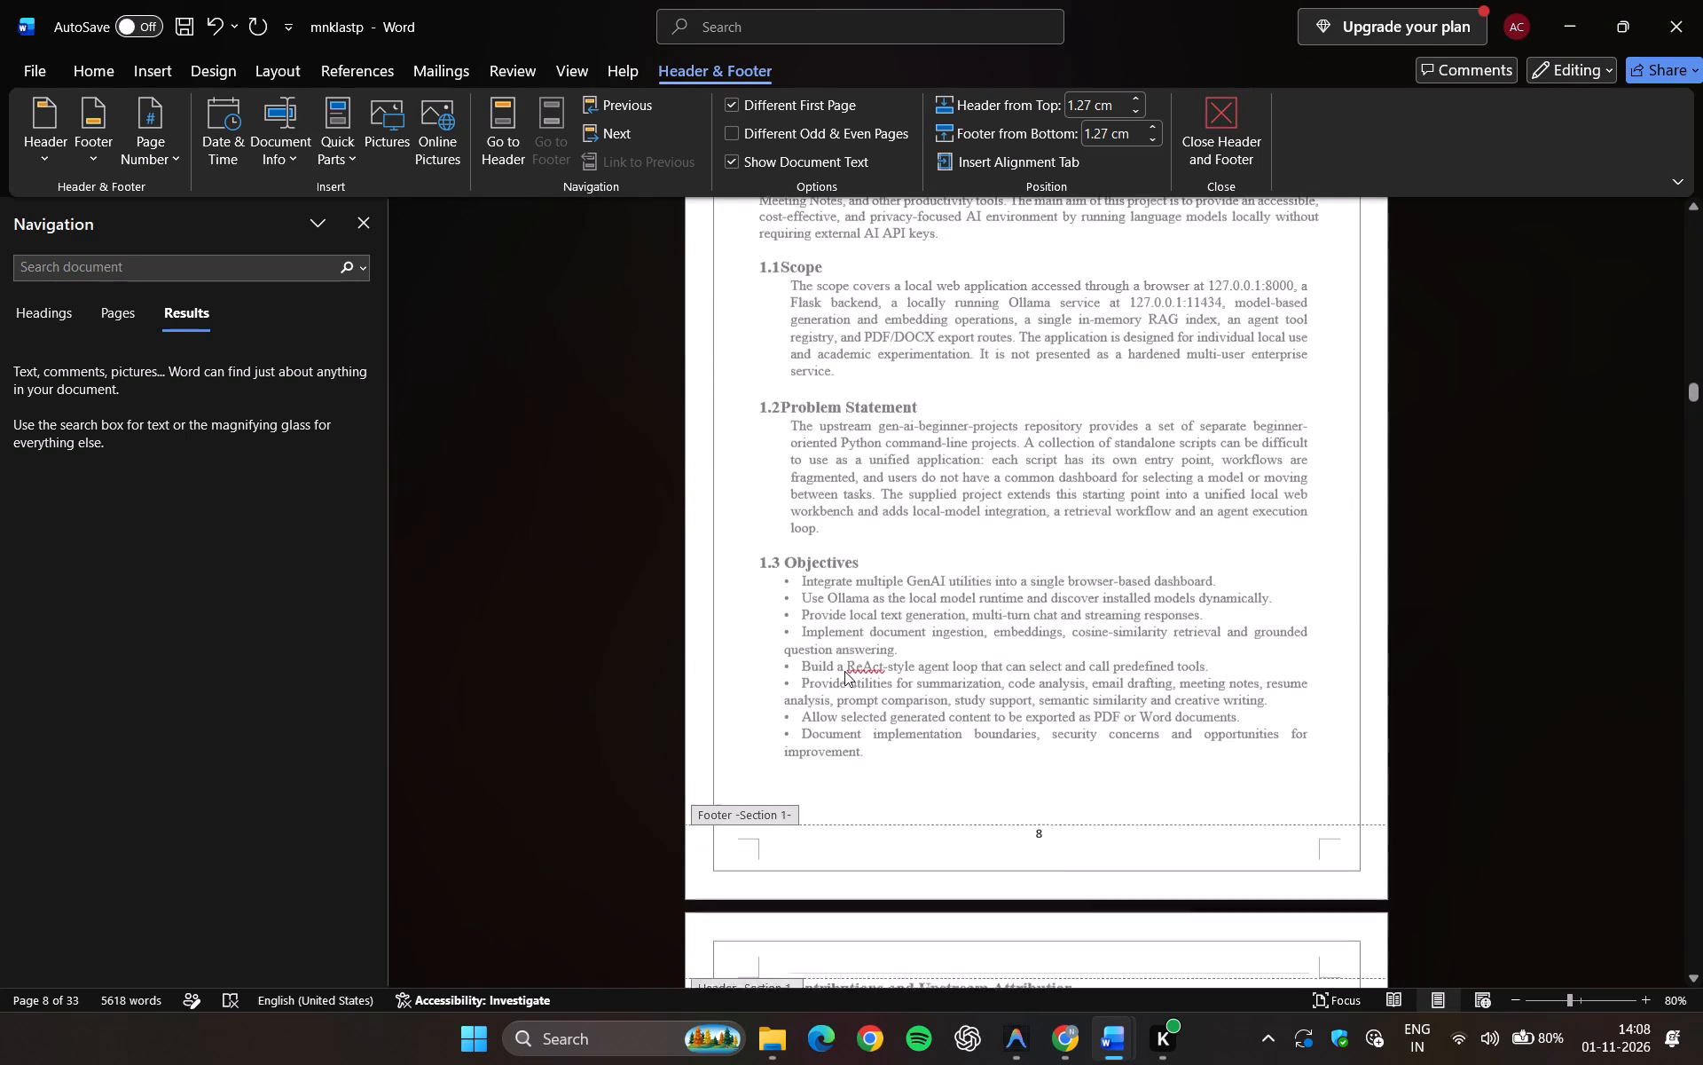
pyautogui.scroll(2, 844, 671)
pyautogui.scroll(-3, 844, 671)
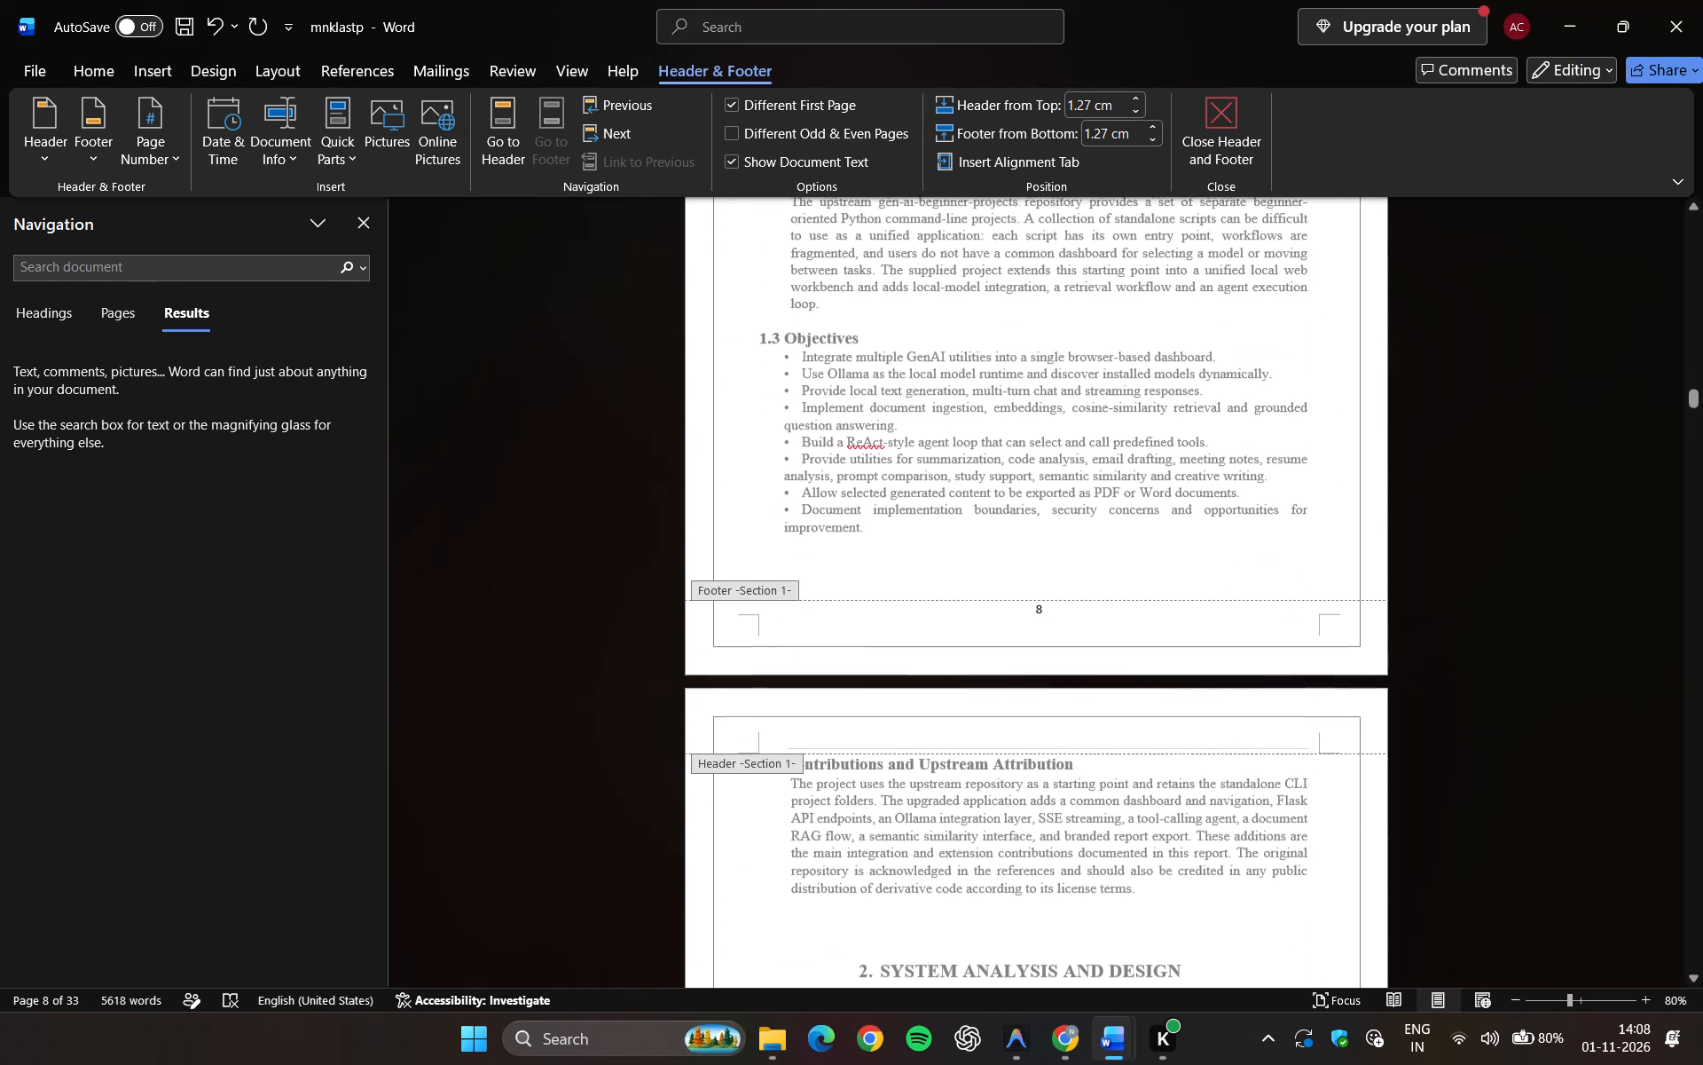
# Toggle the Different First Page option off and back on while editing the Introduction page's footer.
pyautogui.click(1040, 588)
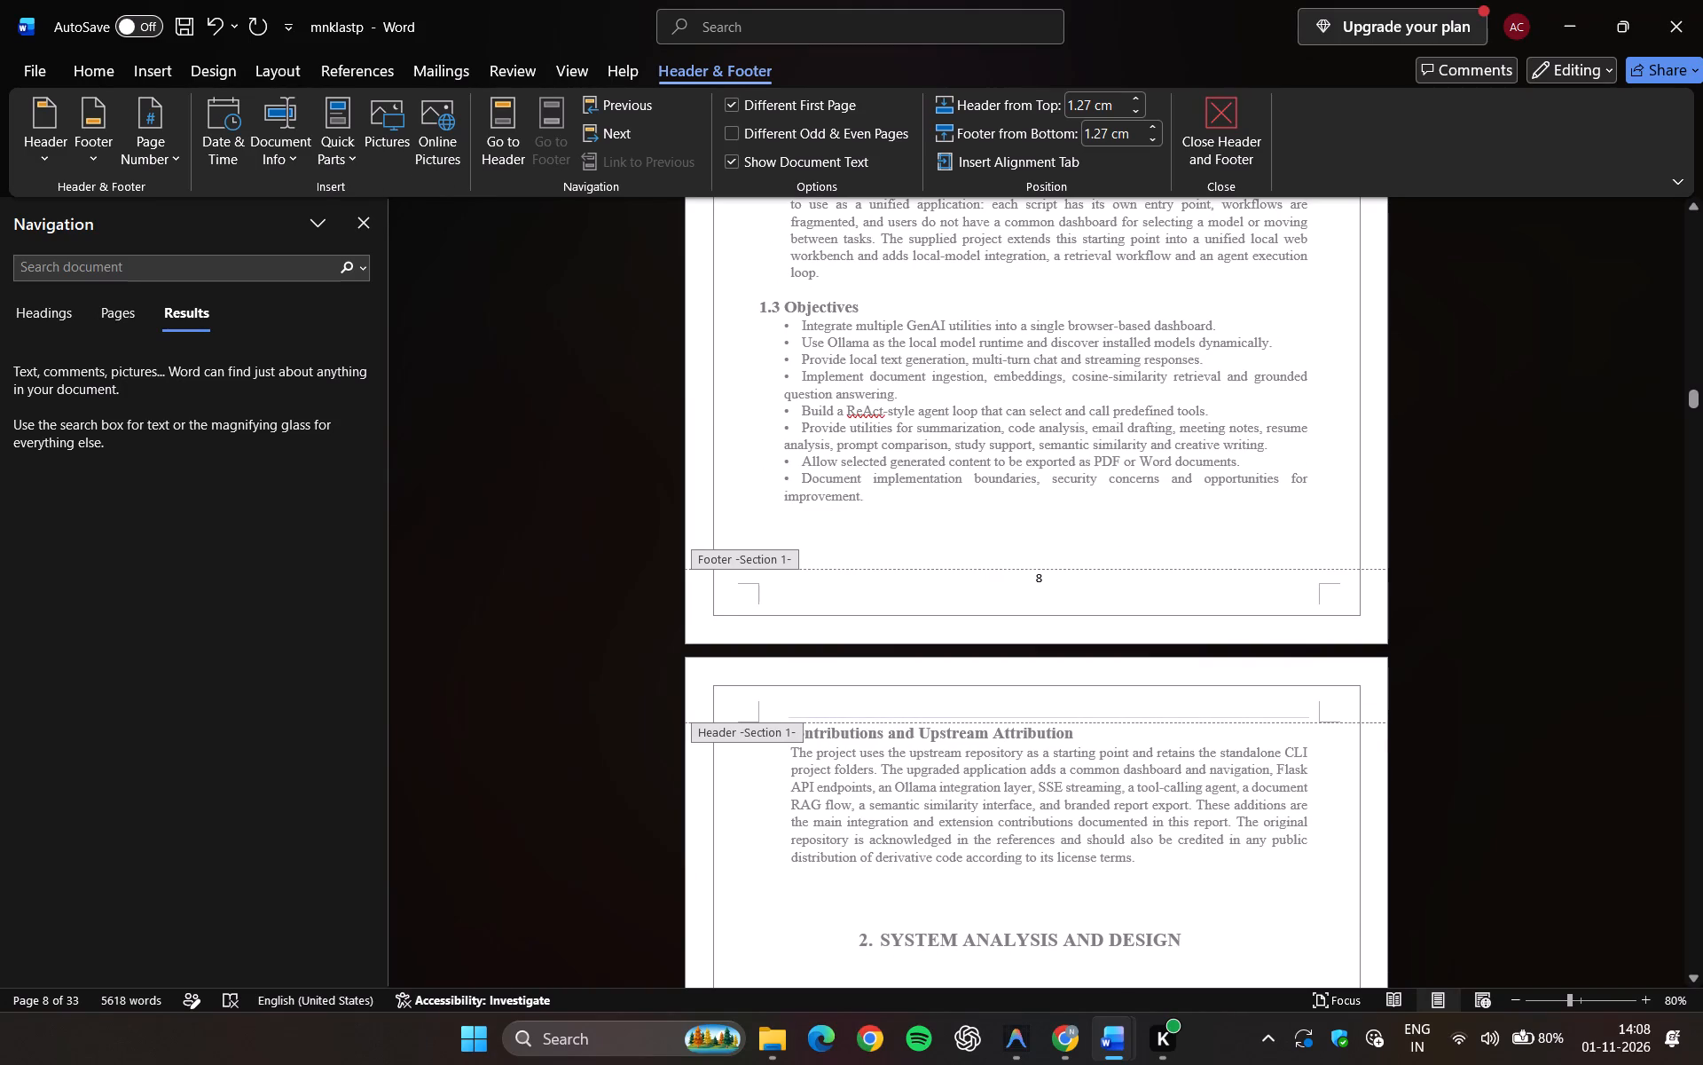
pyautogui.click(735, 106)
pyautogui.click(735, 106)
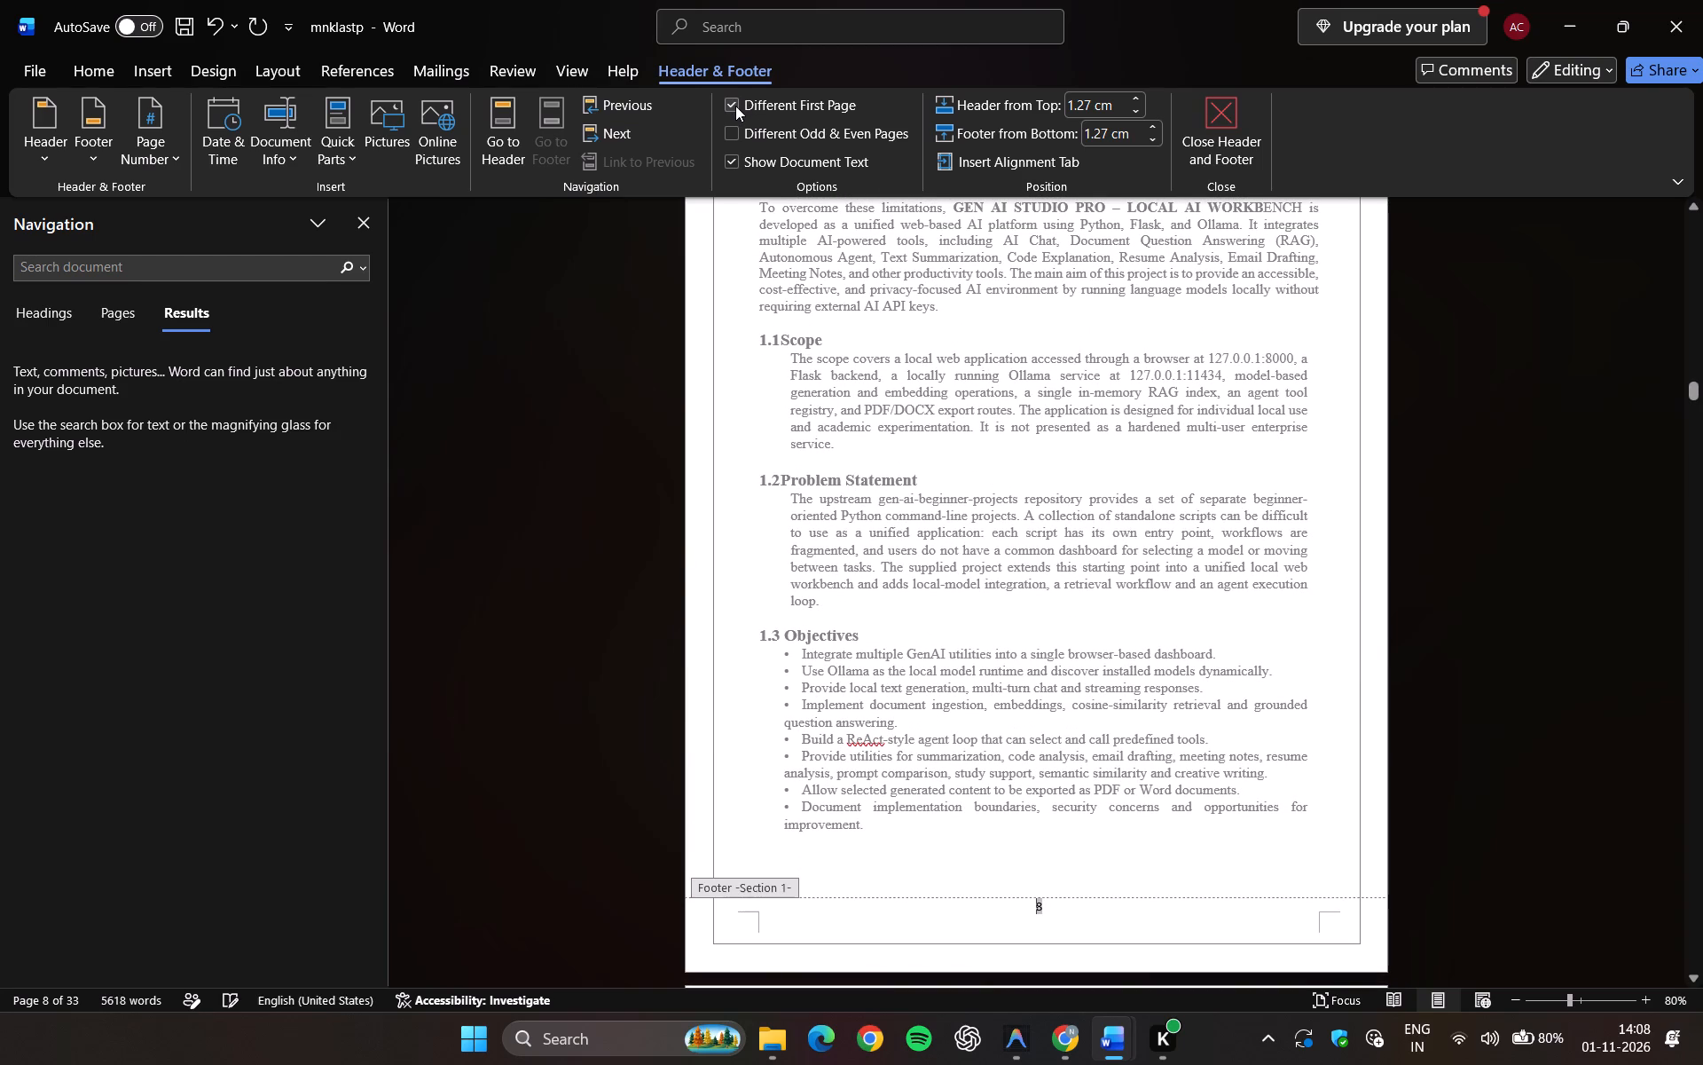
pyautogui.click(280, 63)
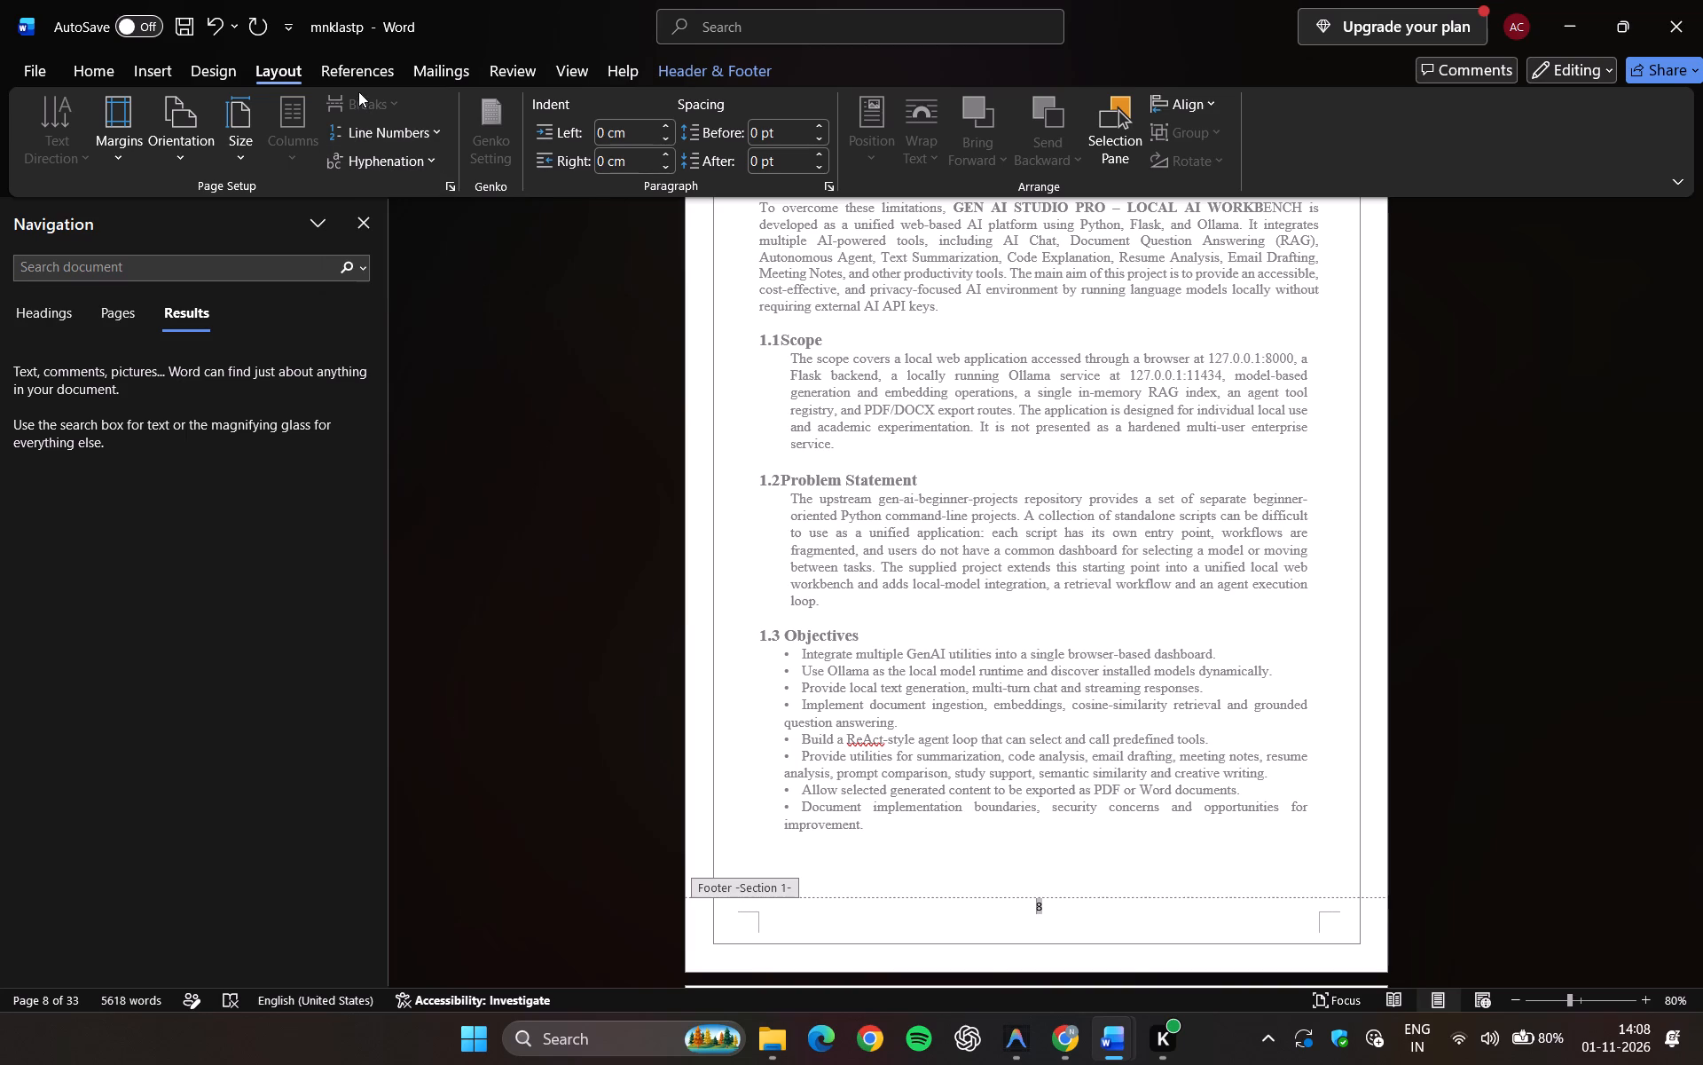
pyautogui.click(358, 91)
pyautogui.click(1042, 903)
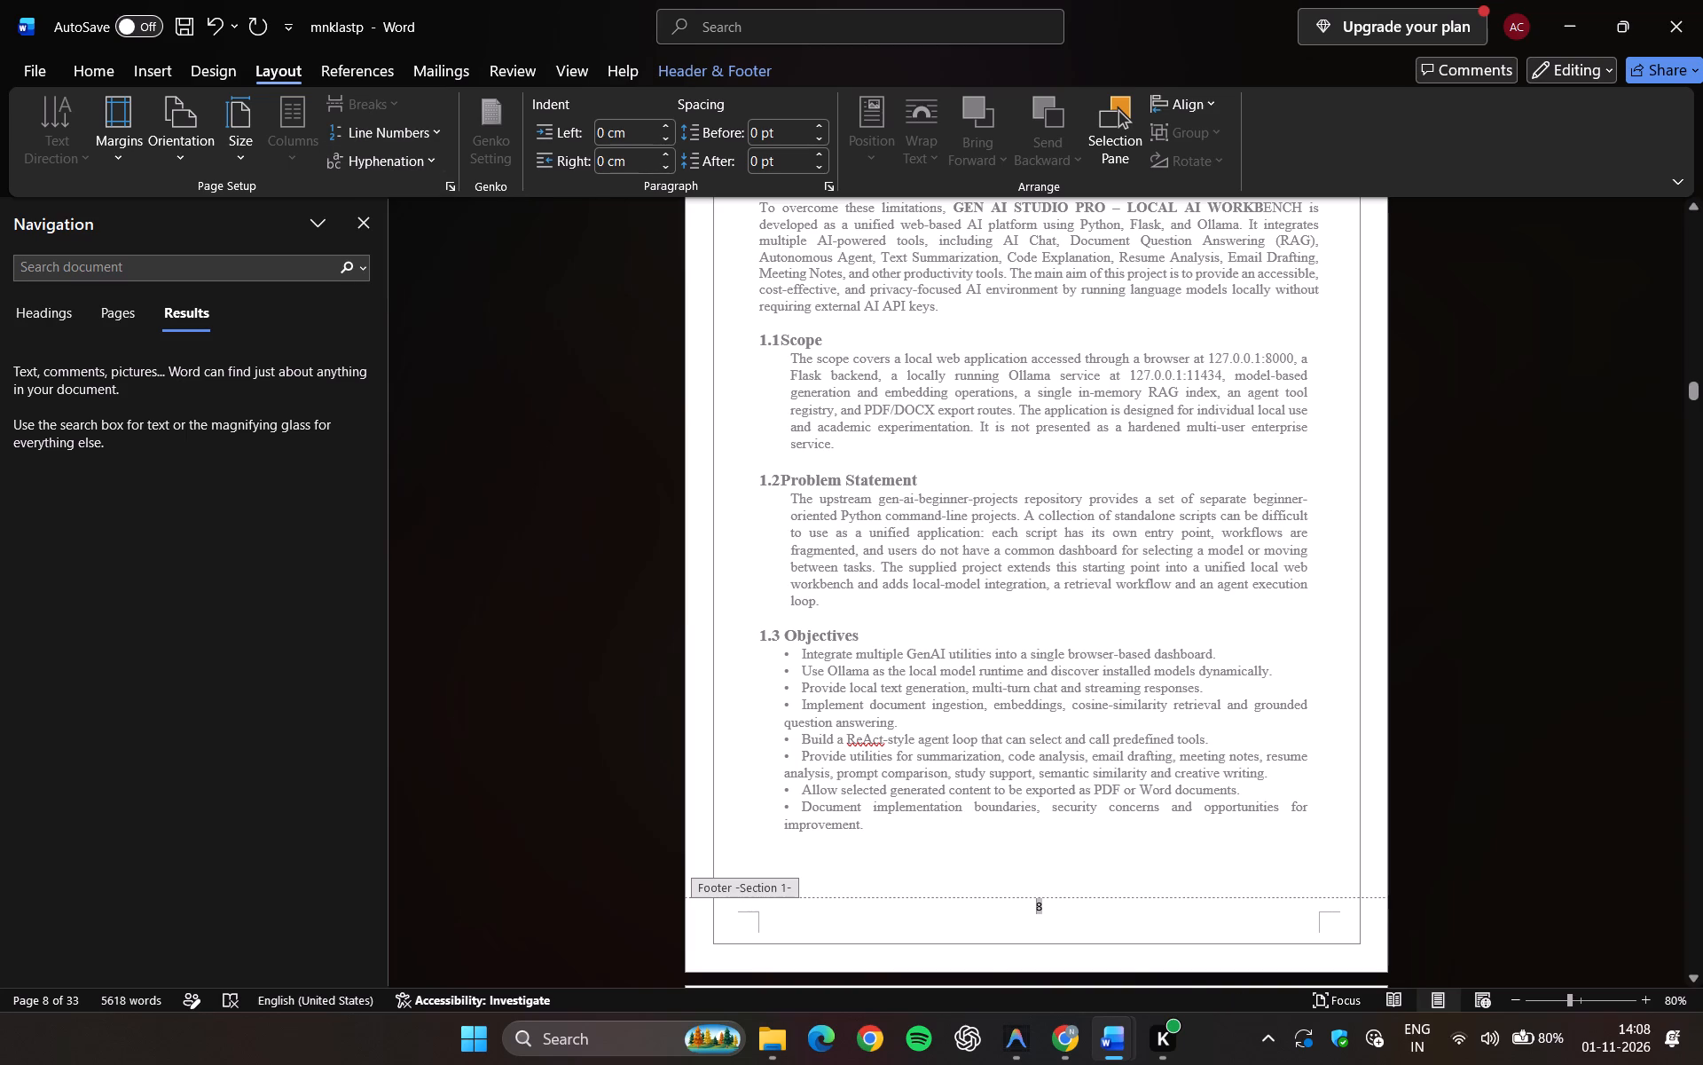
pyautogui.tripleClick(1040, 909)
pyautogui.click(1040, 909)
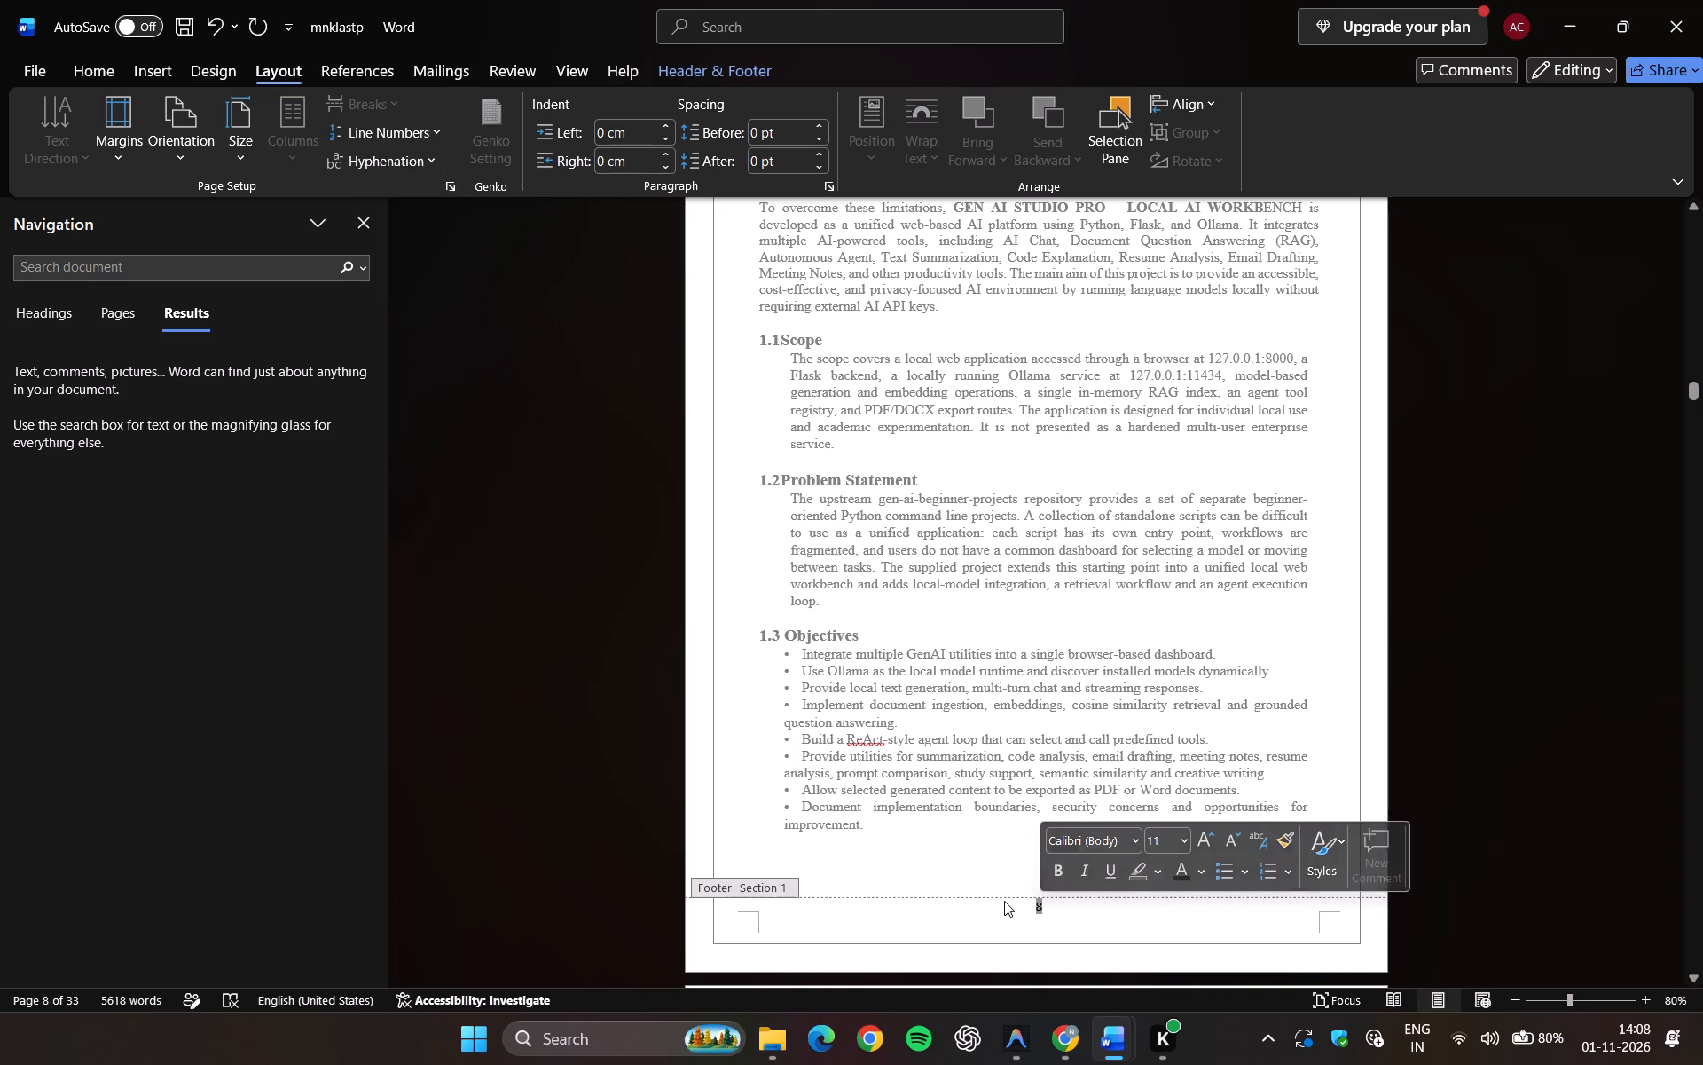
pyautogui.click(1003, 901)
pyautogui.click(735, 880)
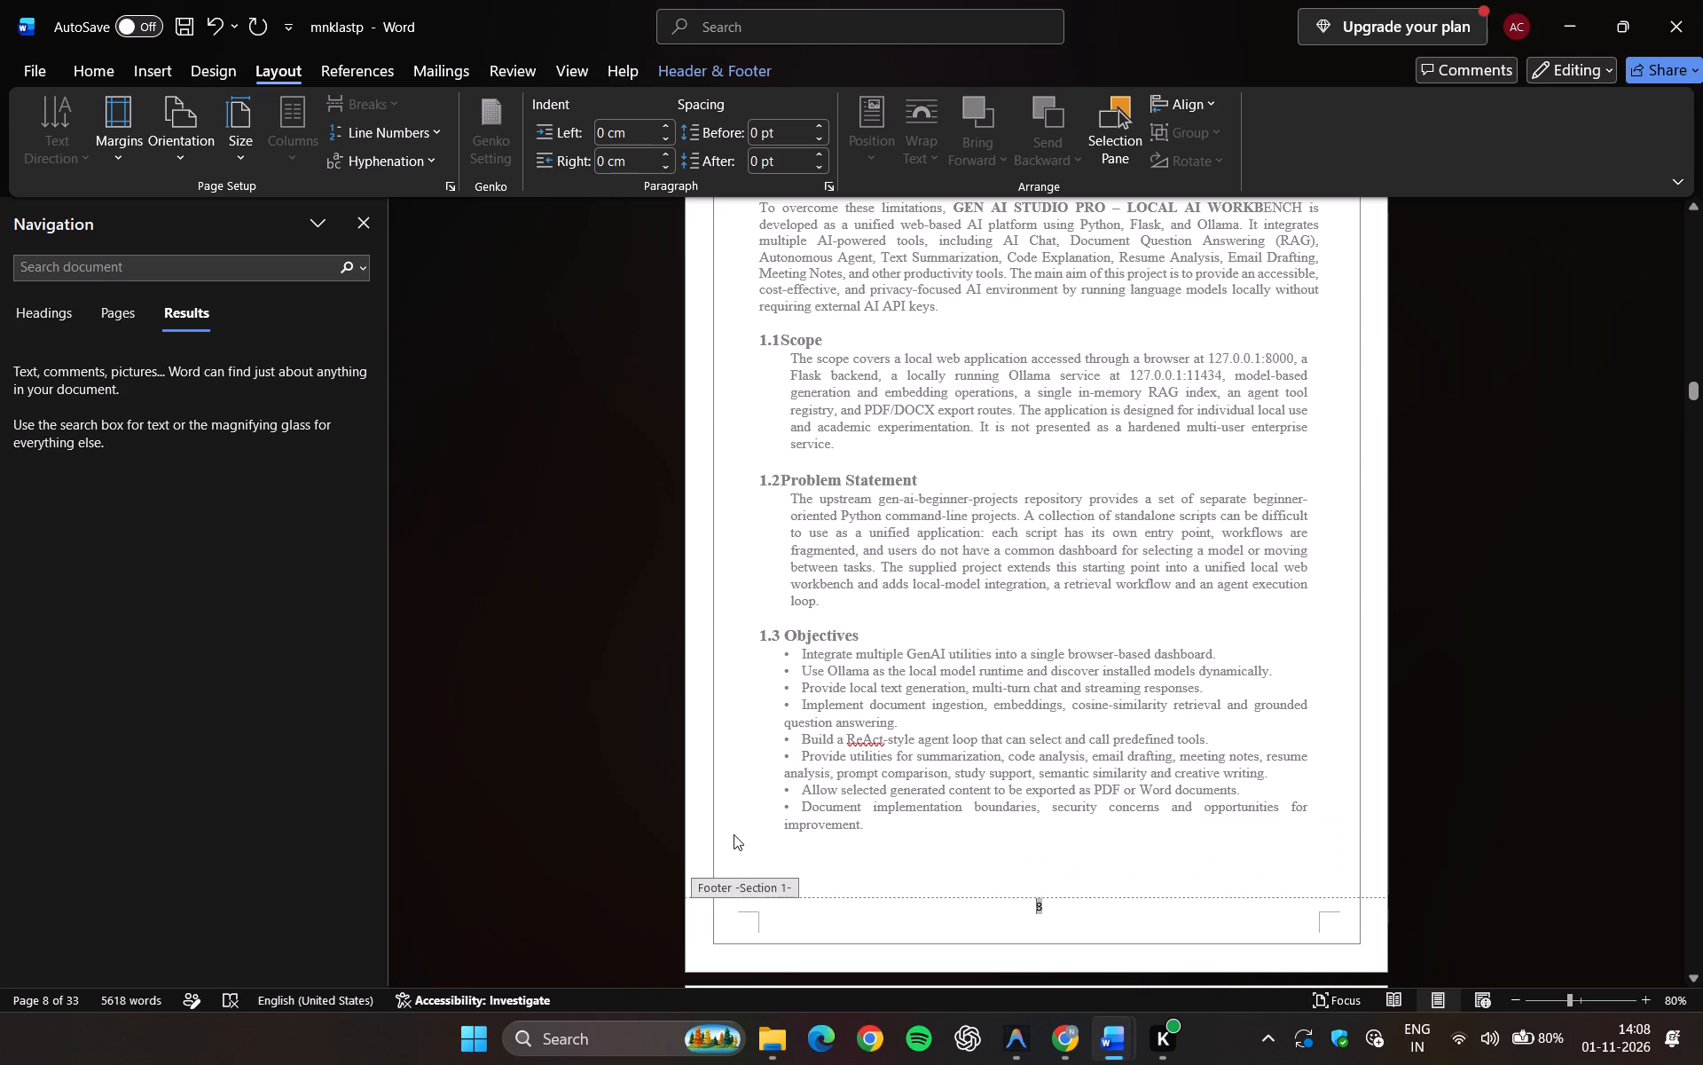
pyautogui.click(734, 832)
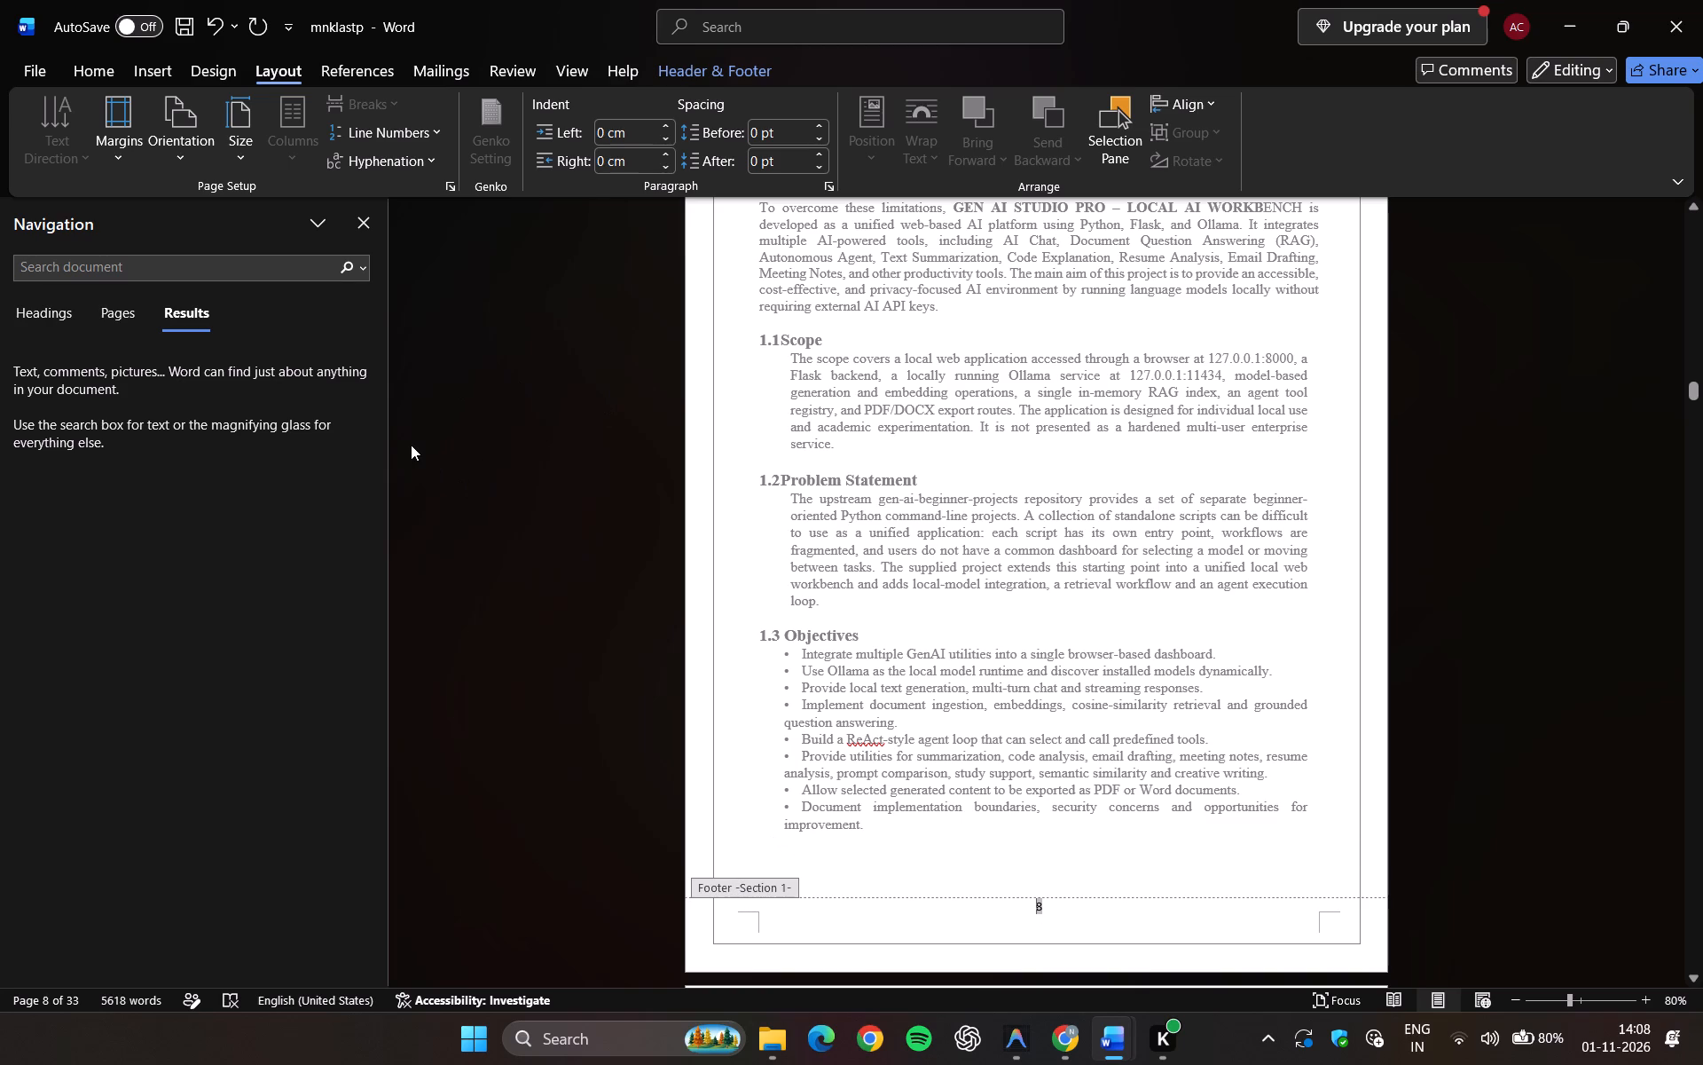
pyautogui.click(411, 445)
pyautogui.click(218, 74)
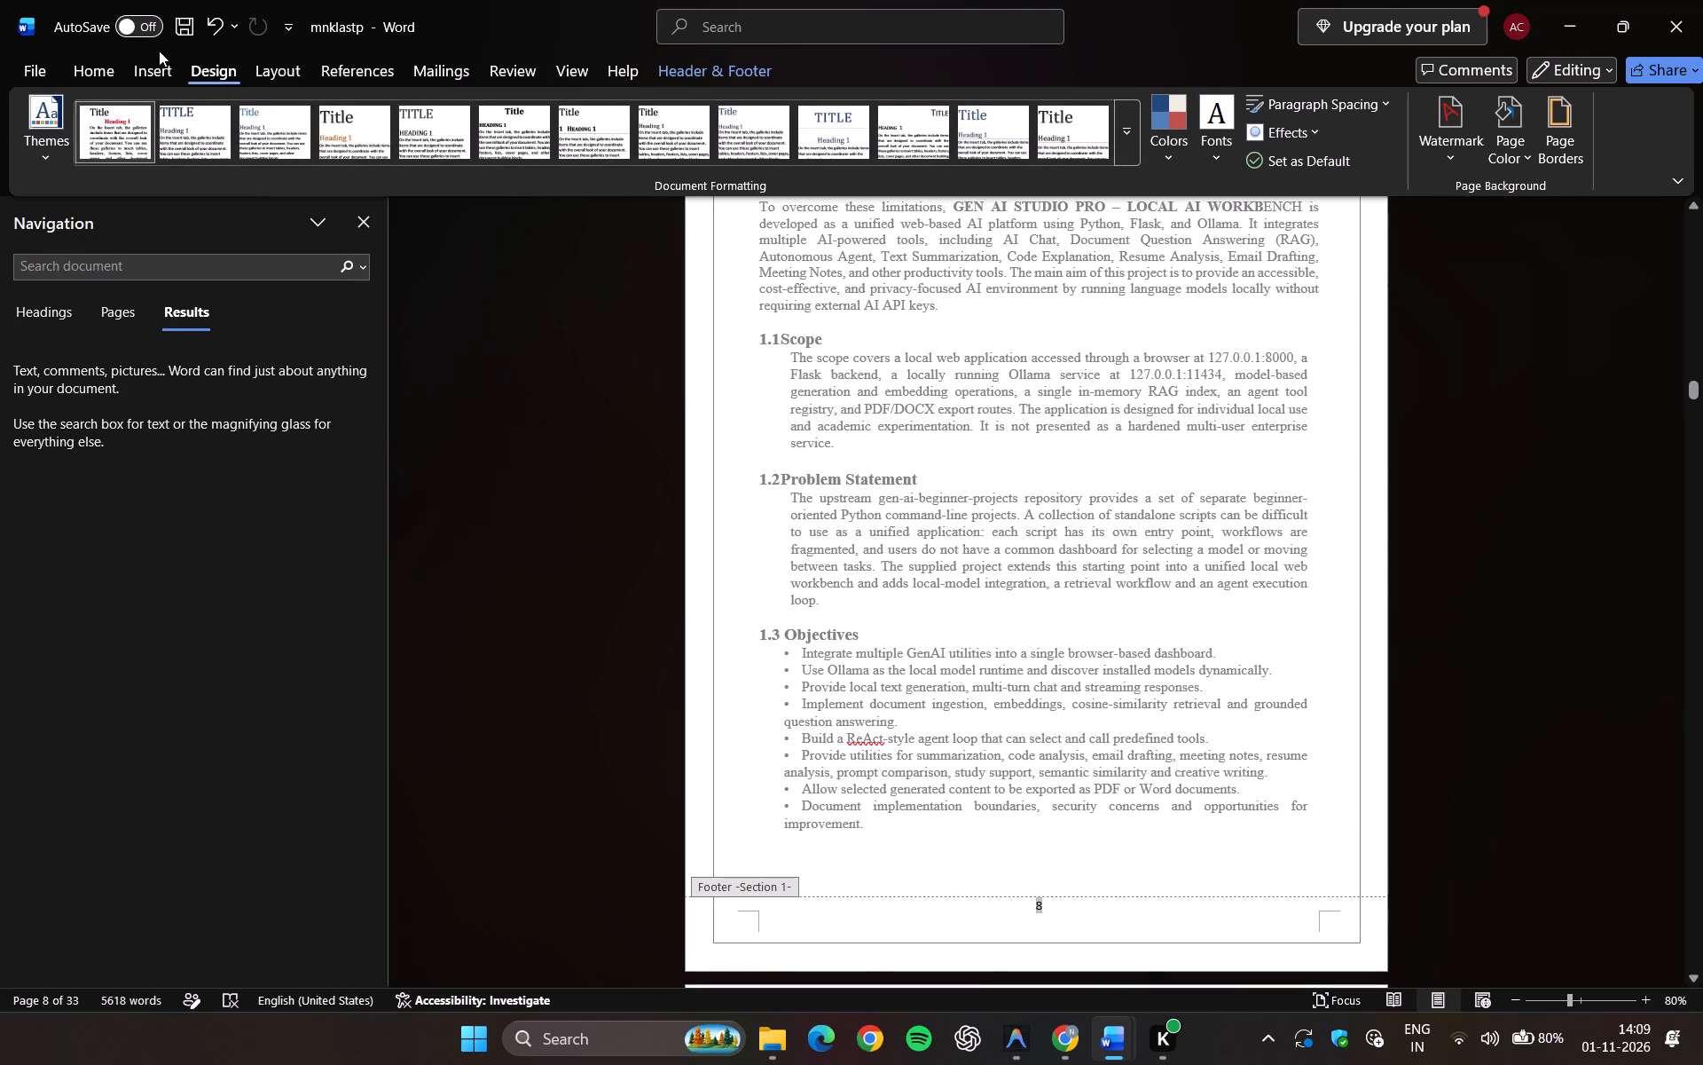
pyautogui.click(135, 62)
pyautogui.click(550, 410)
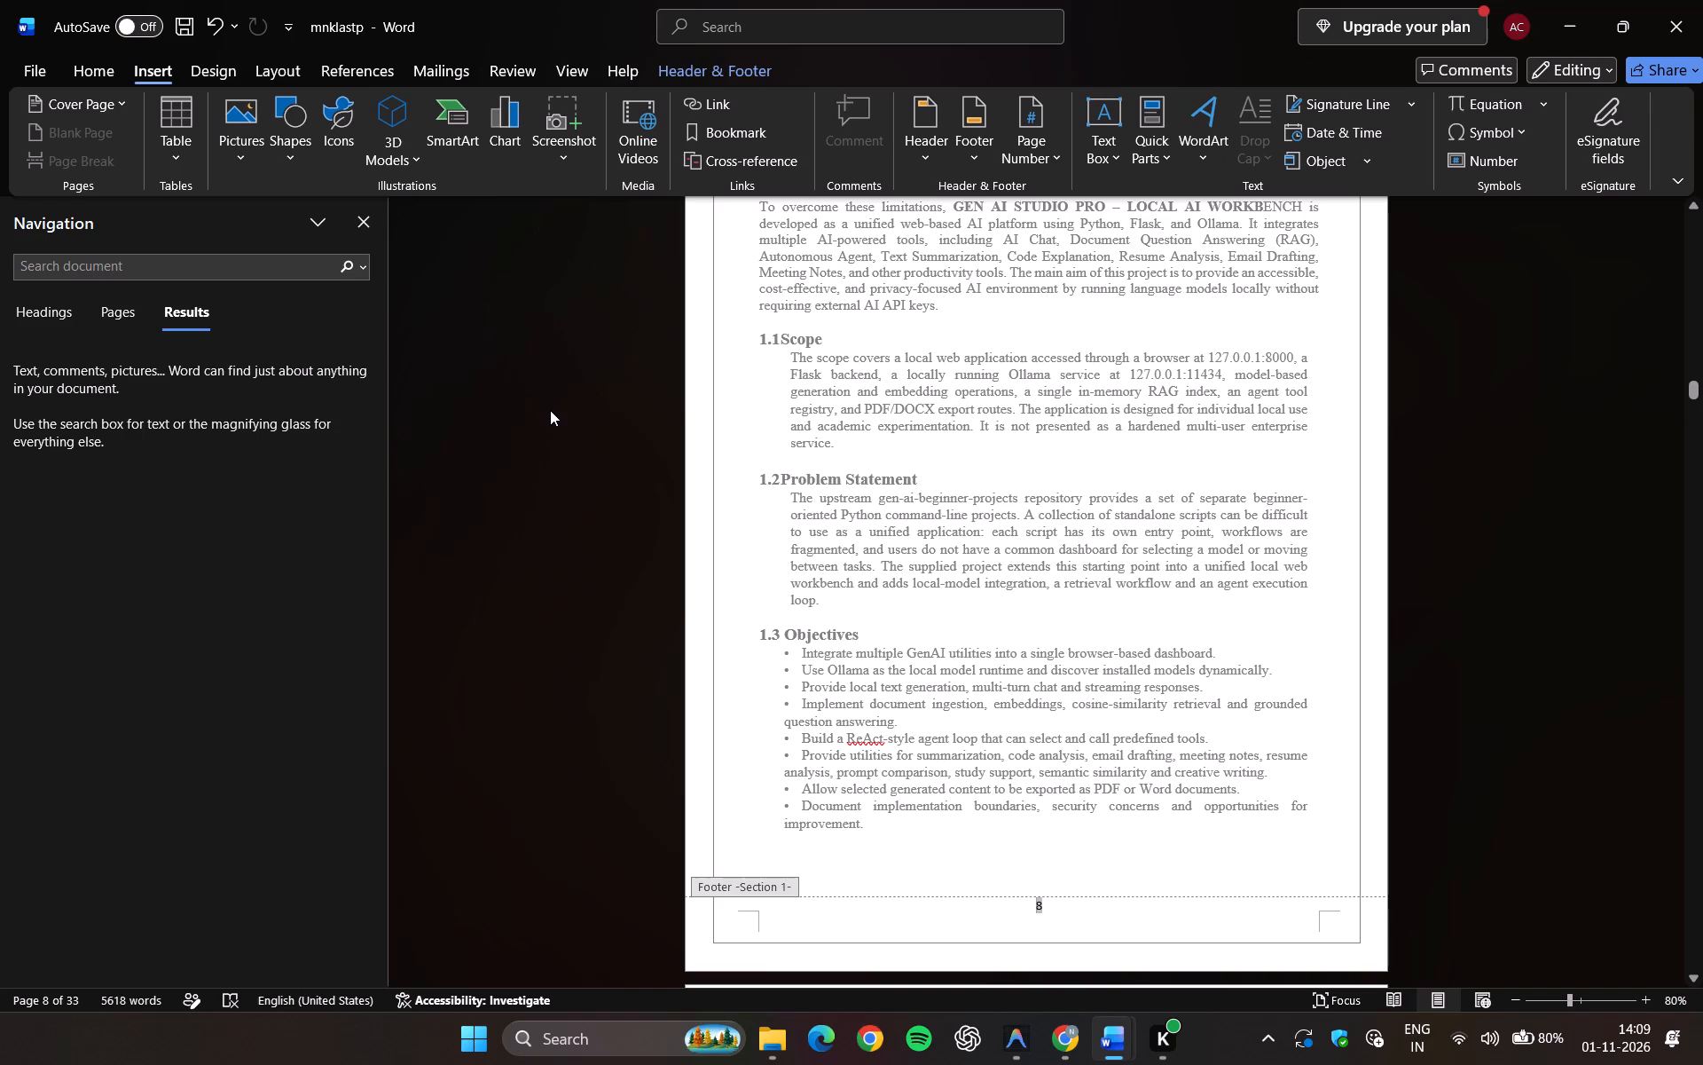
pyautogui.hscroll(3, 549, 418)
# Save the report document.
pyautogui.click(192, 15)
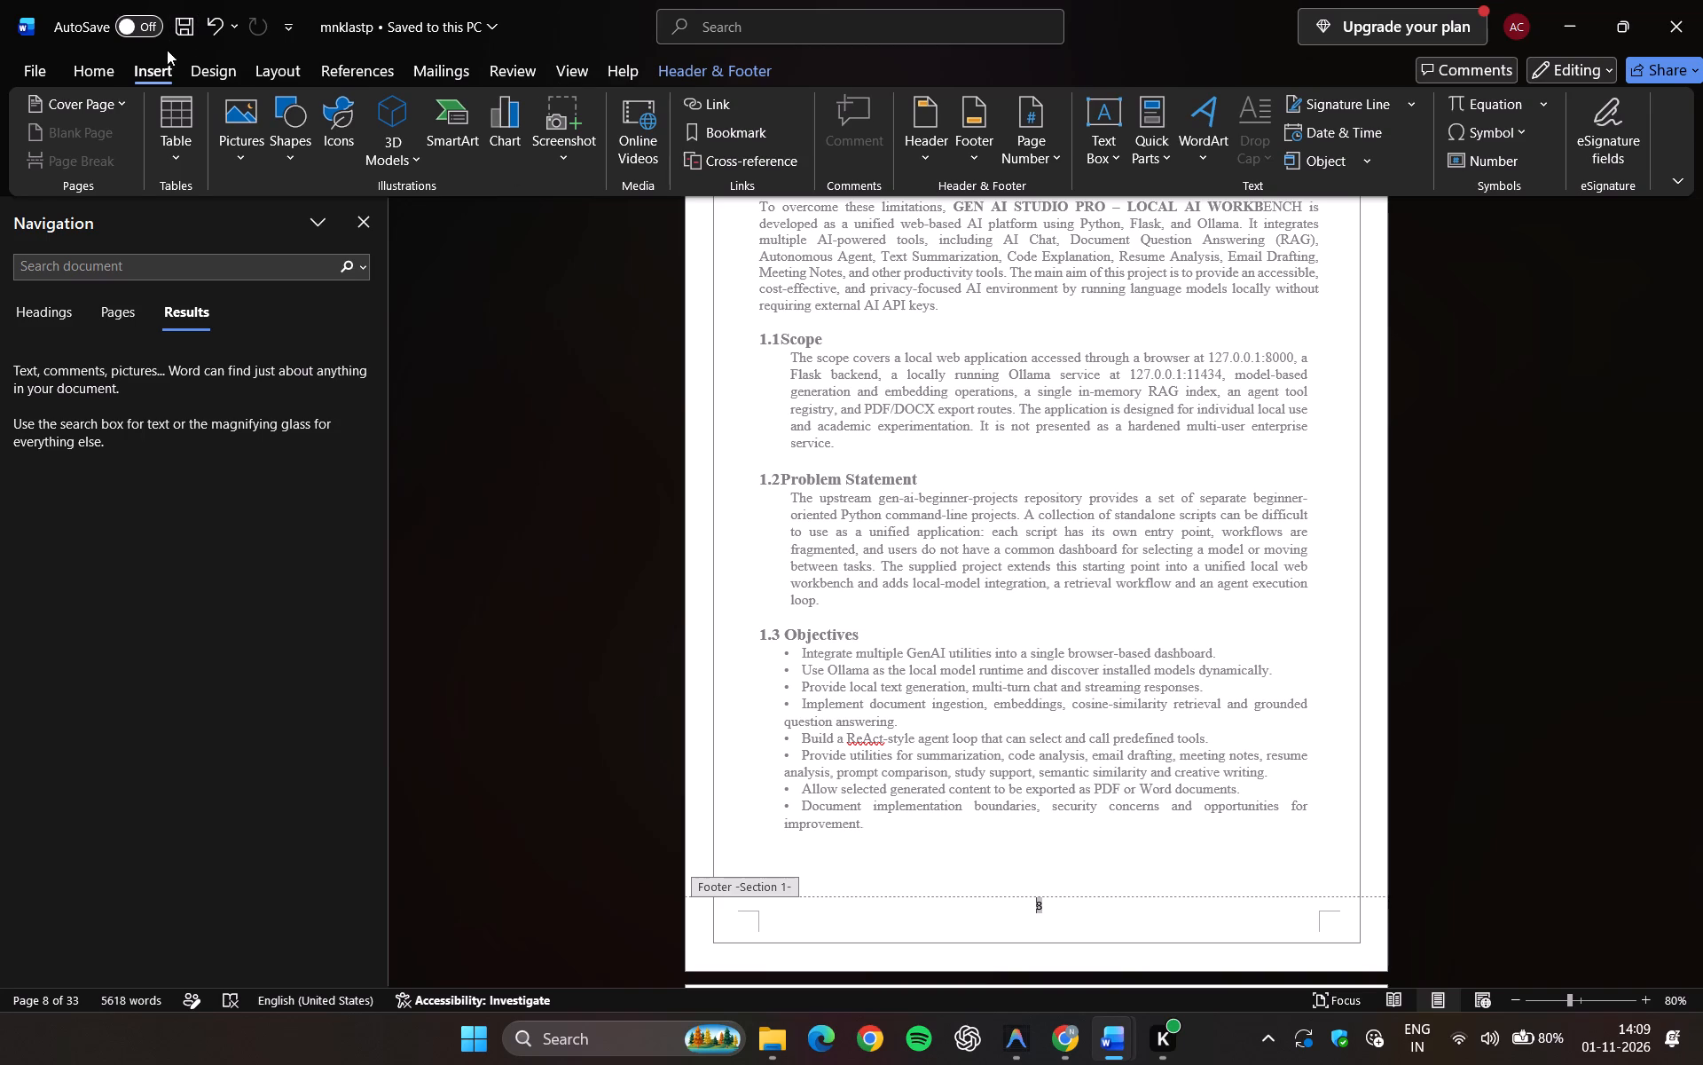
pyautogui.click(313, 508)
# Leave footer editing and insert a continuous section break on the blank line below the 1.3 Objectives list.
pyautogui.click(914, 837)
pyautogui.doubleClick(914, 837)
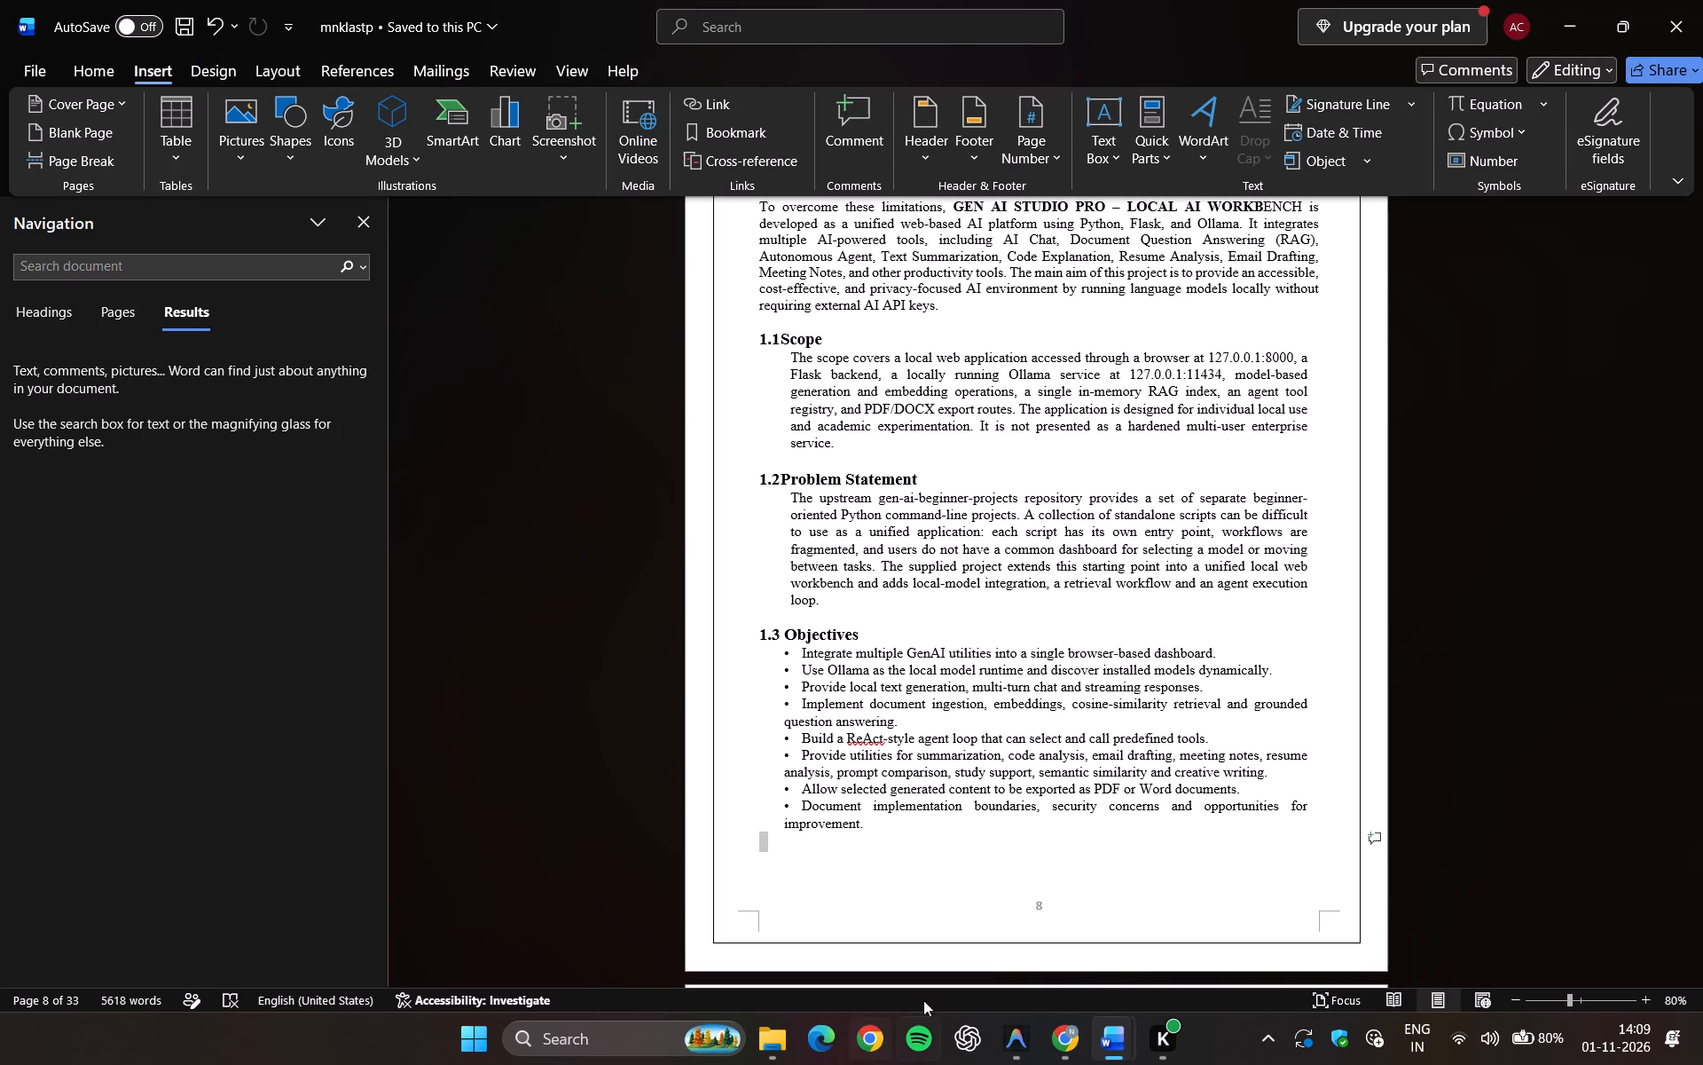
pyautogui.click(897, 861)
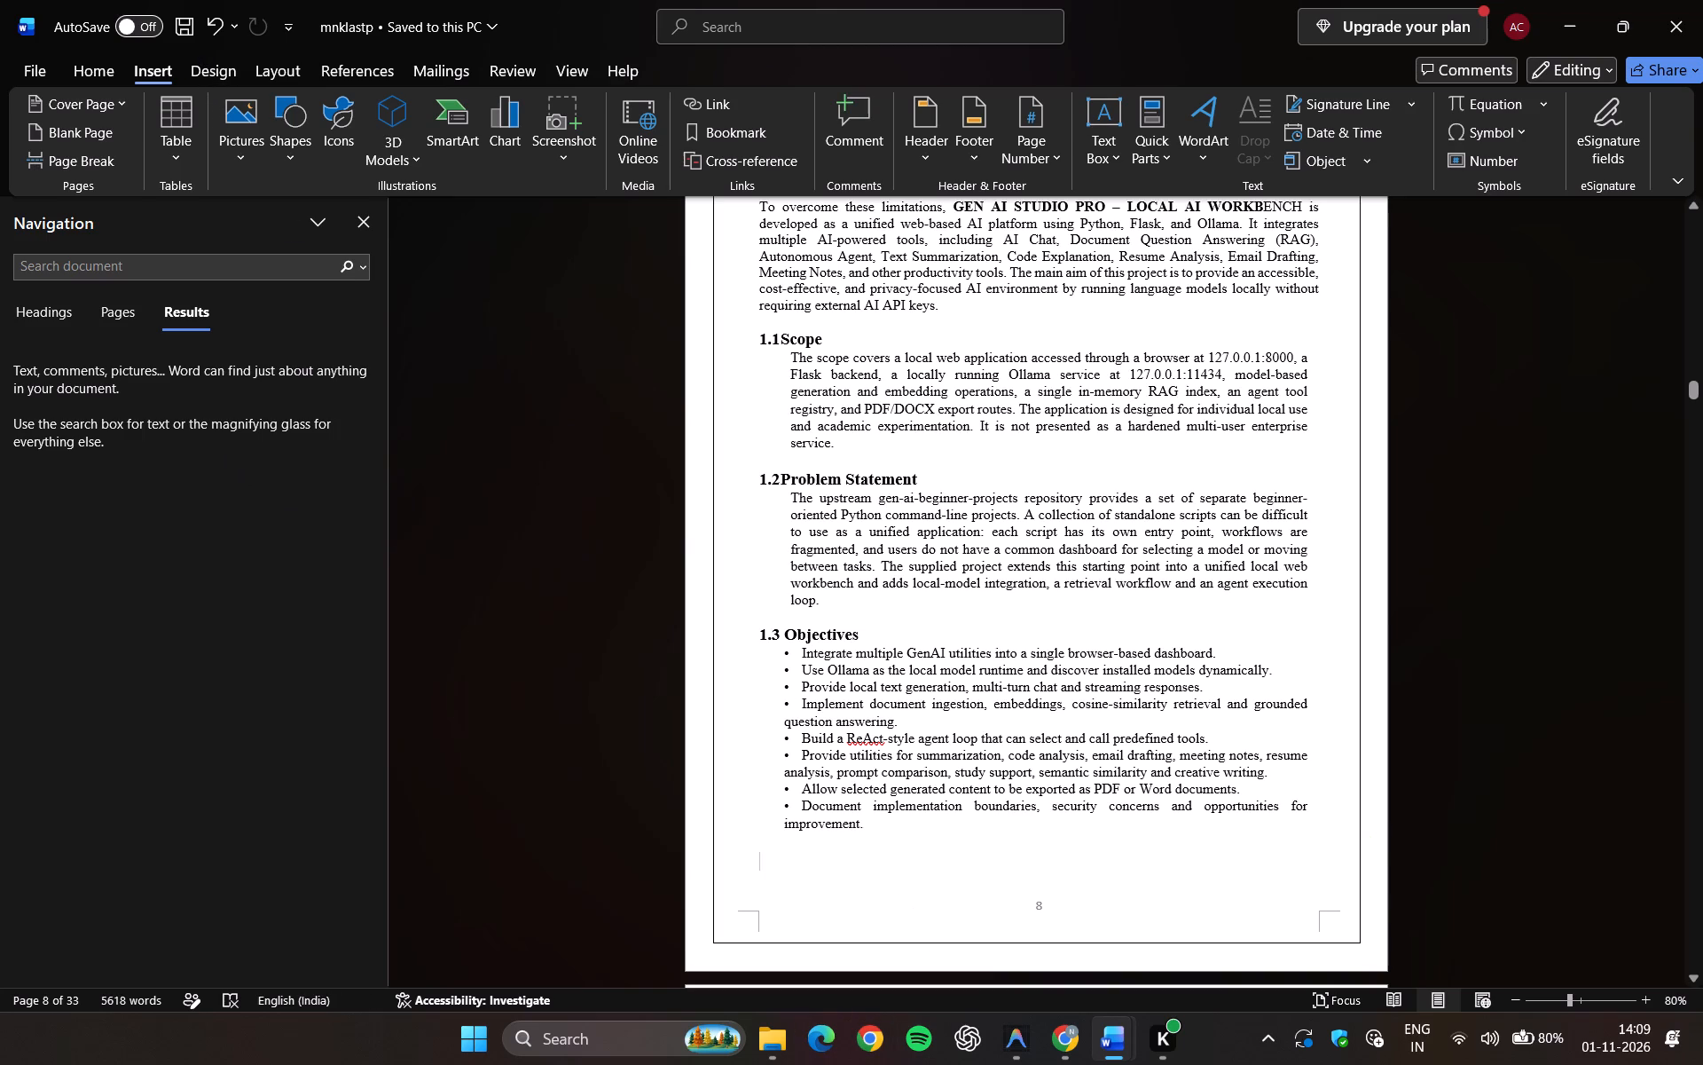
pyautogui.click(281, 59)
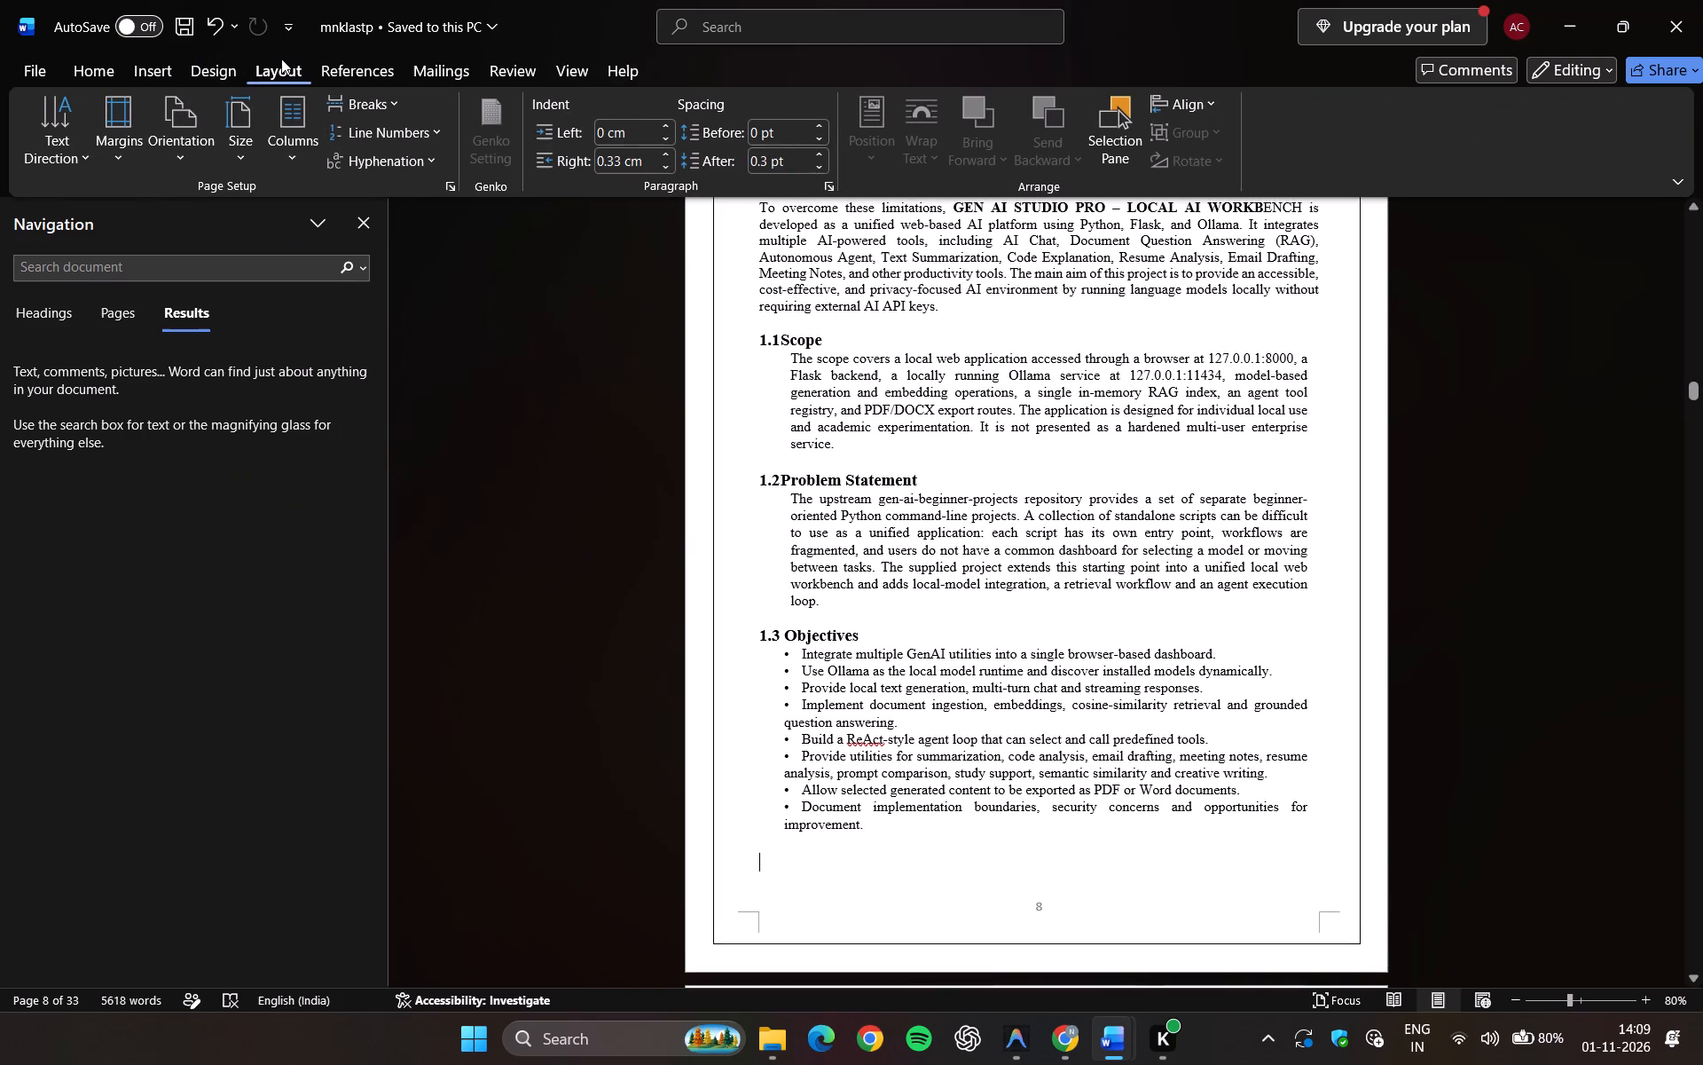
pyautogui.click(377, 104)
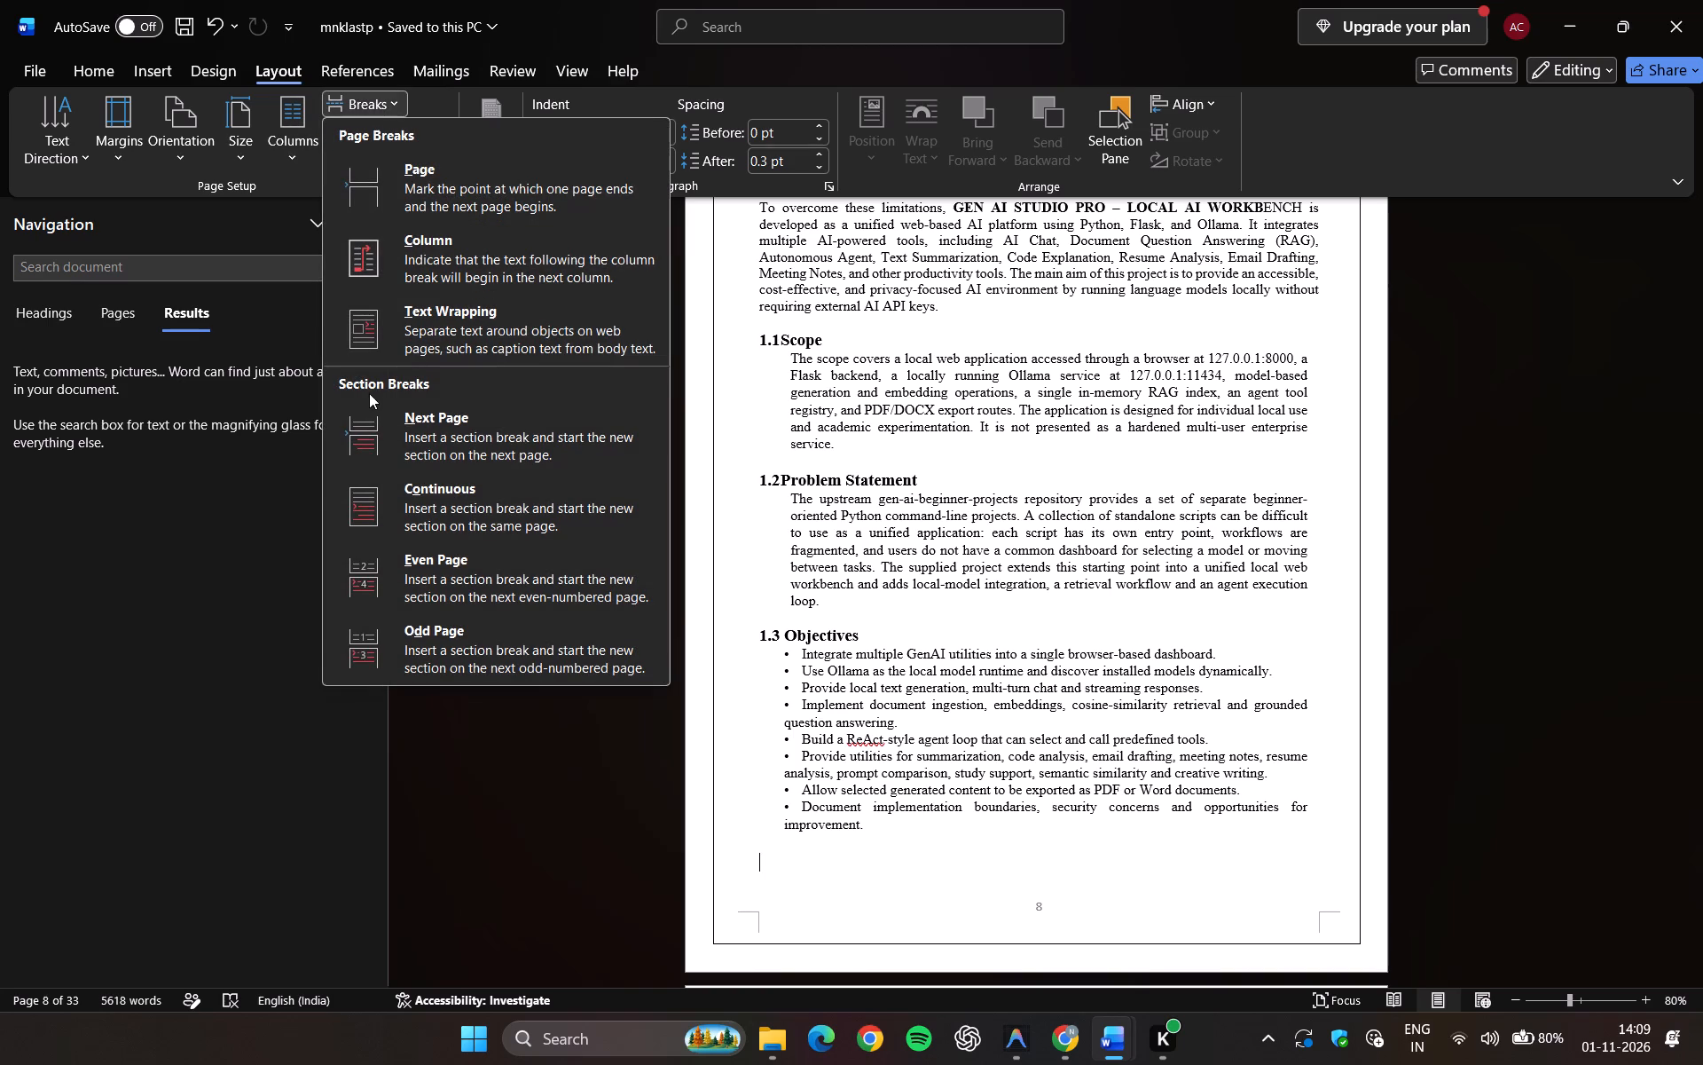
pyautogui.click(357, 493)
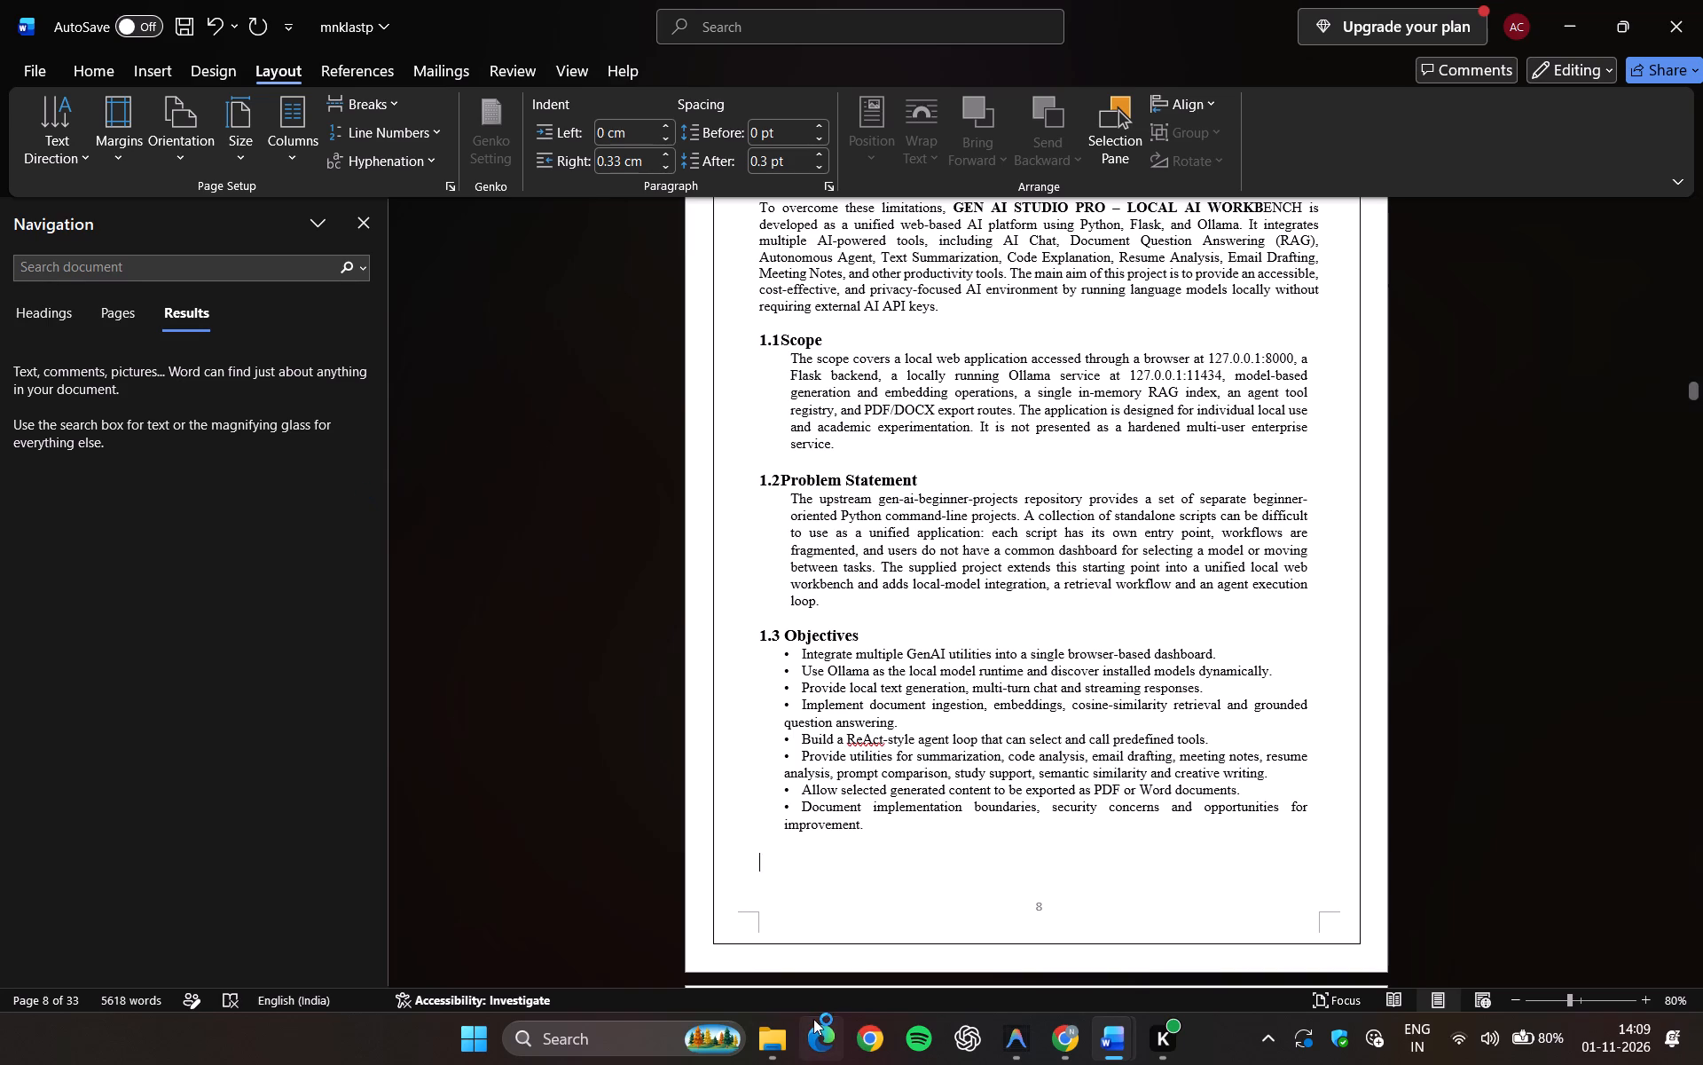
# Reopen the Introduction page's footer to check its section label and page number.
pyautogui.rightClick(936, 901)
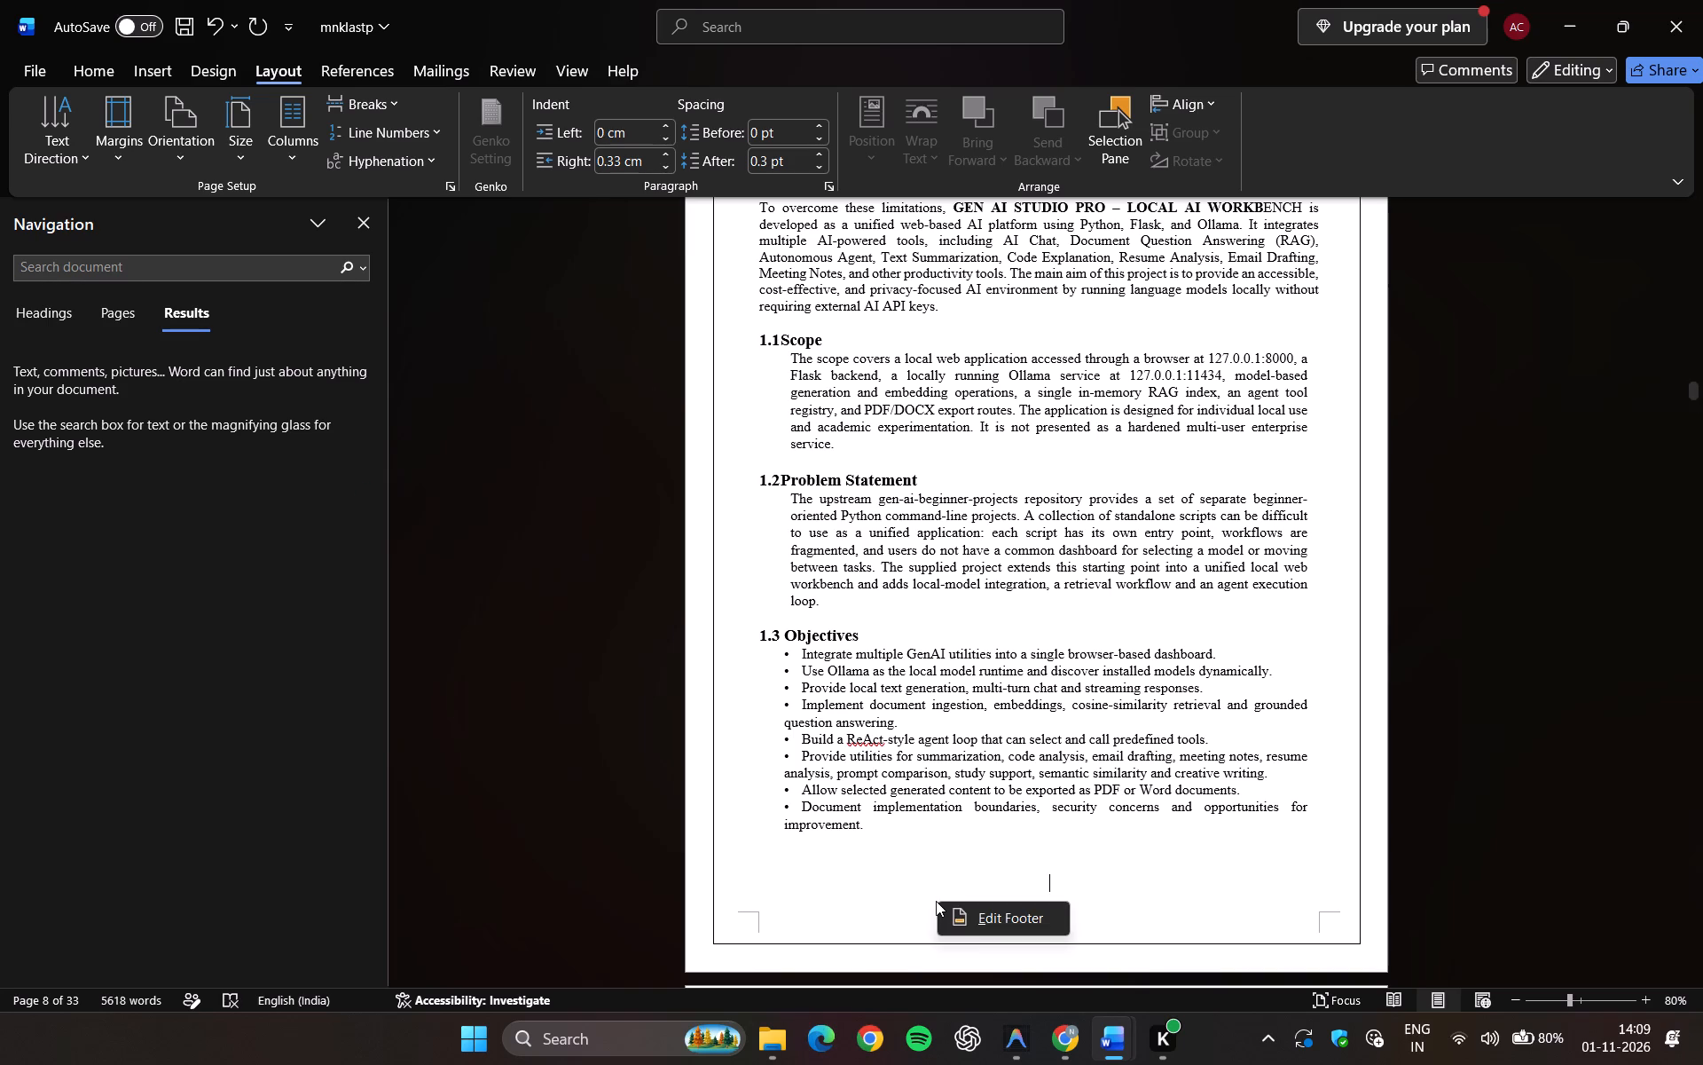
pyautogui.click(974, 921)
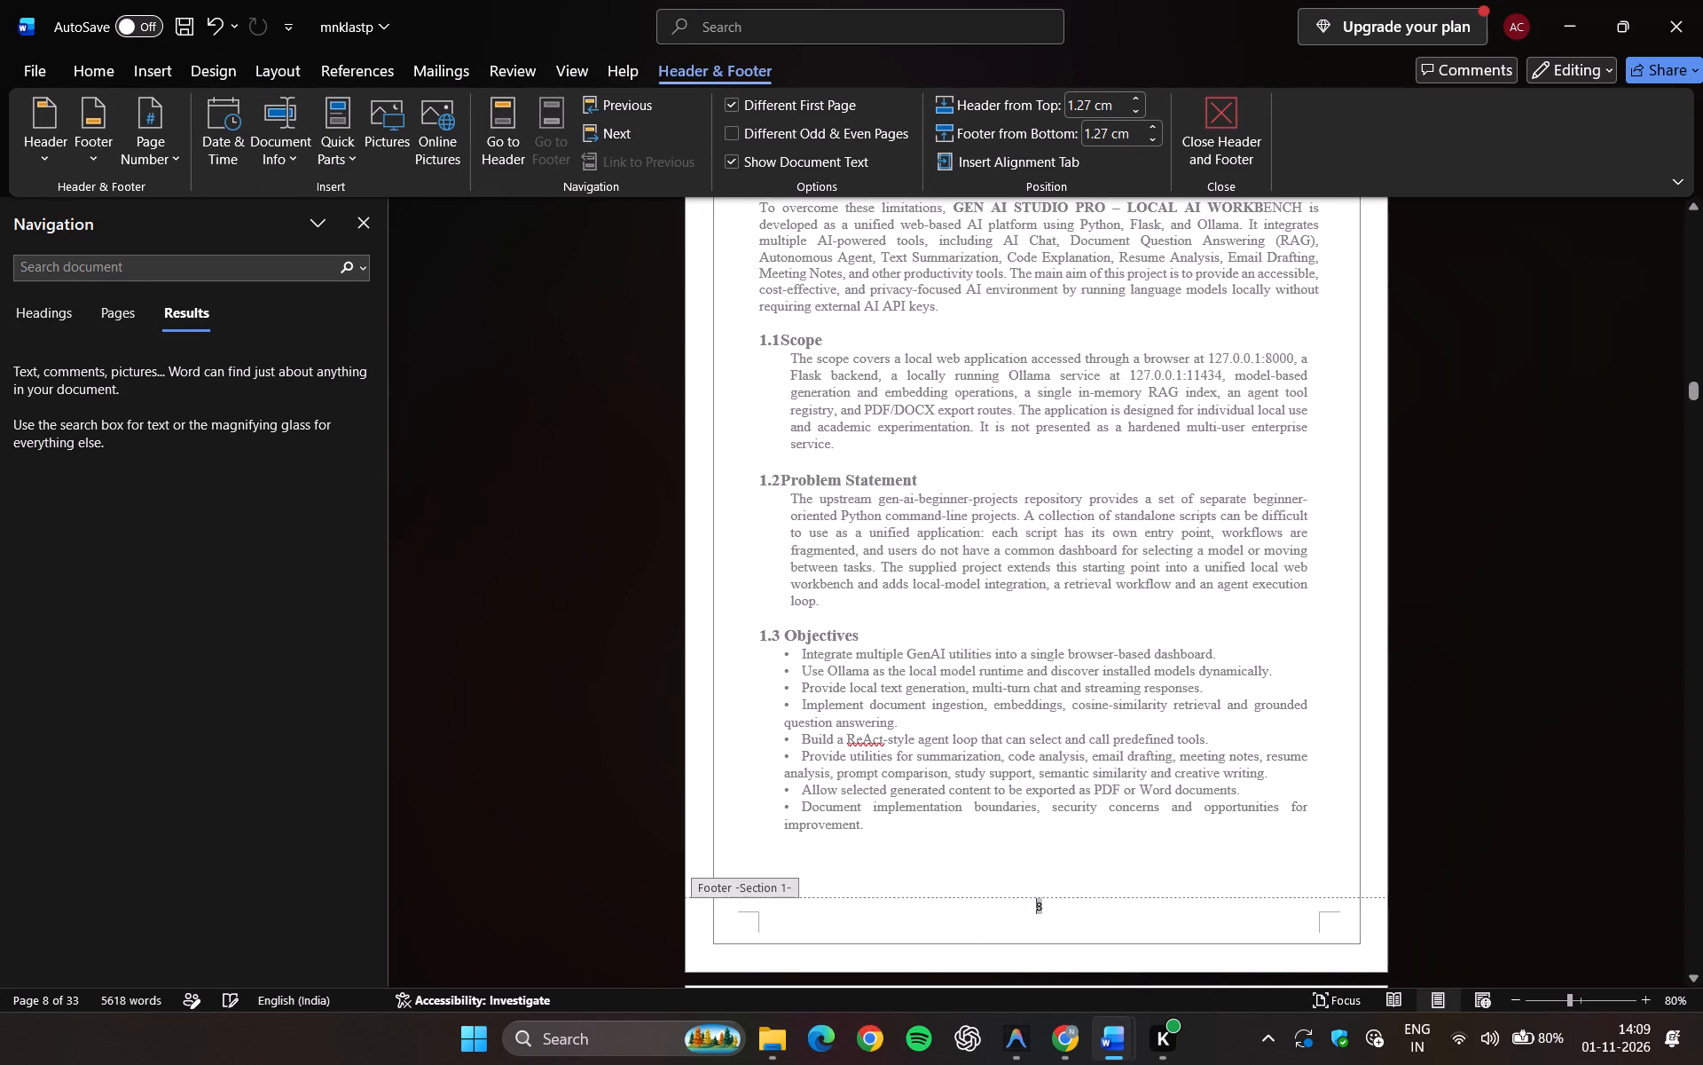
pyautogui.click(855, 835)
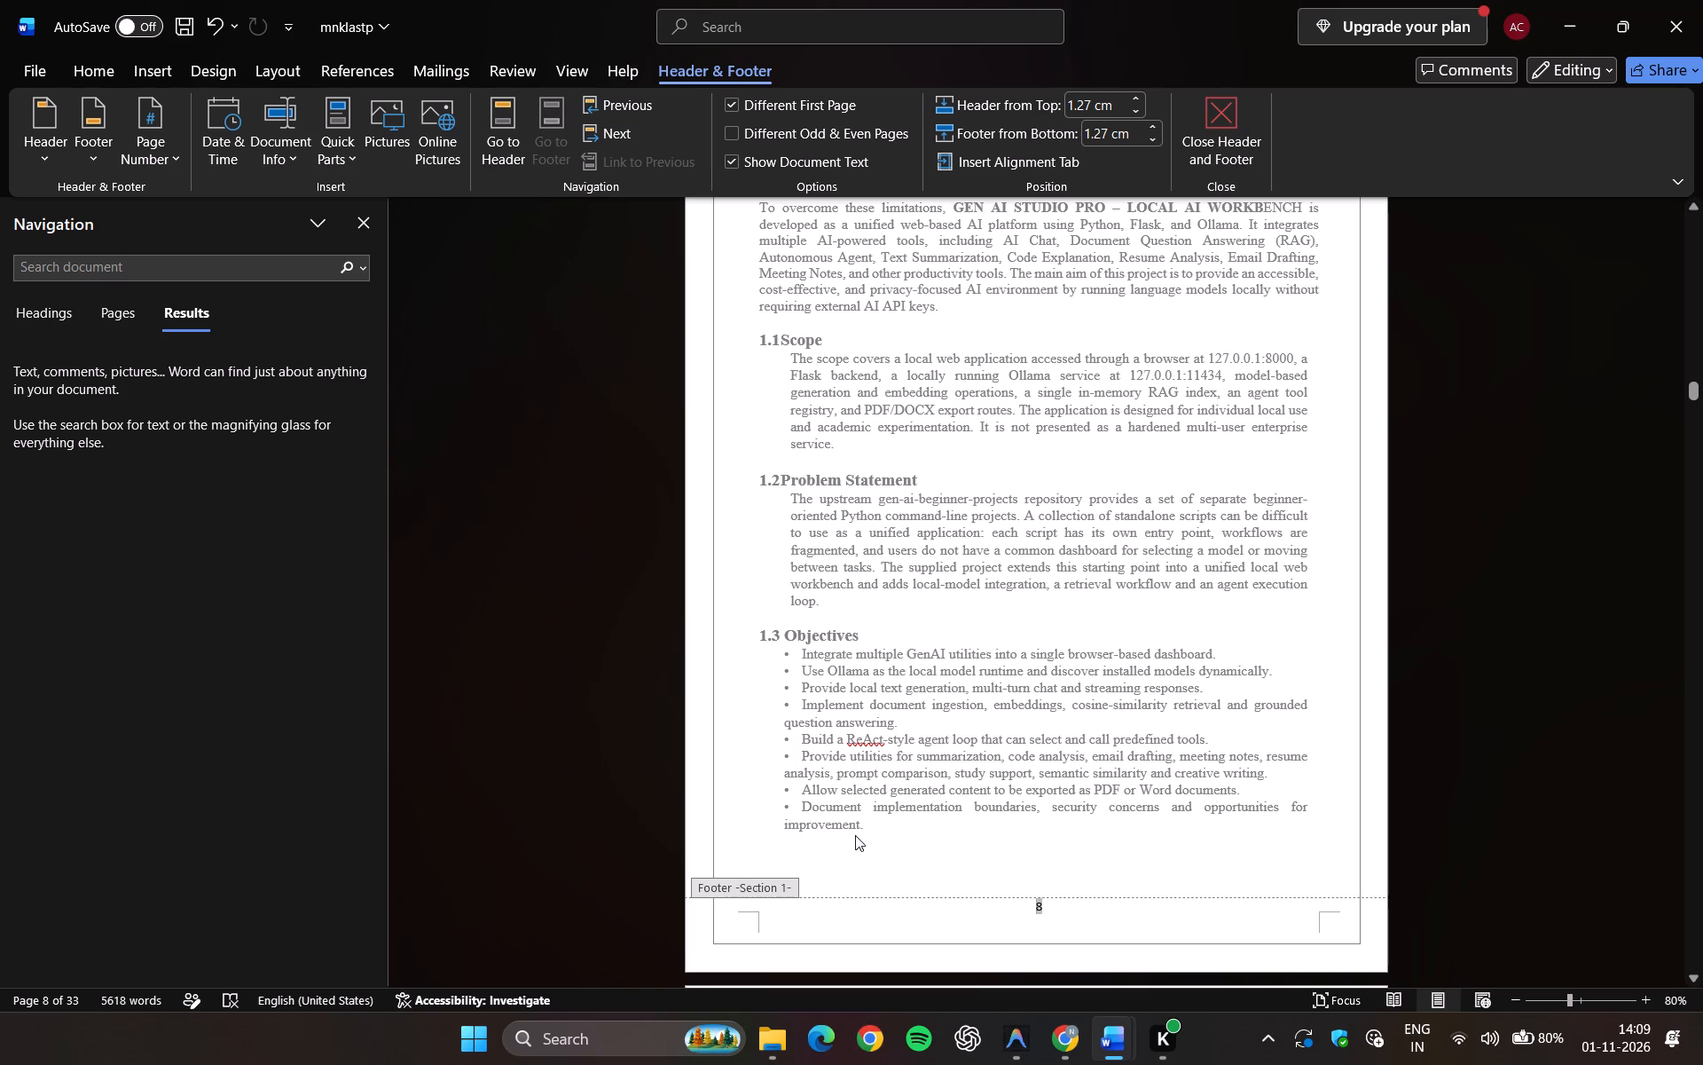
pyautogui.click(855, 835)
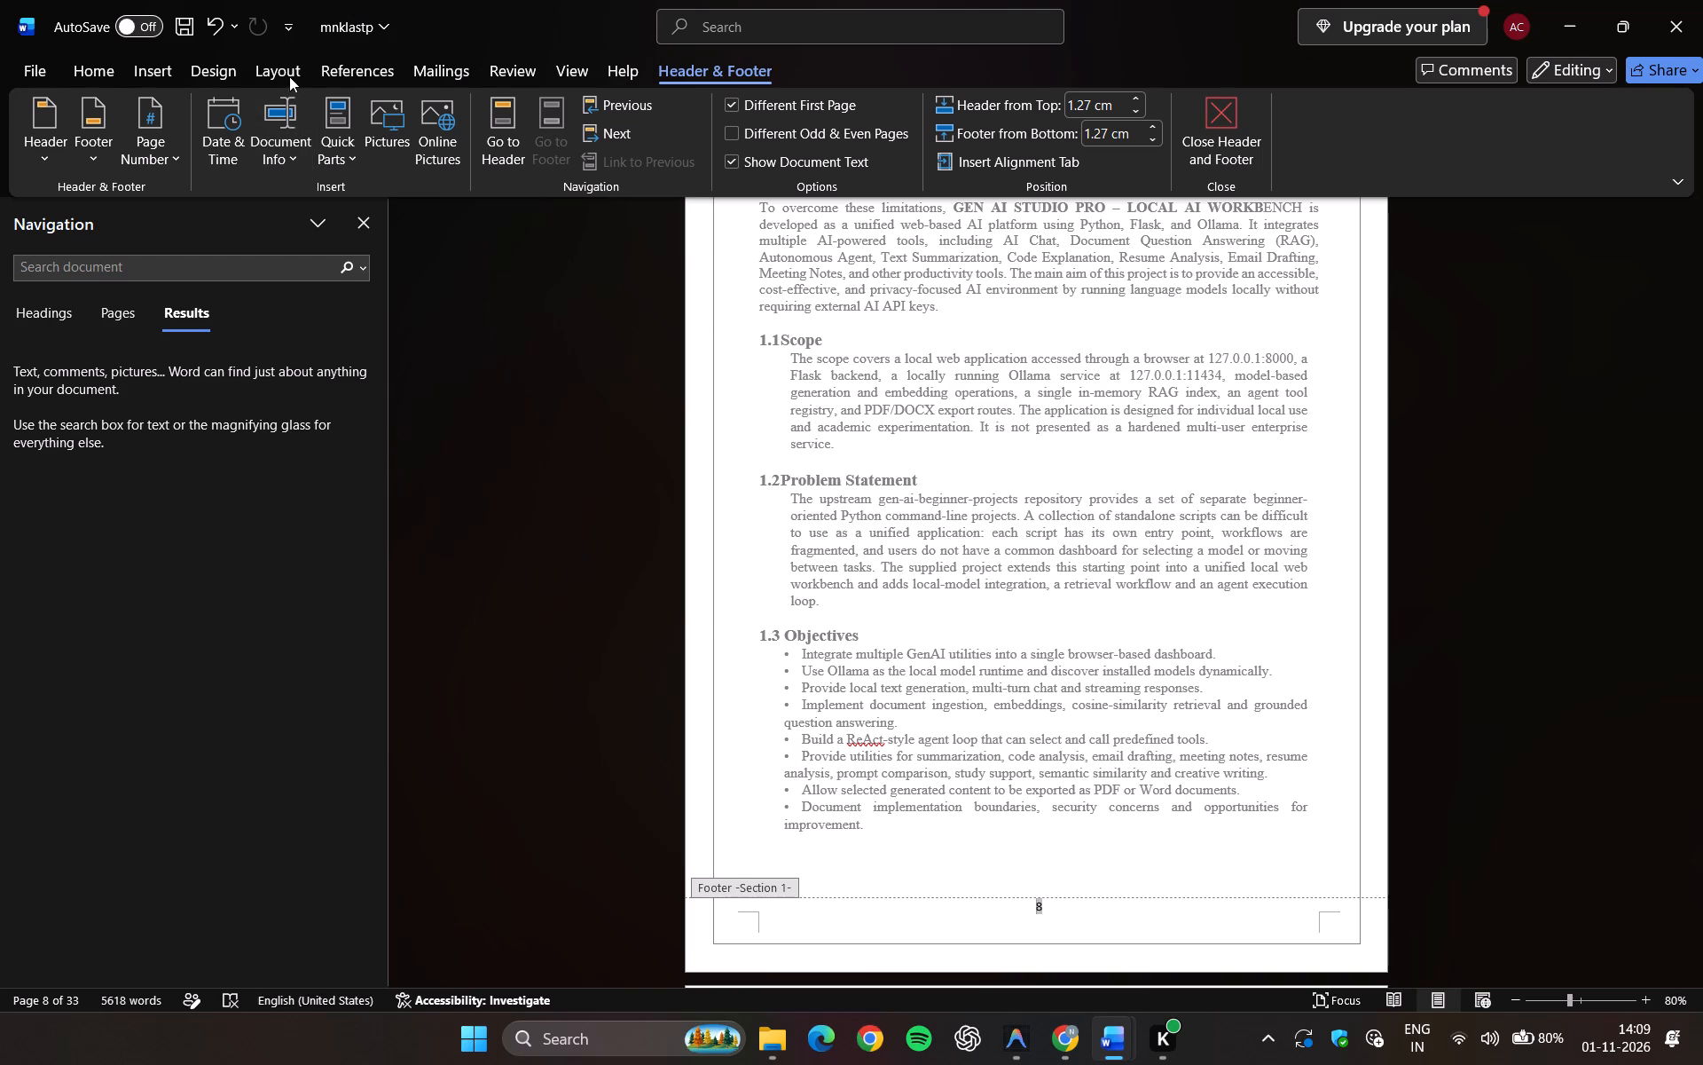
pyautogui.click(292, 73)
pyautogui.click(446, 516)
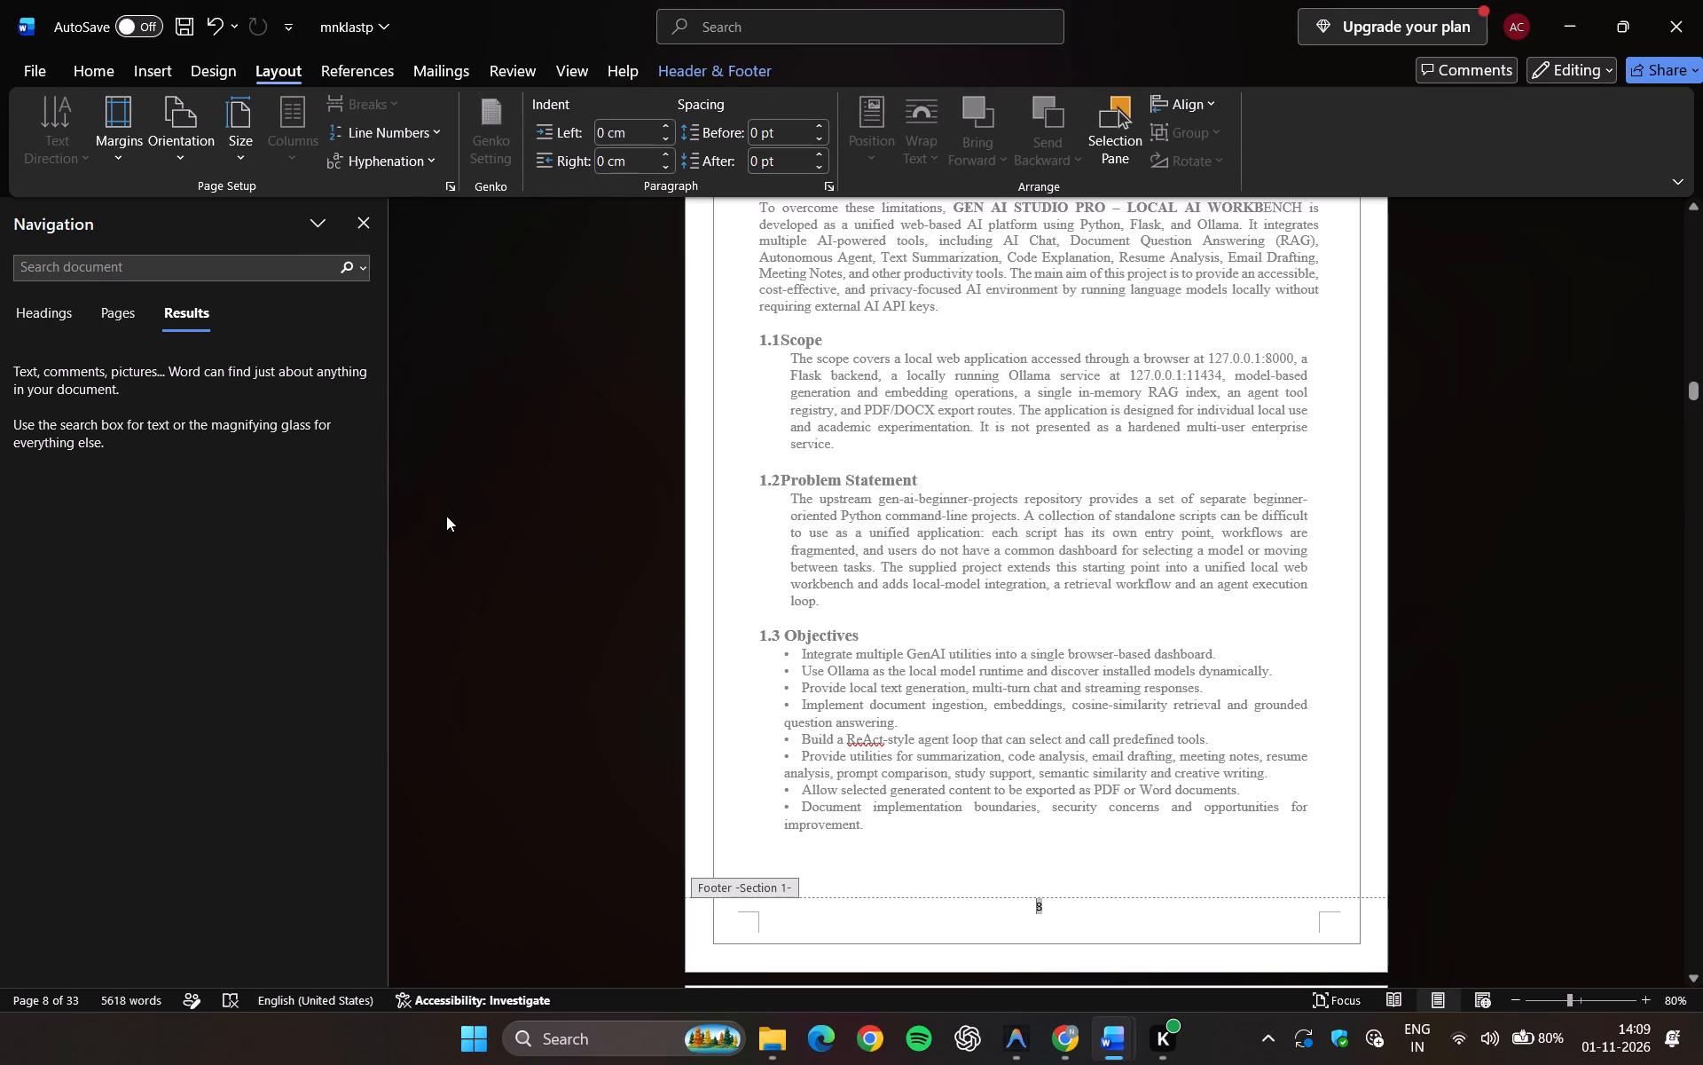
pyautogui.keyDown('ctrl'); pyautogui.scroll(-2, 446, 516); pyautogui.keyUp('ctrl')
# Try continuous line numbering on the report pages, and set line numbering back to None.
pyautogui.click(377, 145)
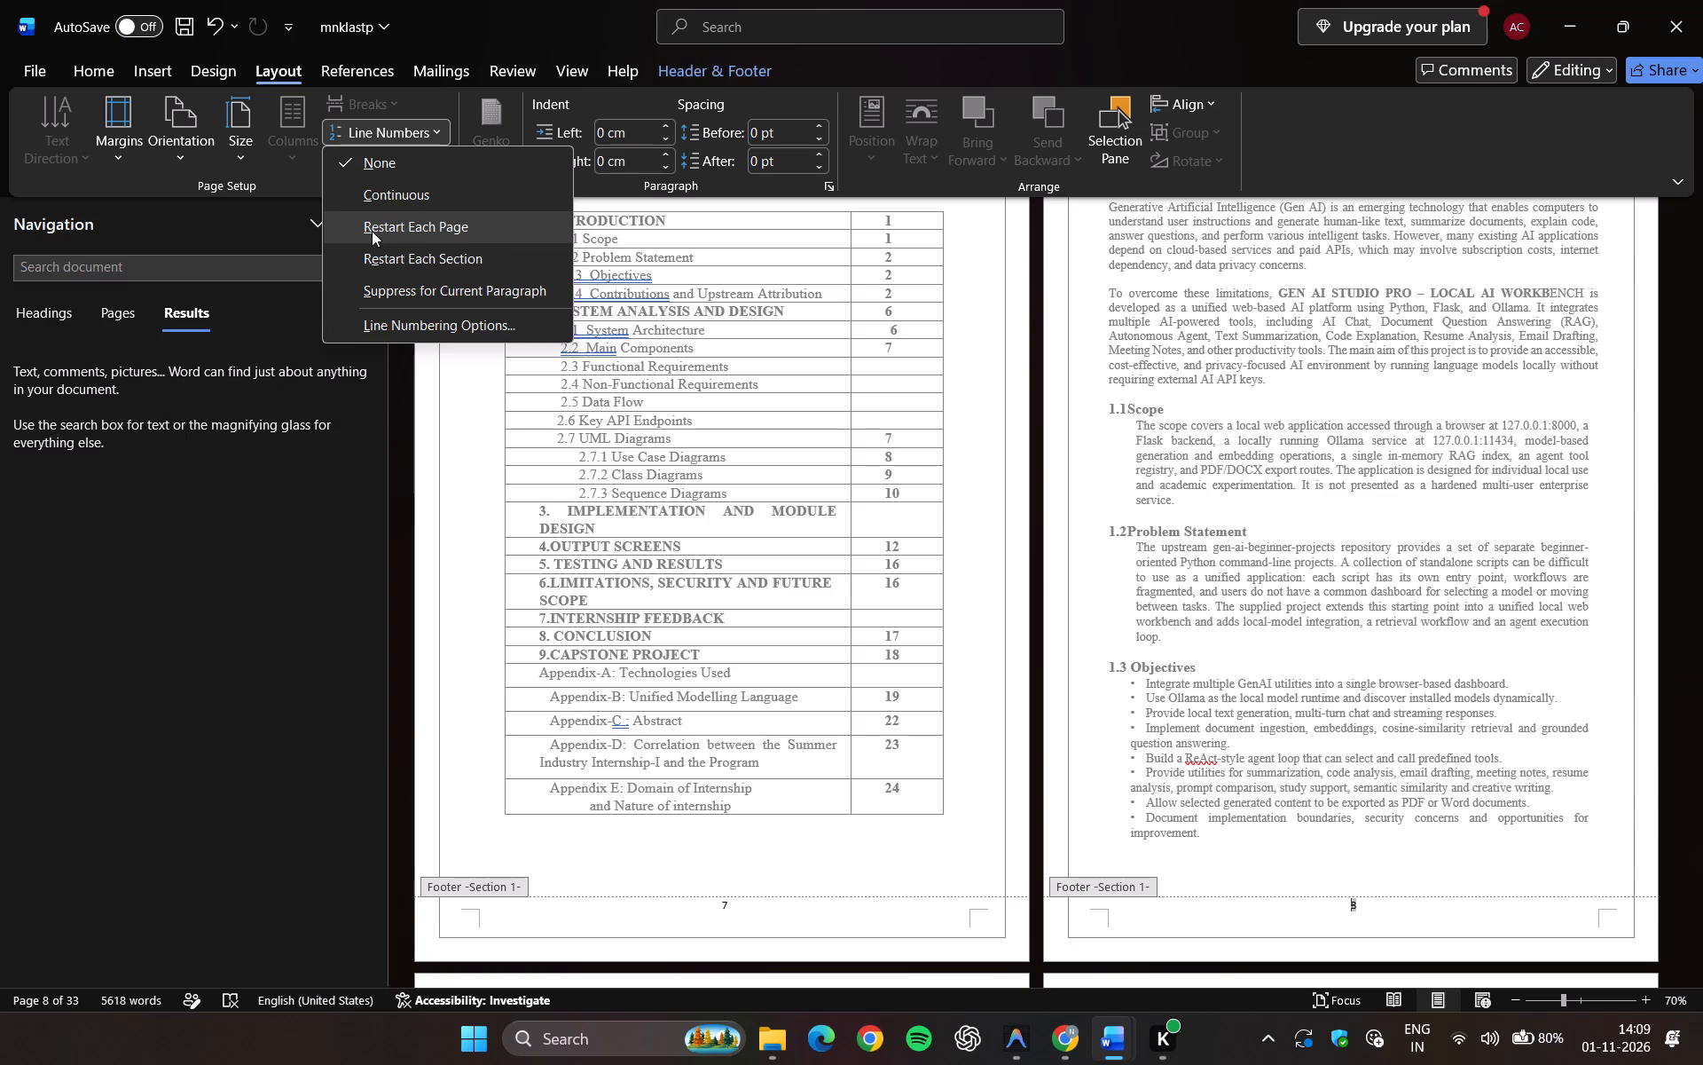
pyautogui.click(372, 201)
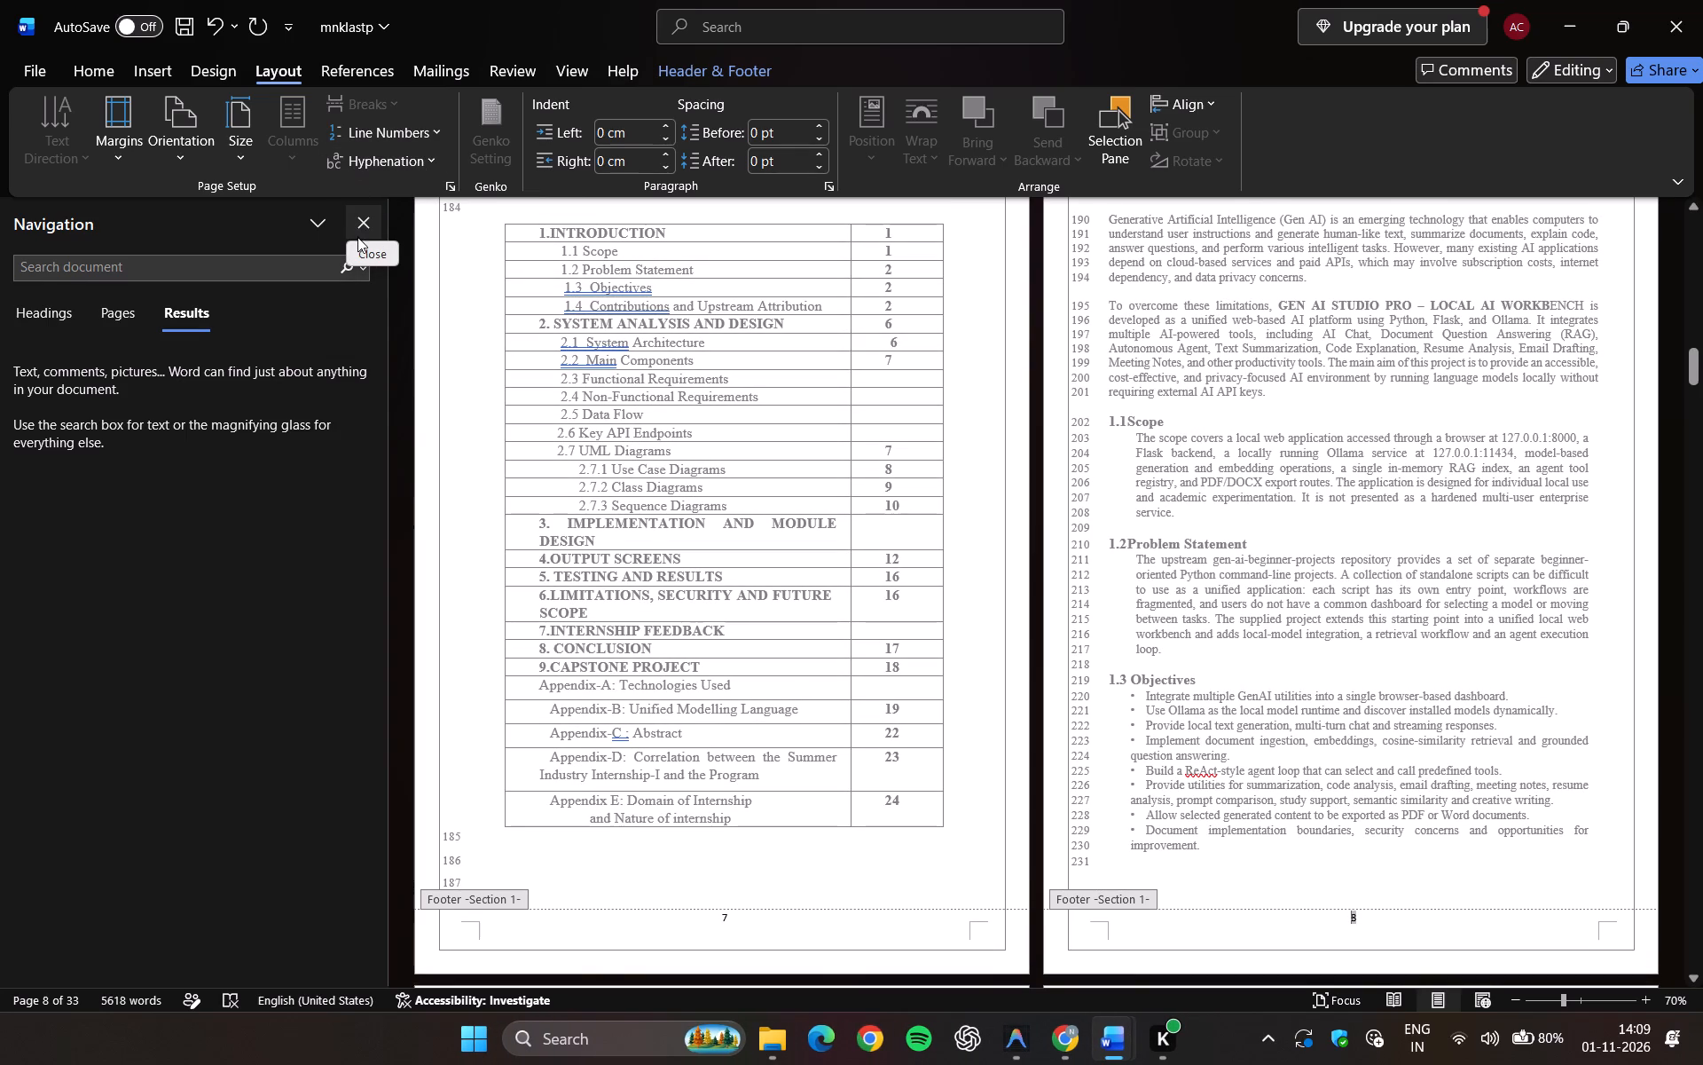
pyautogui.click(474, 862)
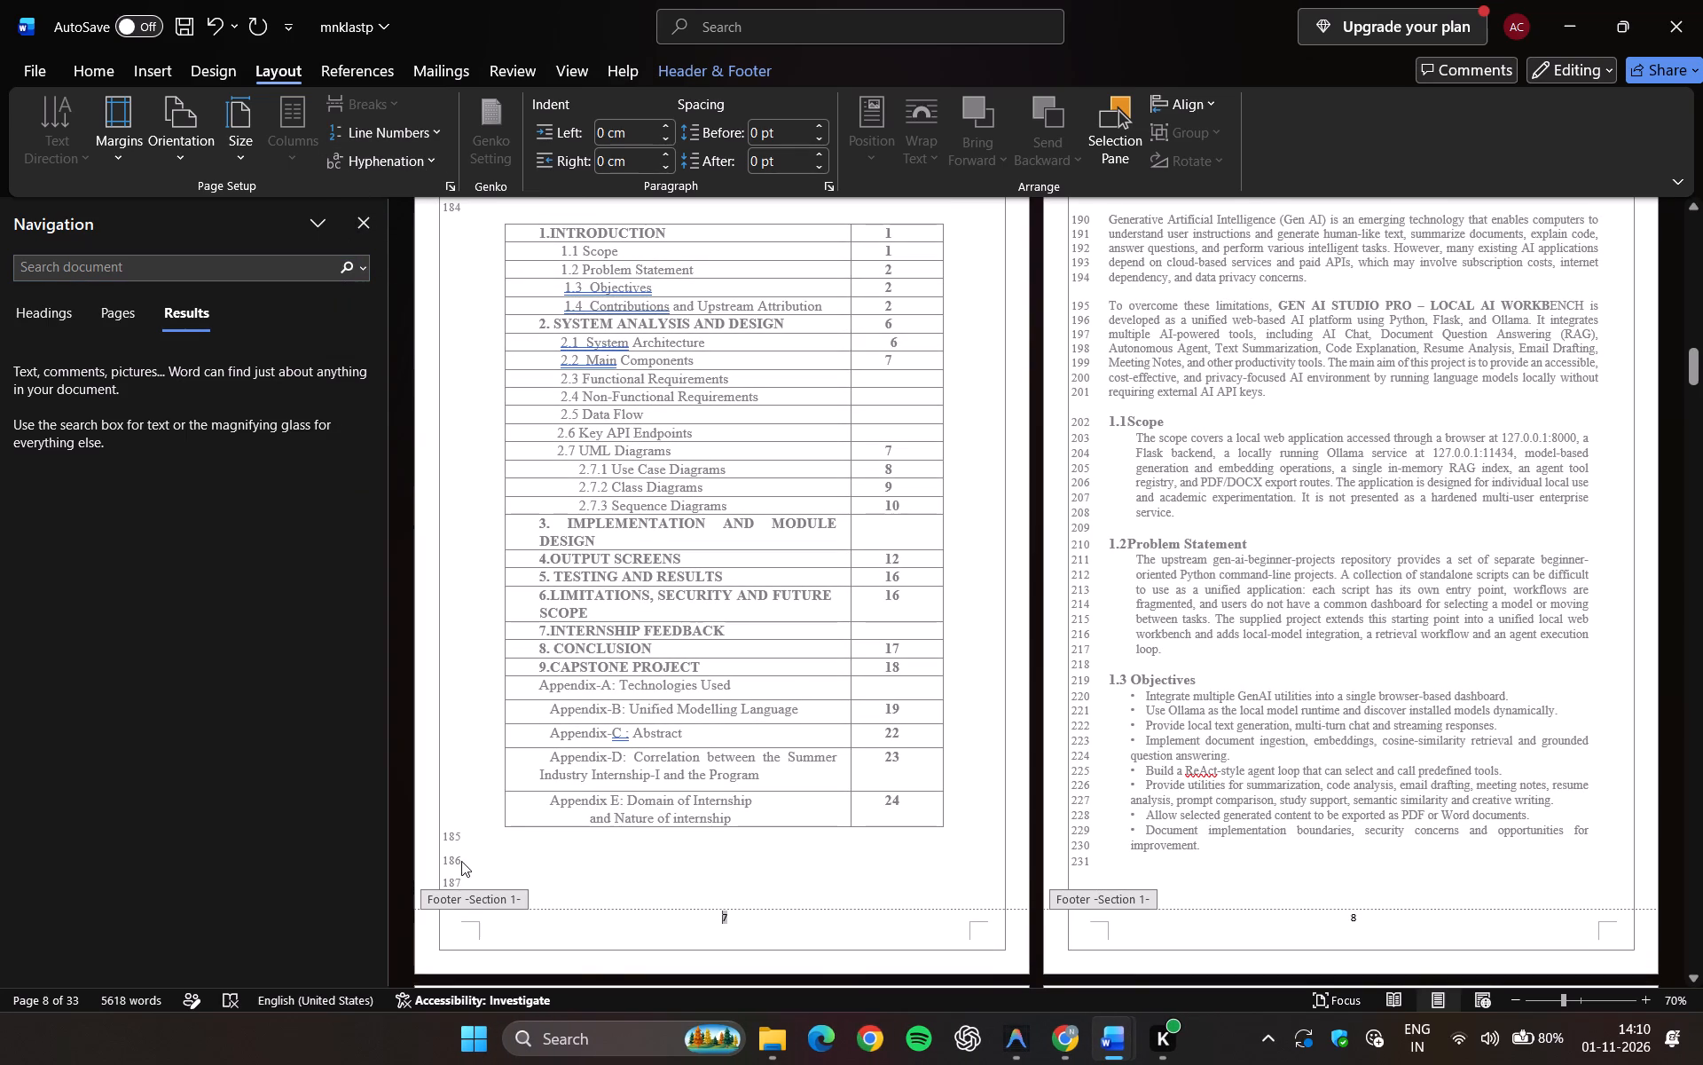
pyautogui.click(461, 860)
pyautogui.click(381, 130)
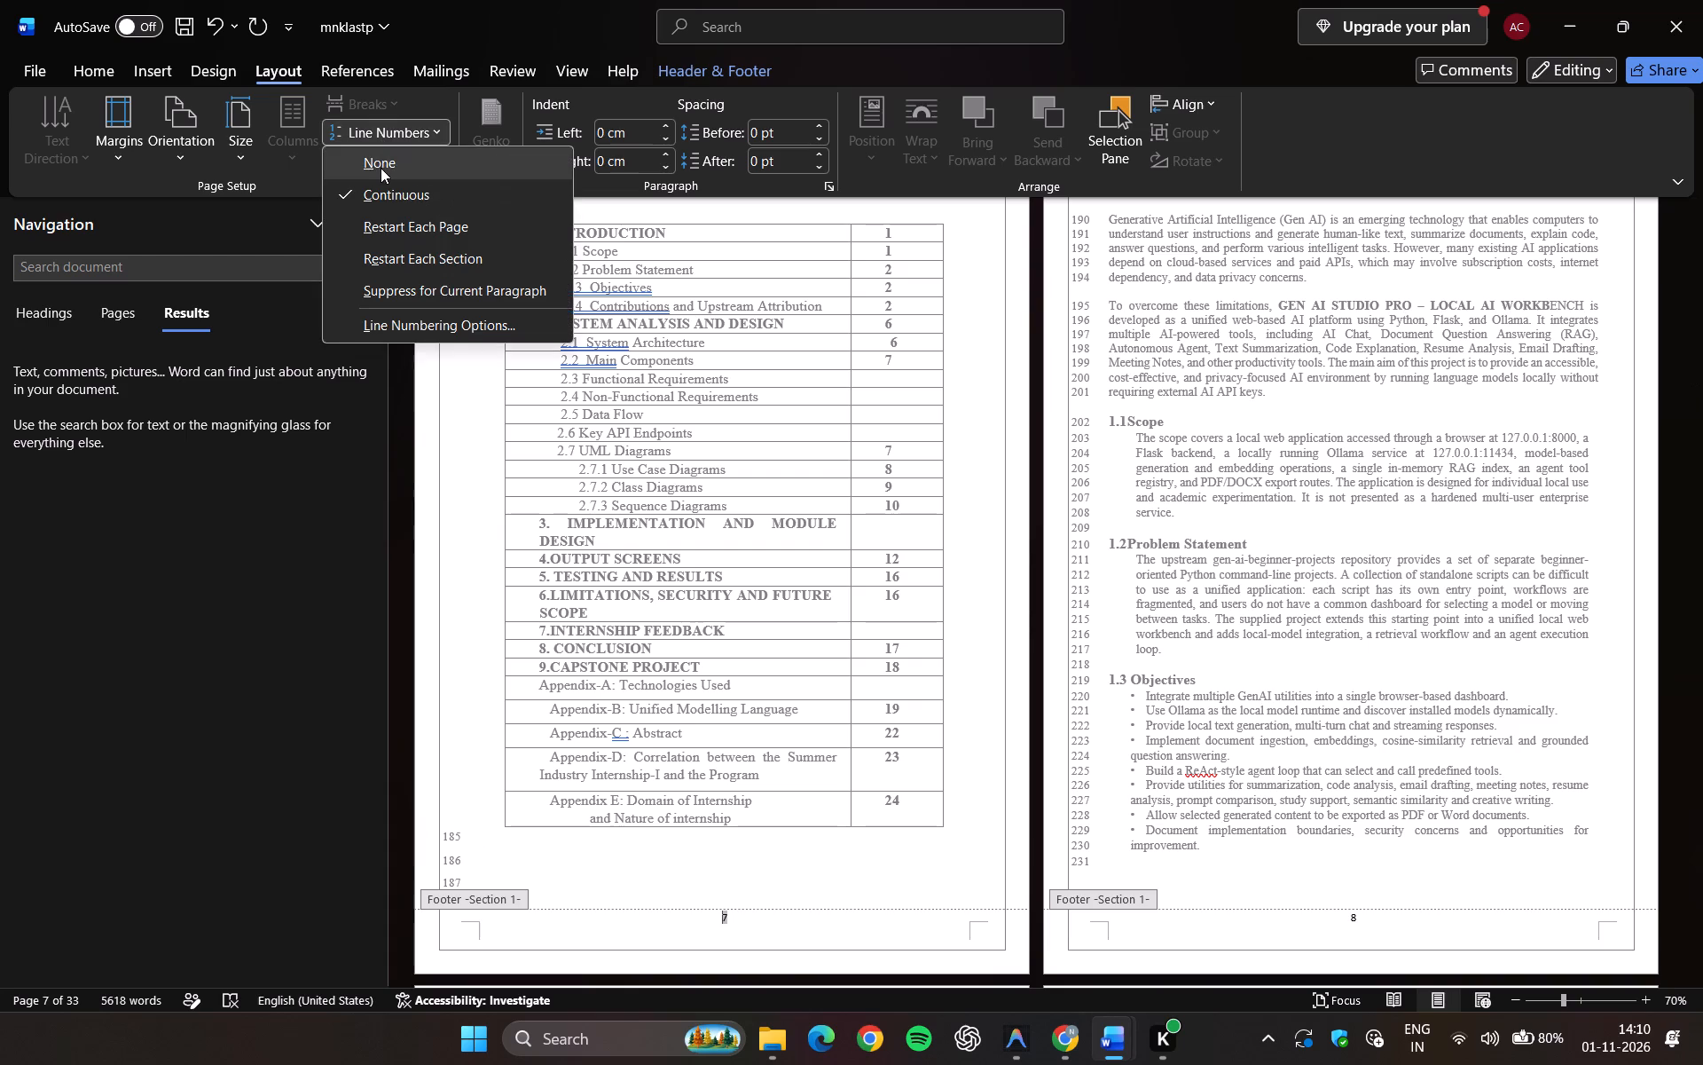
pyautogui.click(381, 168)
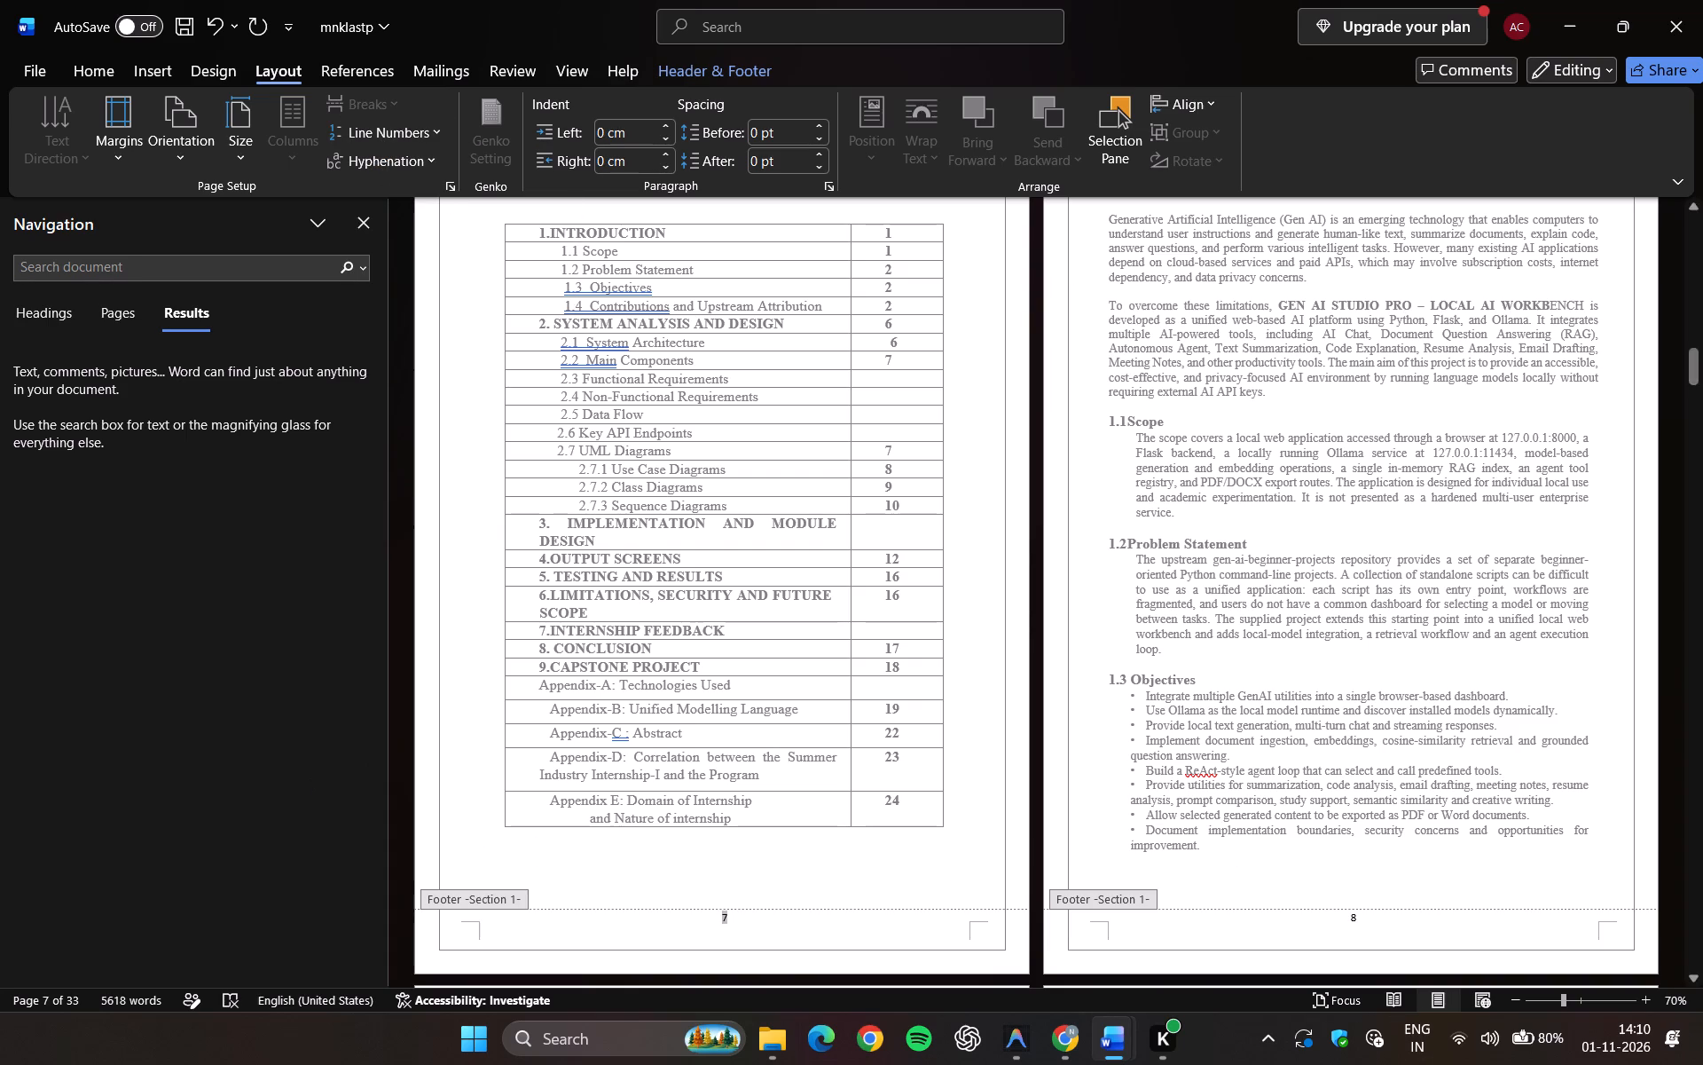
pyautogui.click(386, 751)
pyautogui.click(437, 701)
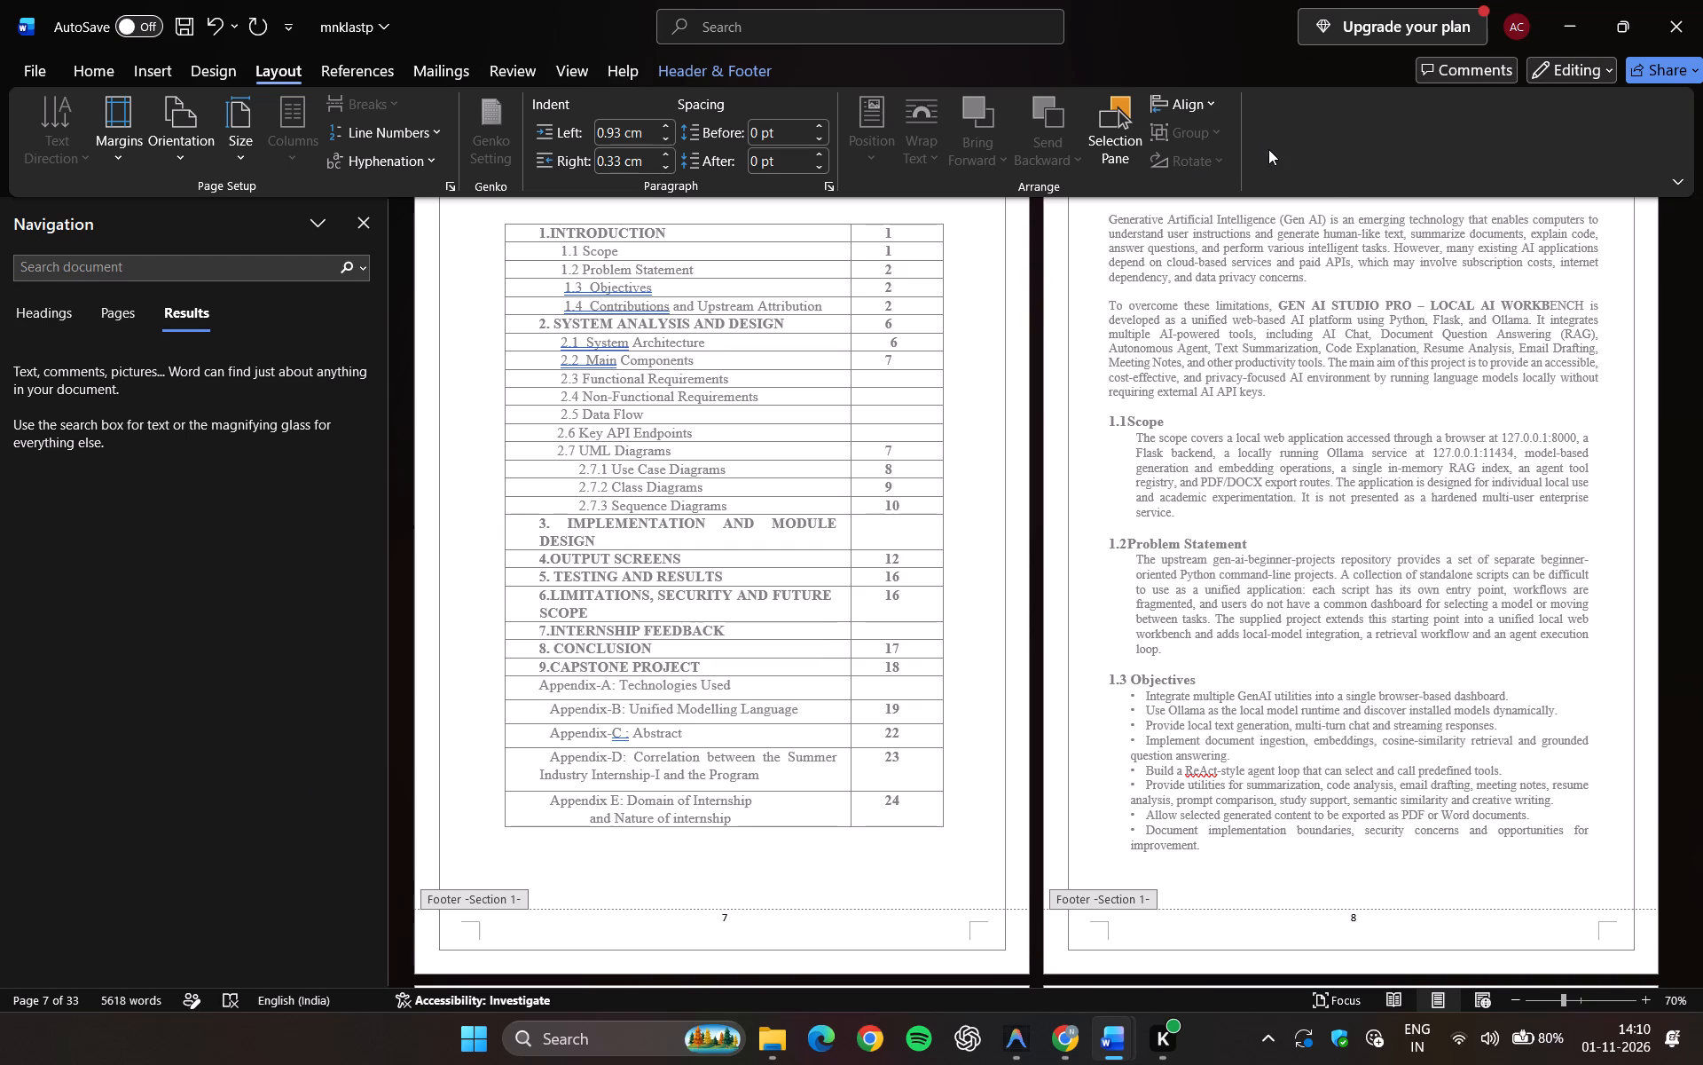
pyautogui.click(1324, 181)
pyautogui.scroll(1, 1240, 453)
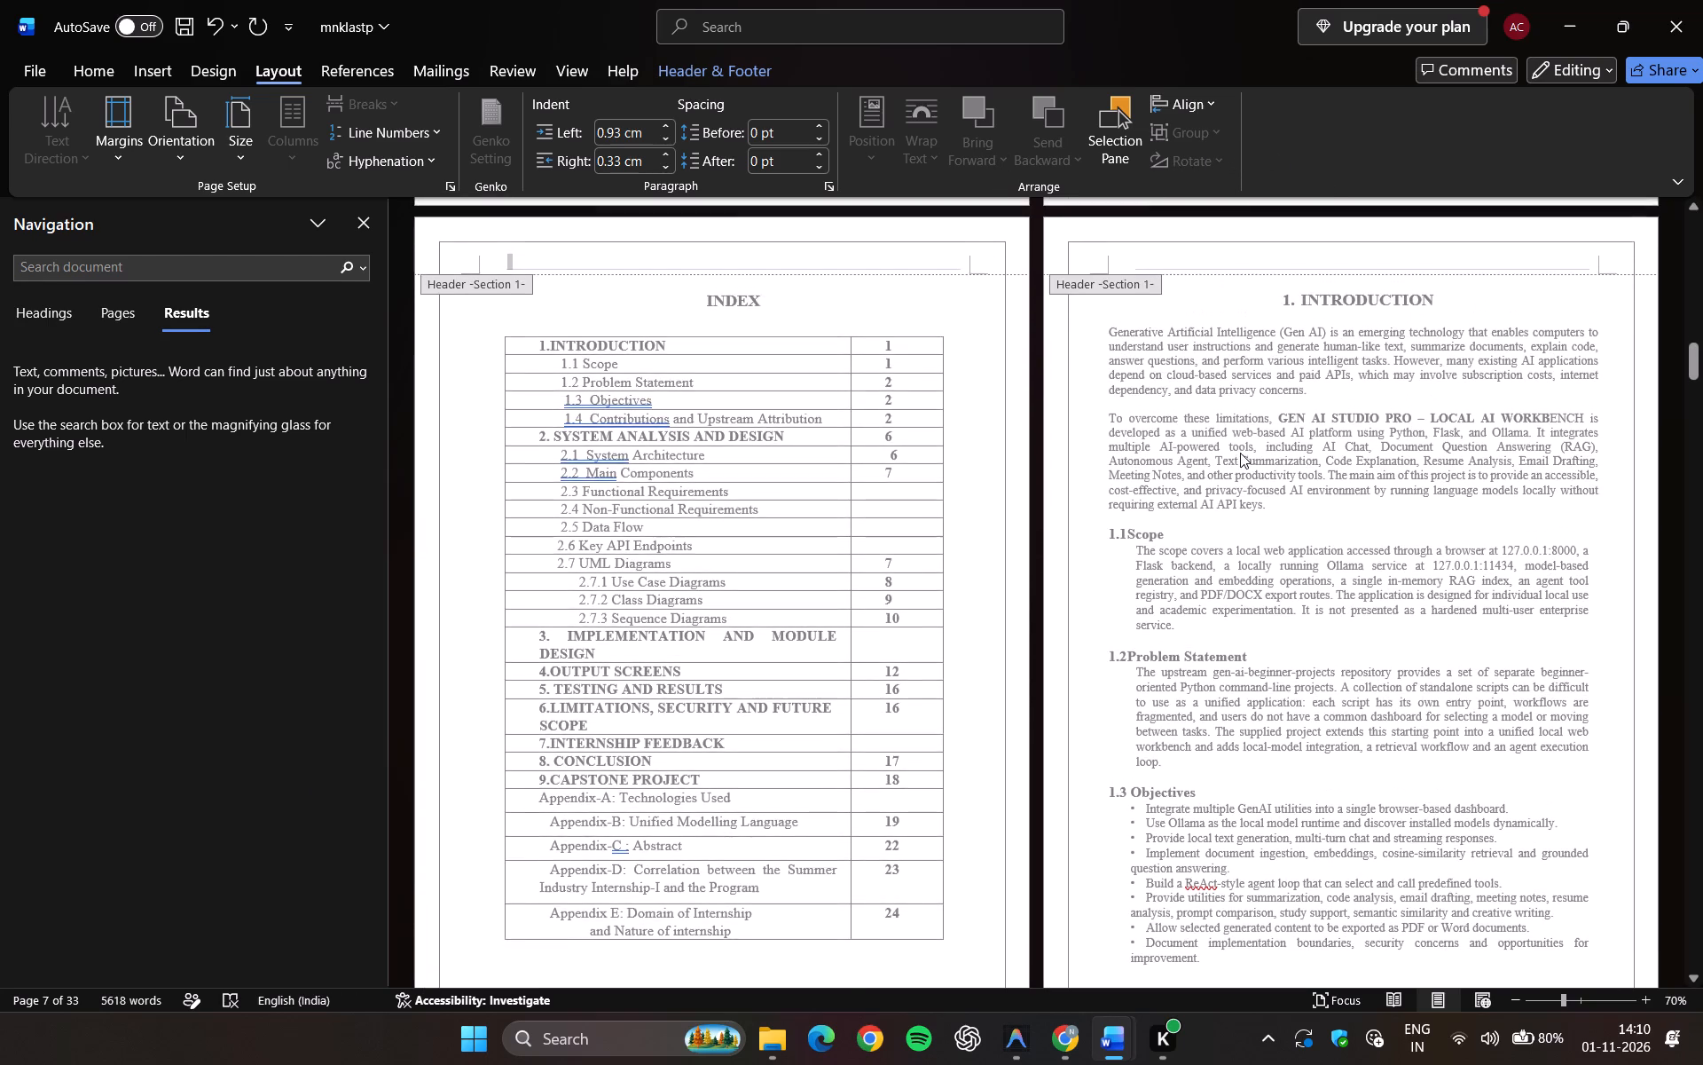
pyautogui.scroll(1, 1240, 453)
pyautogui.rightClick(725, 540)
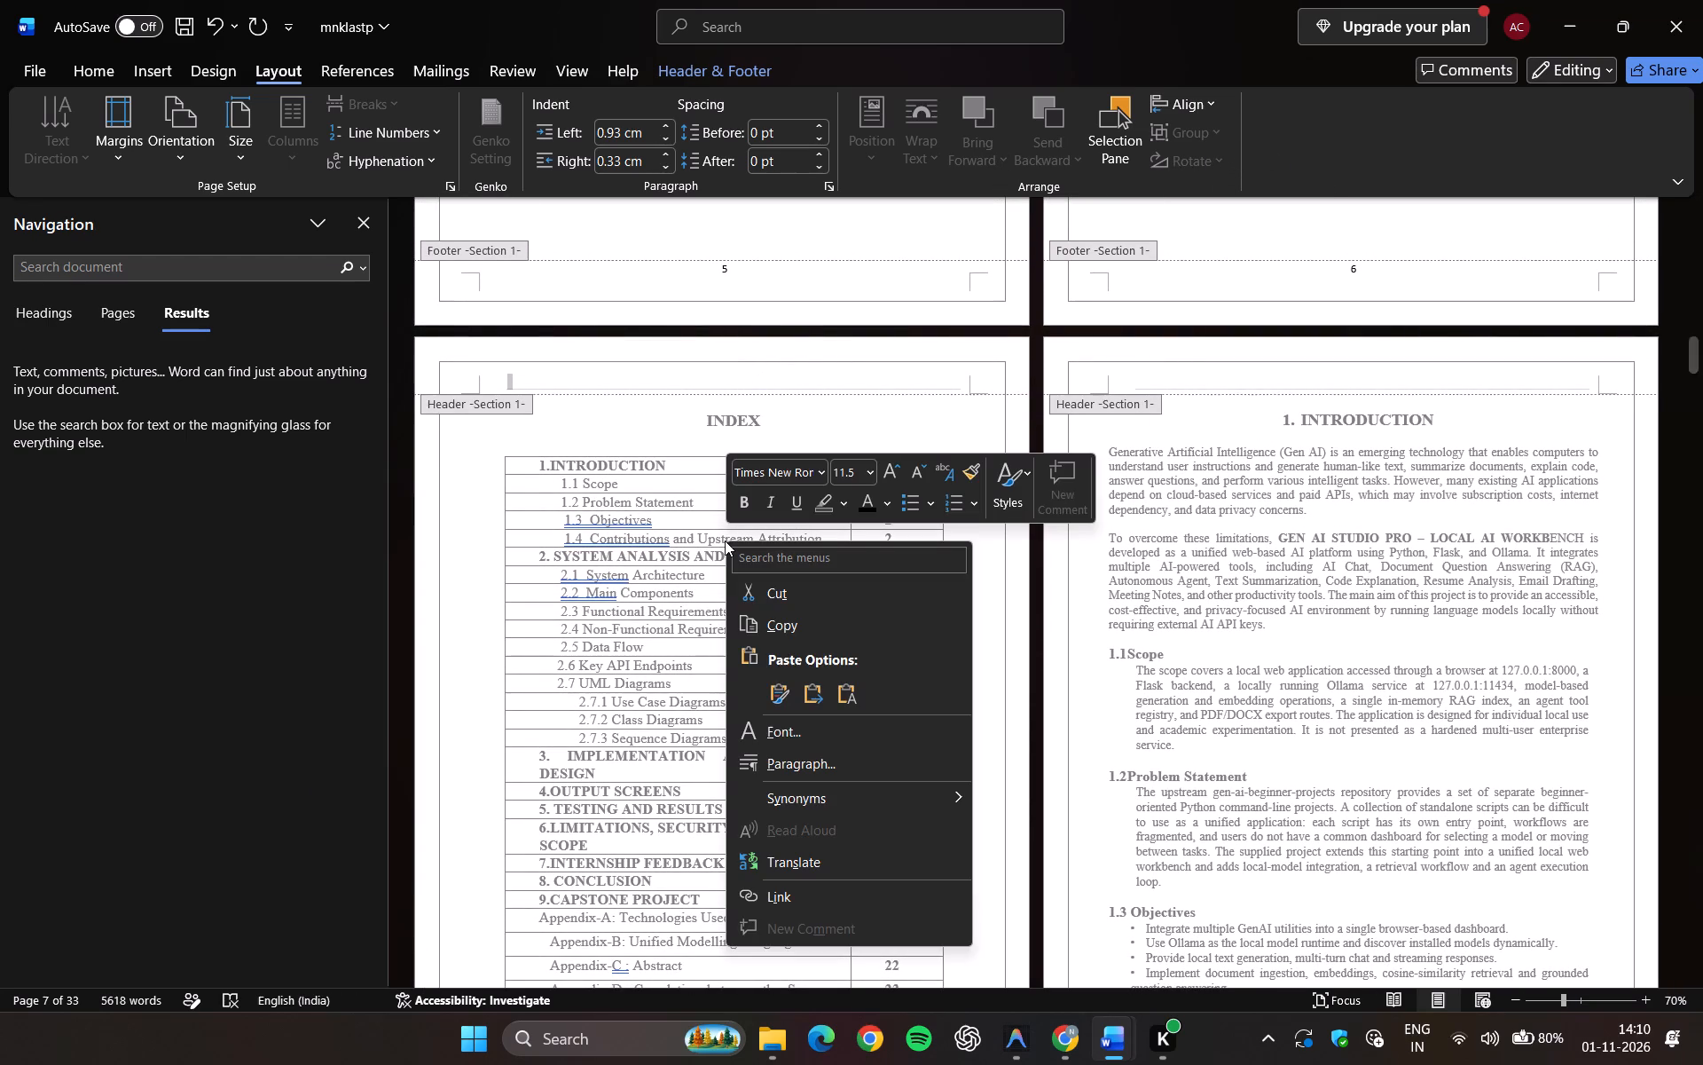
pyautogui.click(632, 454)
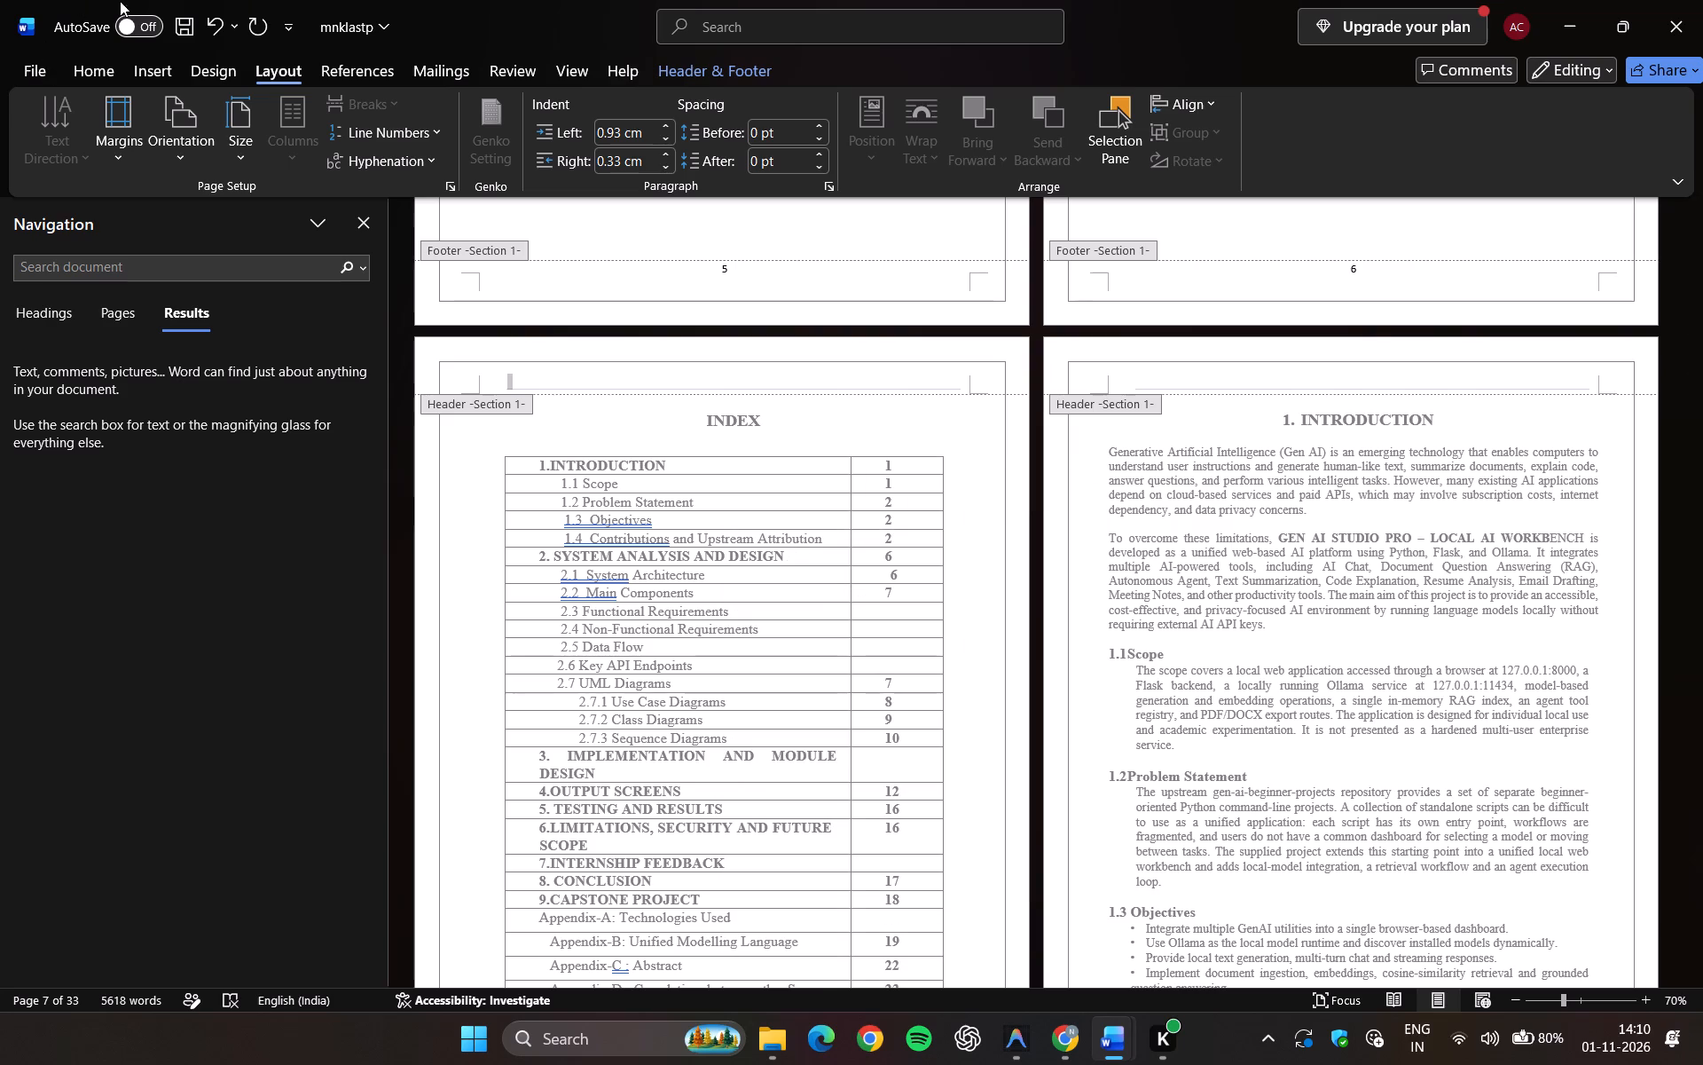
# Save the report document.
pyautogui.click(182, 28)
# Leave header and footer editing and place the cursor in the blank space below the index table.
pyautogui.click(119, 66)
pyautogui.scroll(-2, 514, 524)
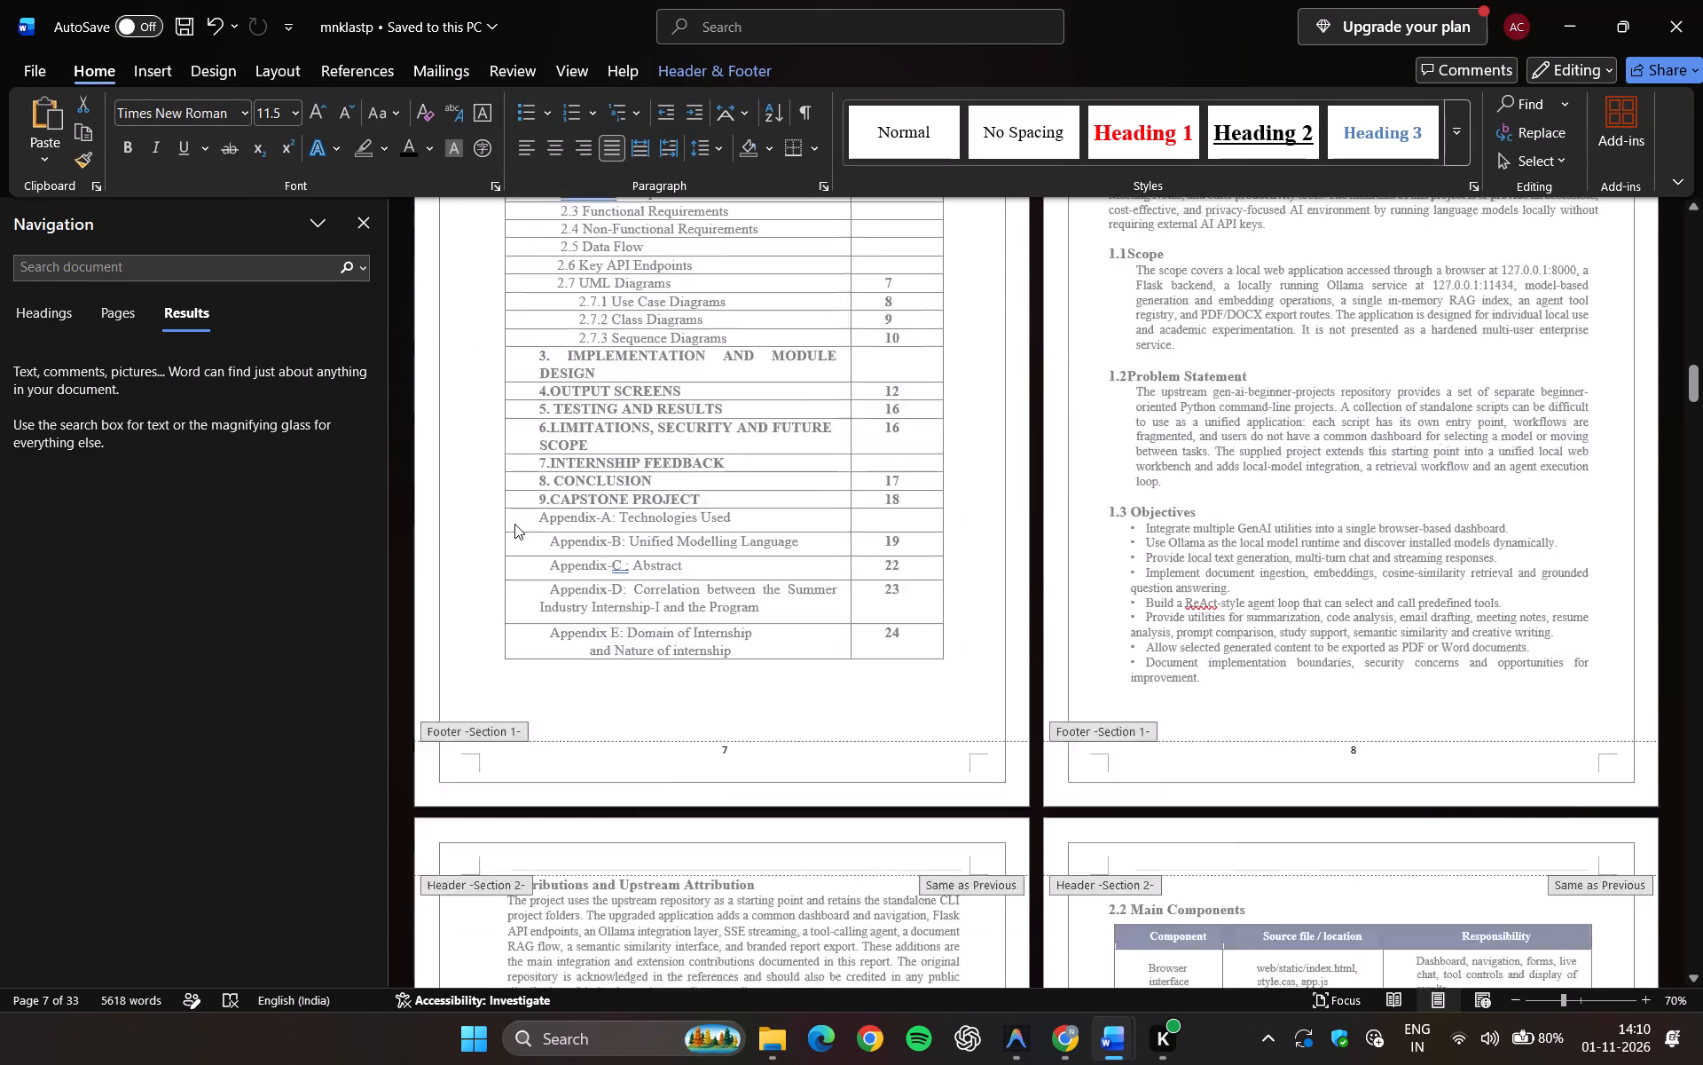
pyautogui.scroll(-1, 514, 524)
pyautogui.scroll(2, 514, 524)
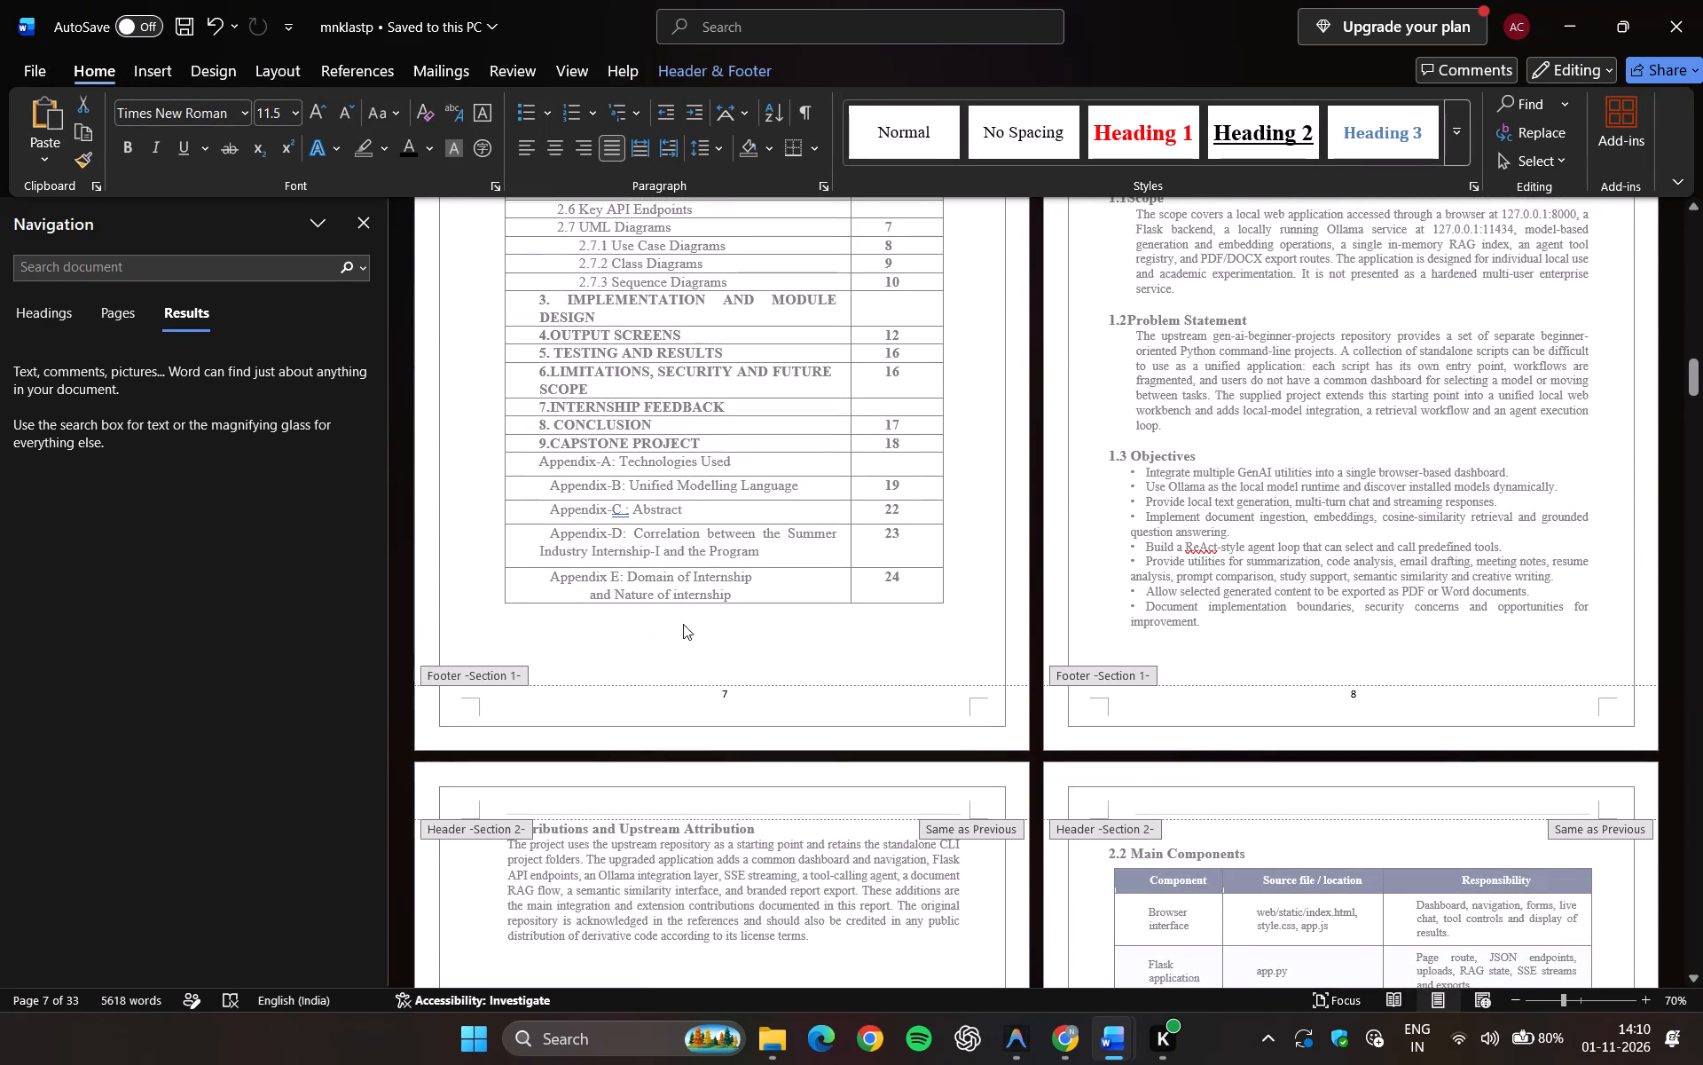
pyautogui.tripleClick(682, 619)
pyautogui.doubleClick(682, 619)
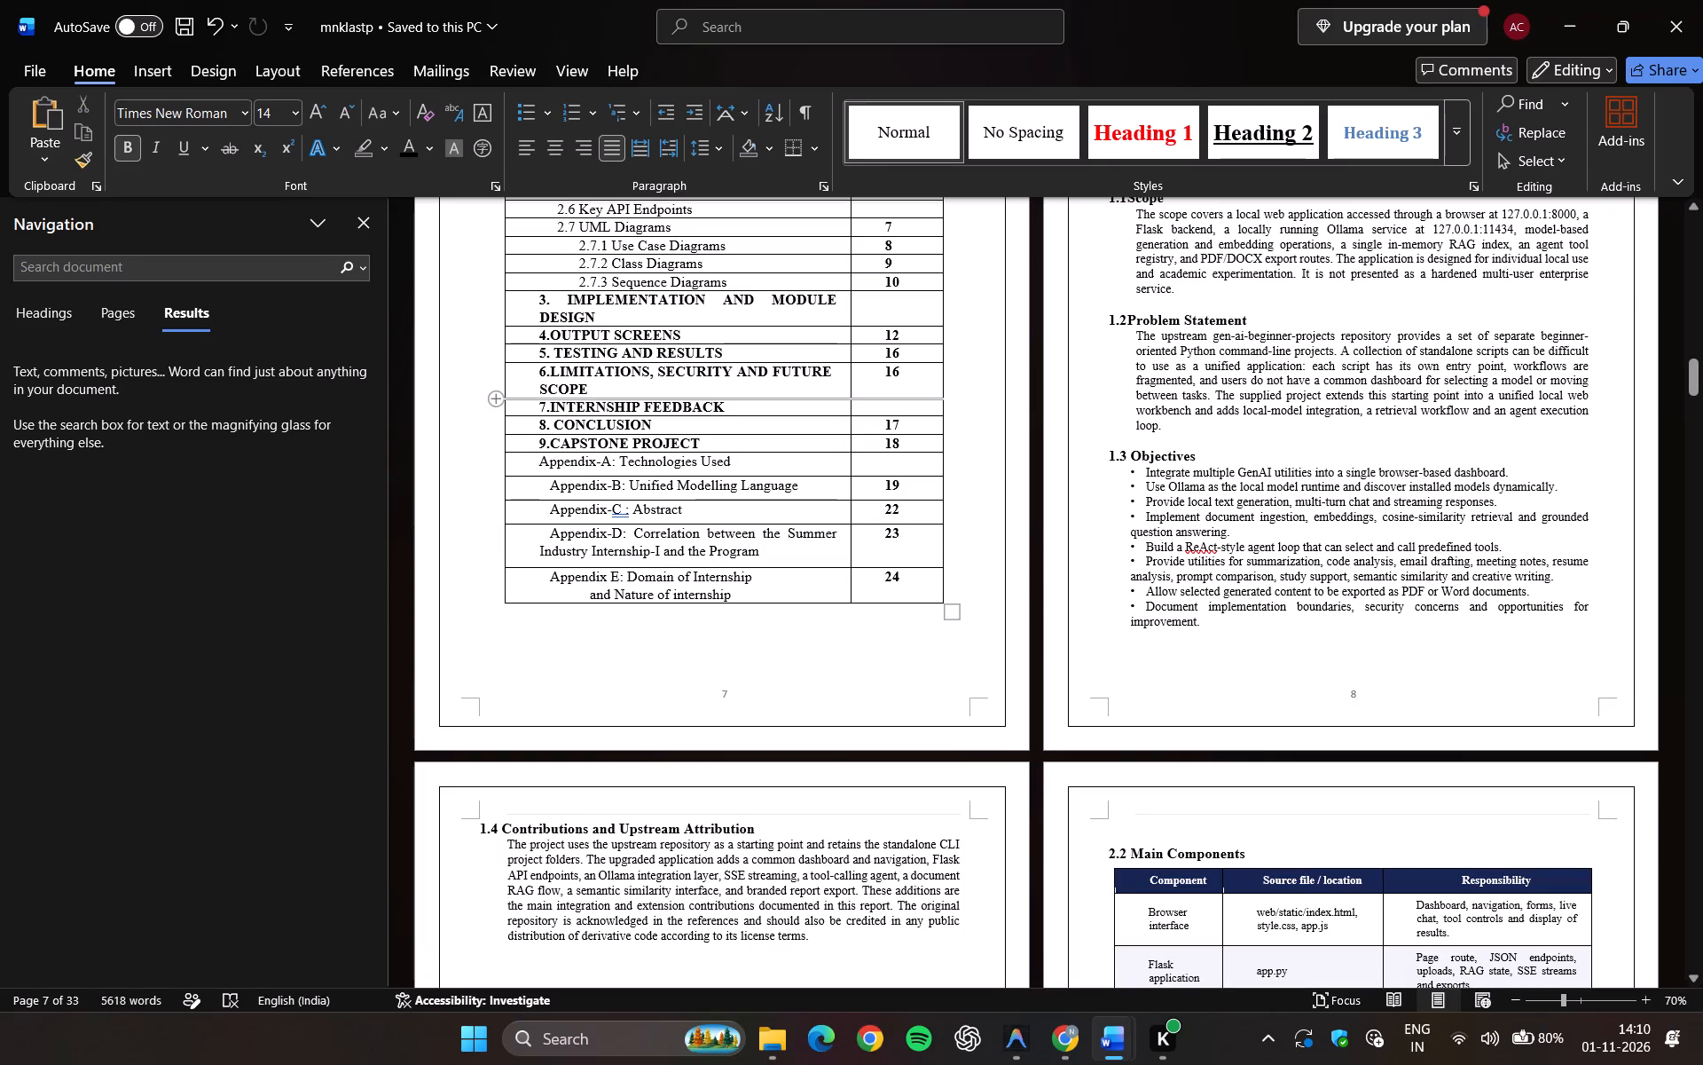
# Insert a Next Page section break between the index table and the Introduction page.
pyautogui.click(296, 77)
pyautogui.click(350, 100)
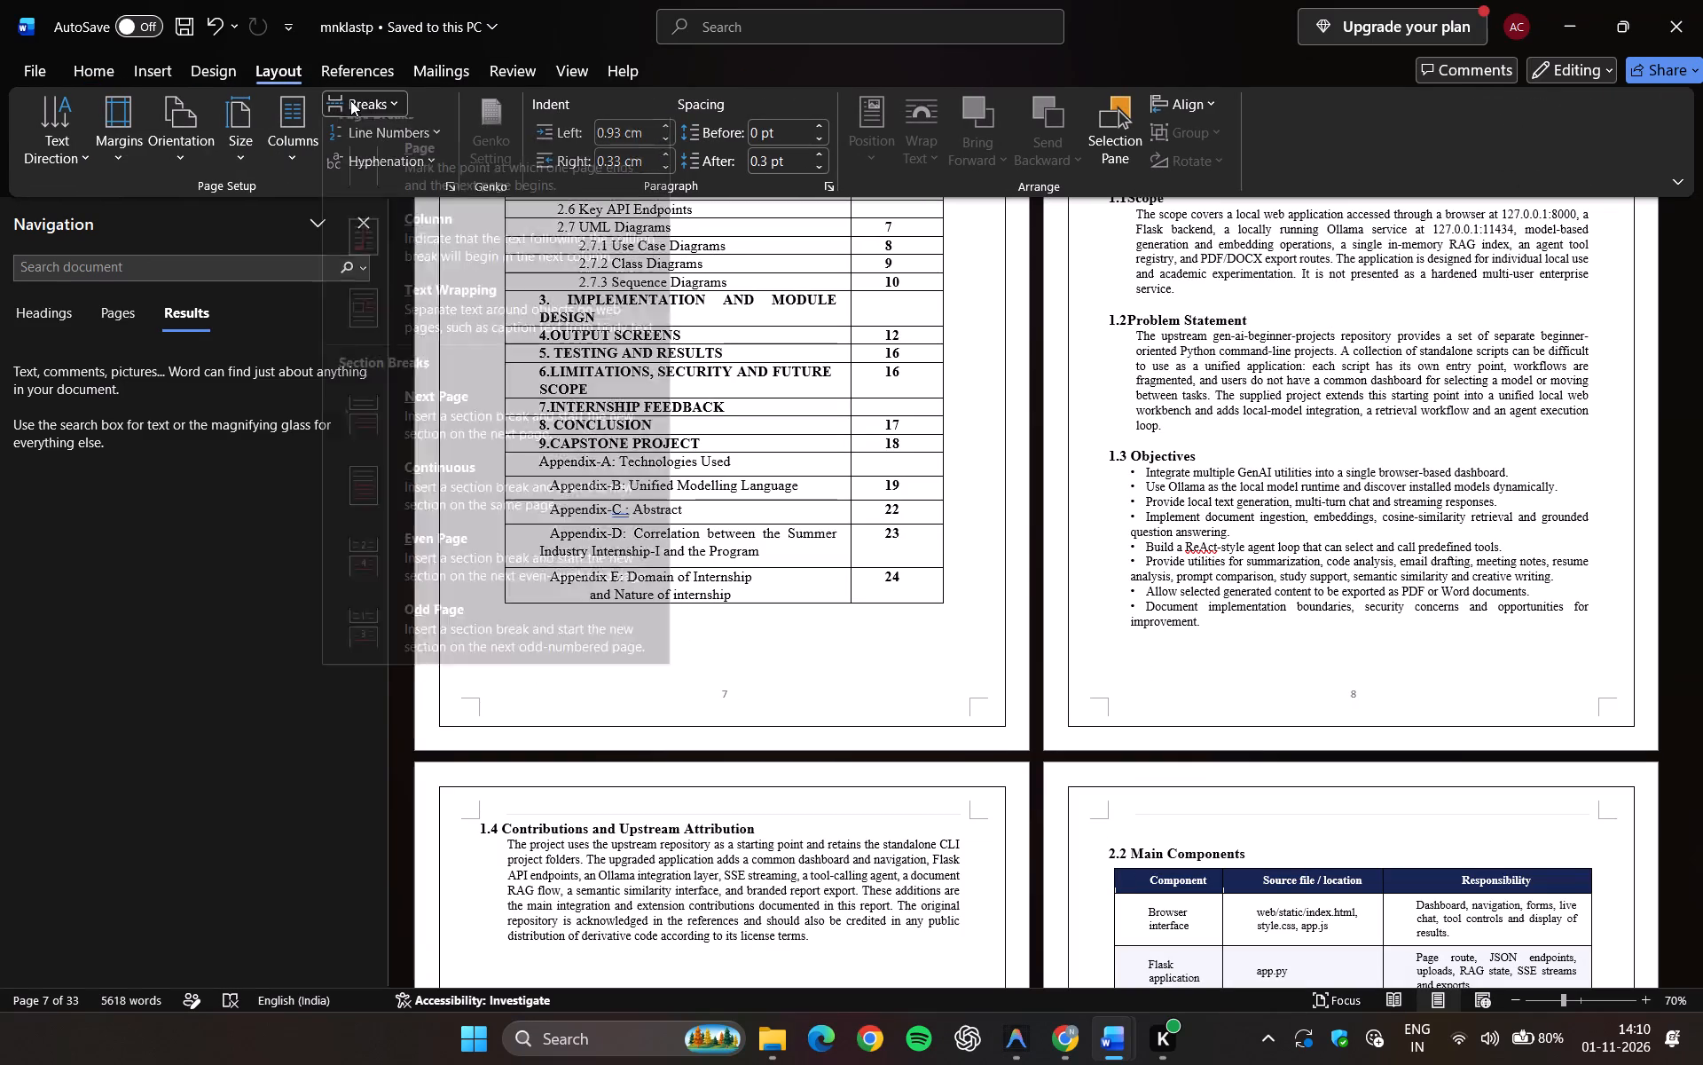
pyautogui.click(436, 435)
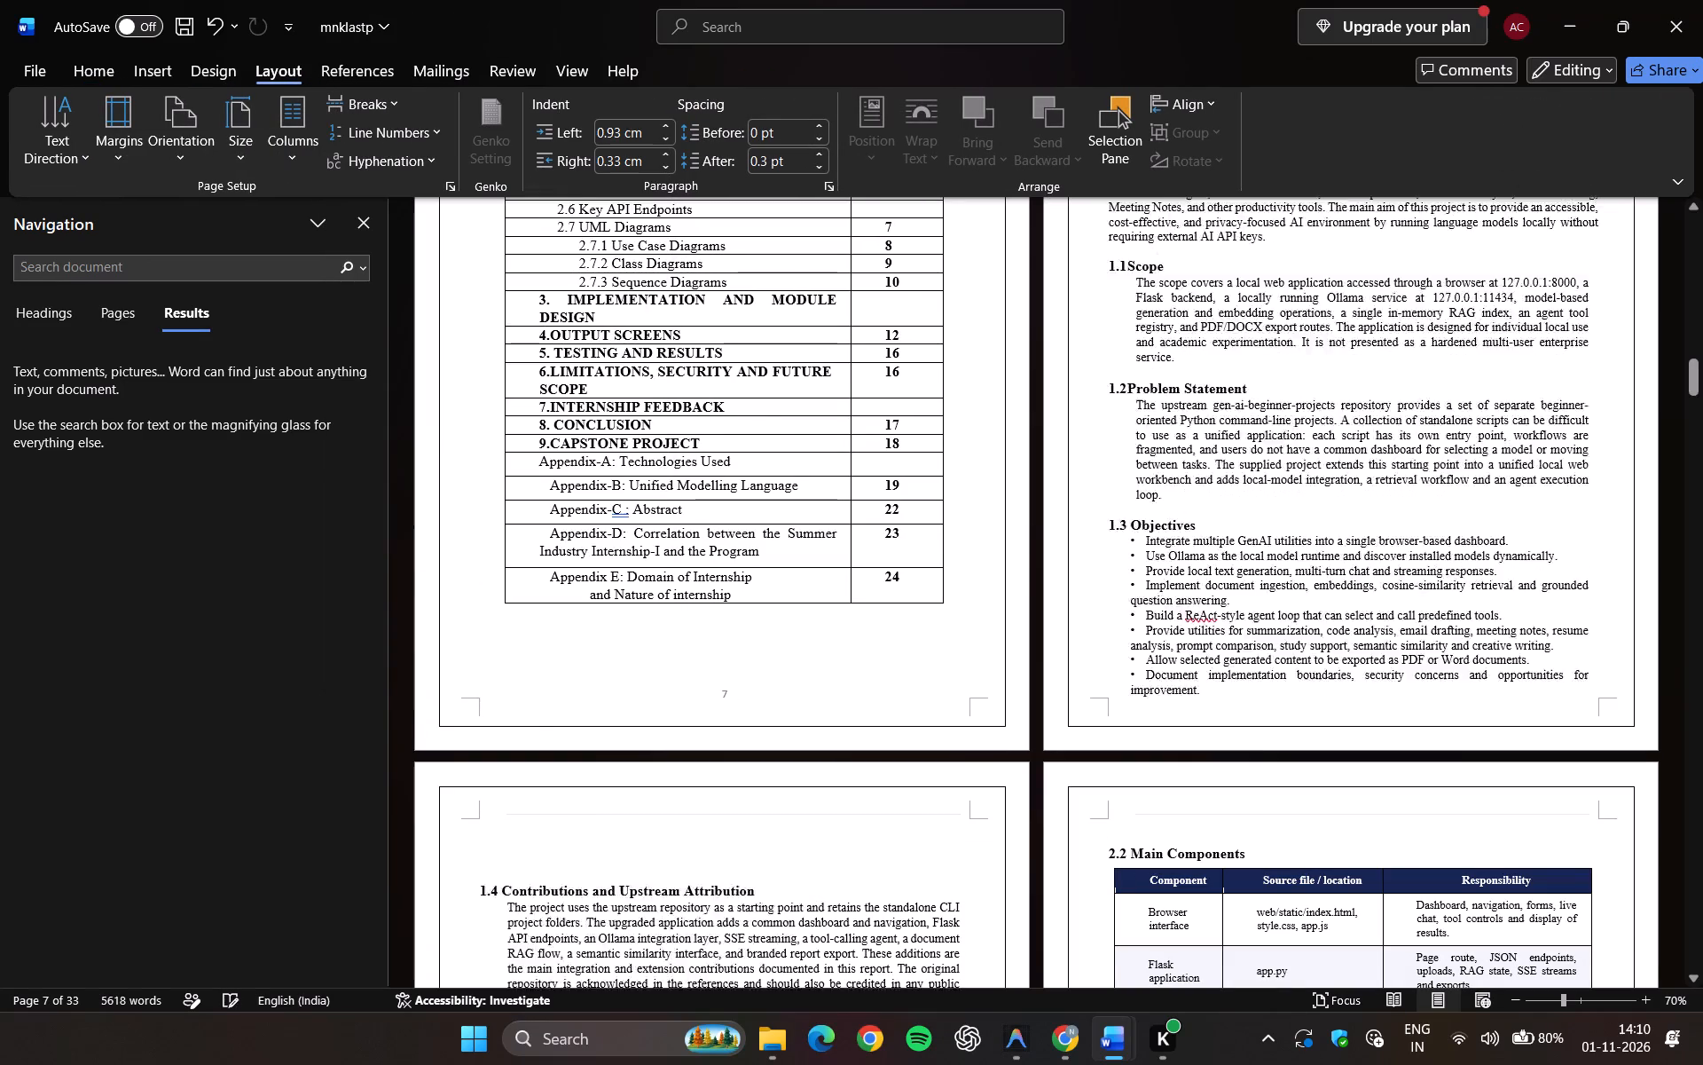
pyautogui.scroll(1, 679, 739)
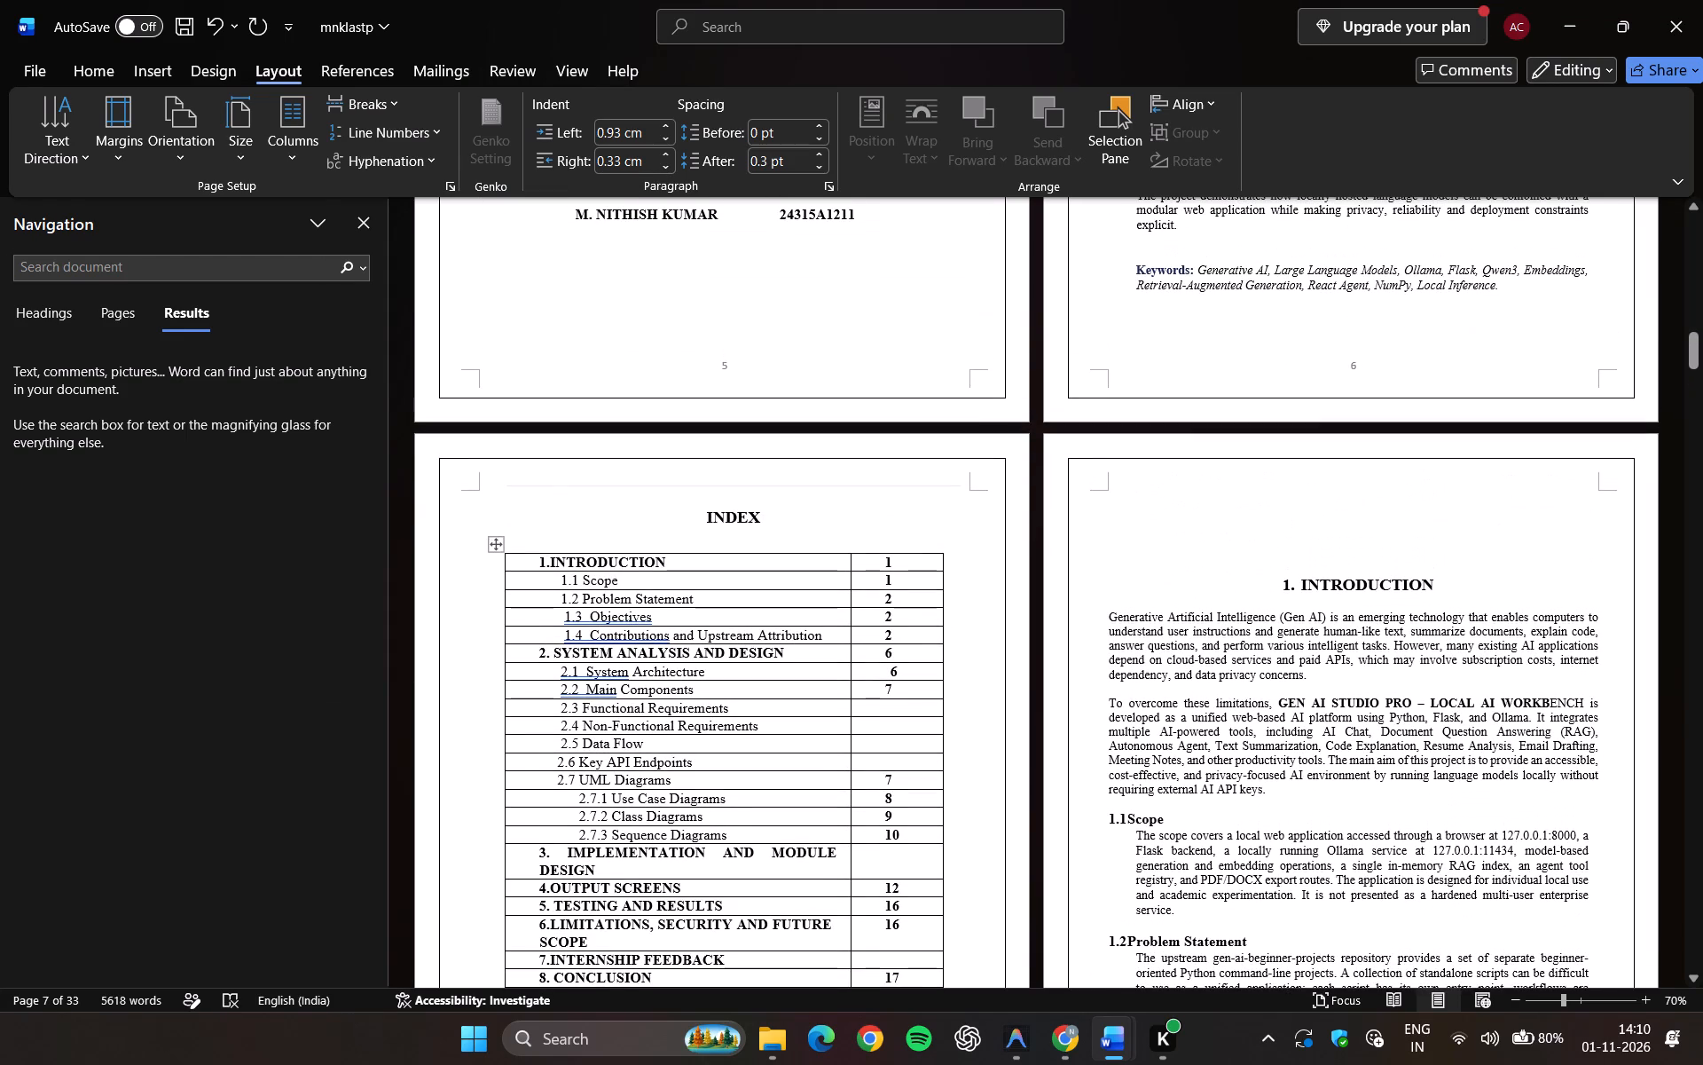
# Delete the blank lines above the 1. INTRODUCTION heading so it starts at the top of its page.
pyautogui.click(1125, 556)
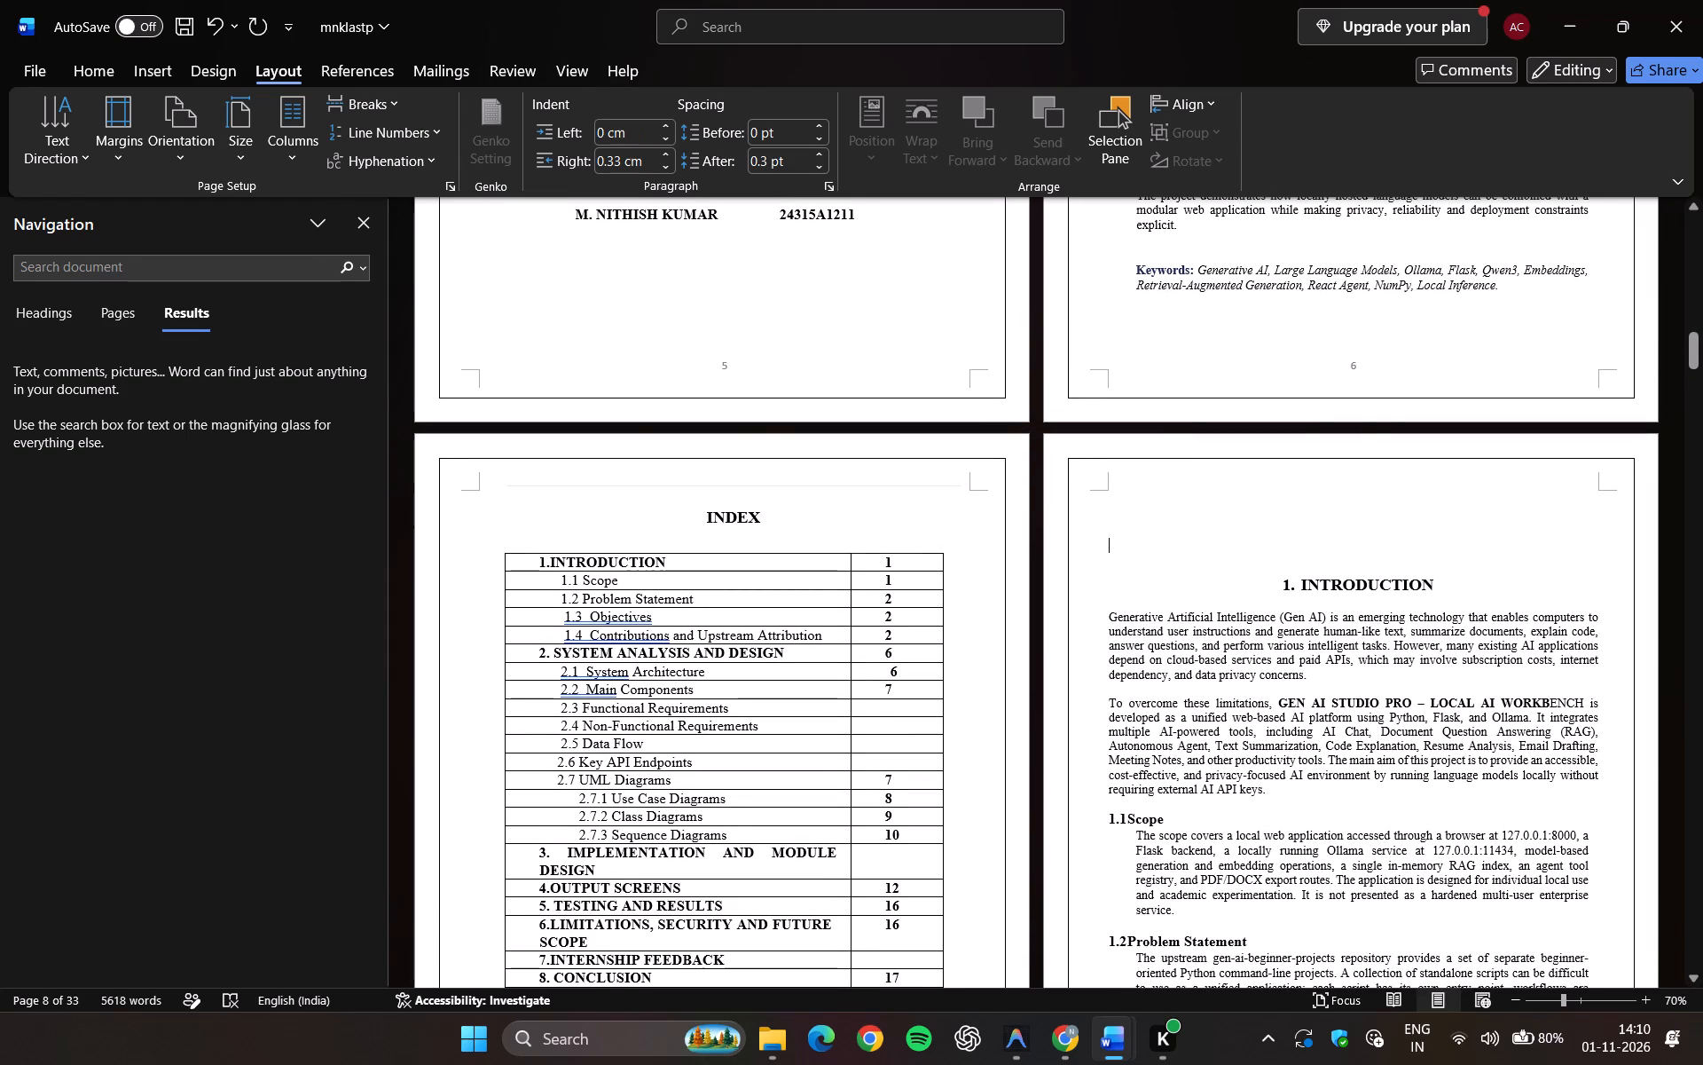
pyautogui.press('BackSpace')
pyautogui.press('BackSpace')
pyautogui.press('BackSpace')
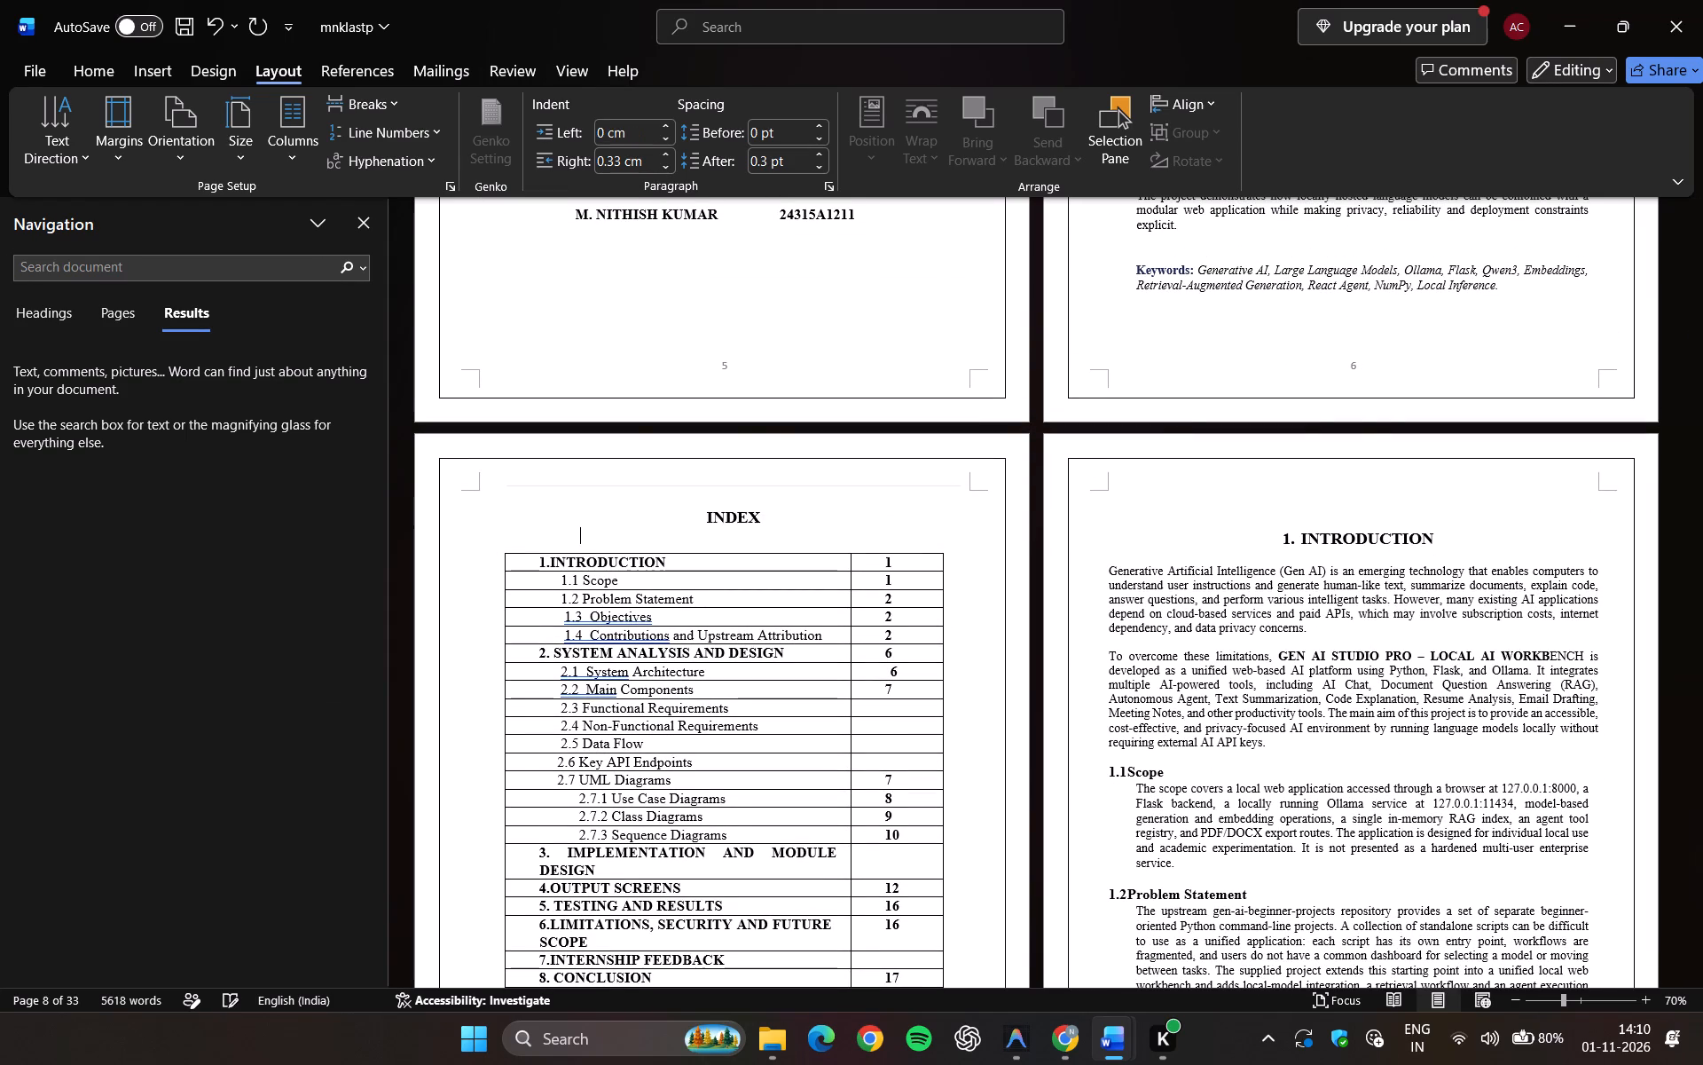
pyautogui.press('BackSpace')
pyautogui.click(1204, 524)
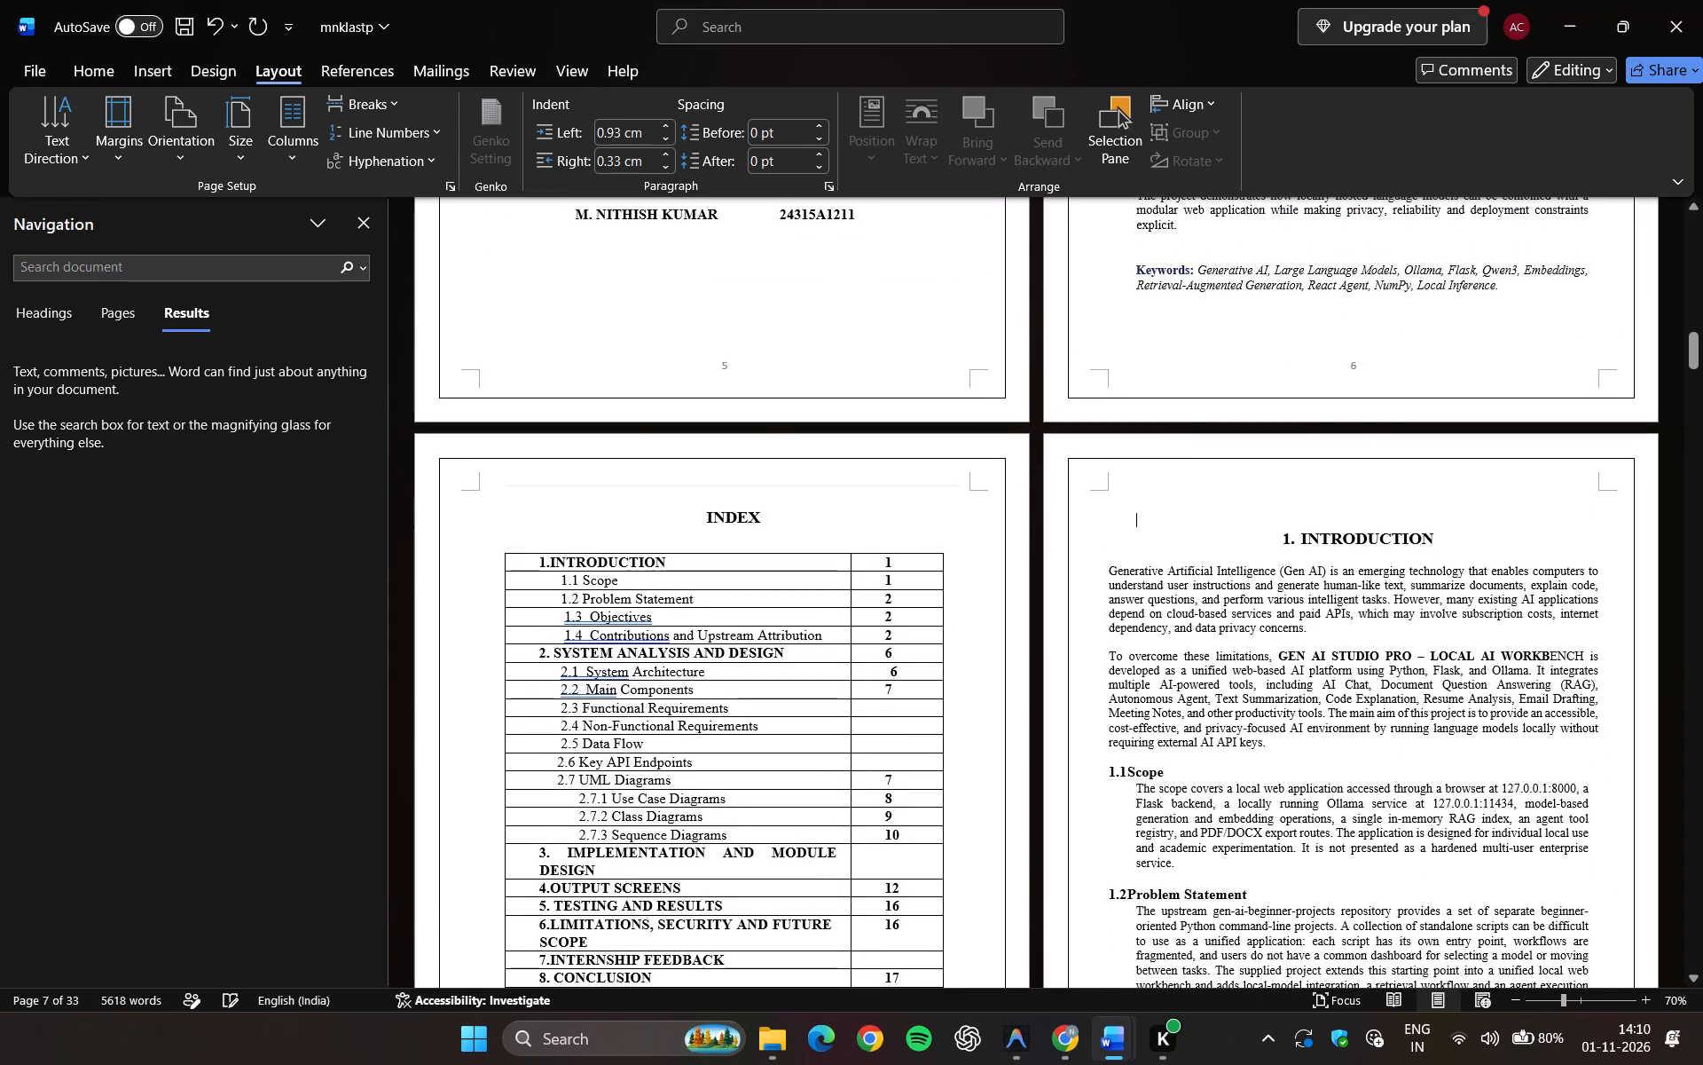
pyautogui.press('BackSpace')
pyautogui.press('BackSpace')
pyautogui.press('BackSpace')
pyautogui.click(1204, 524)
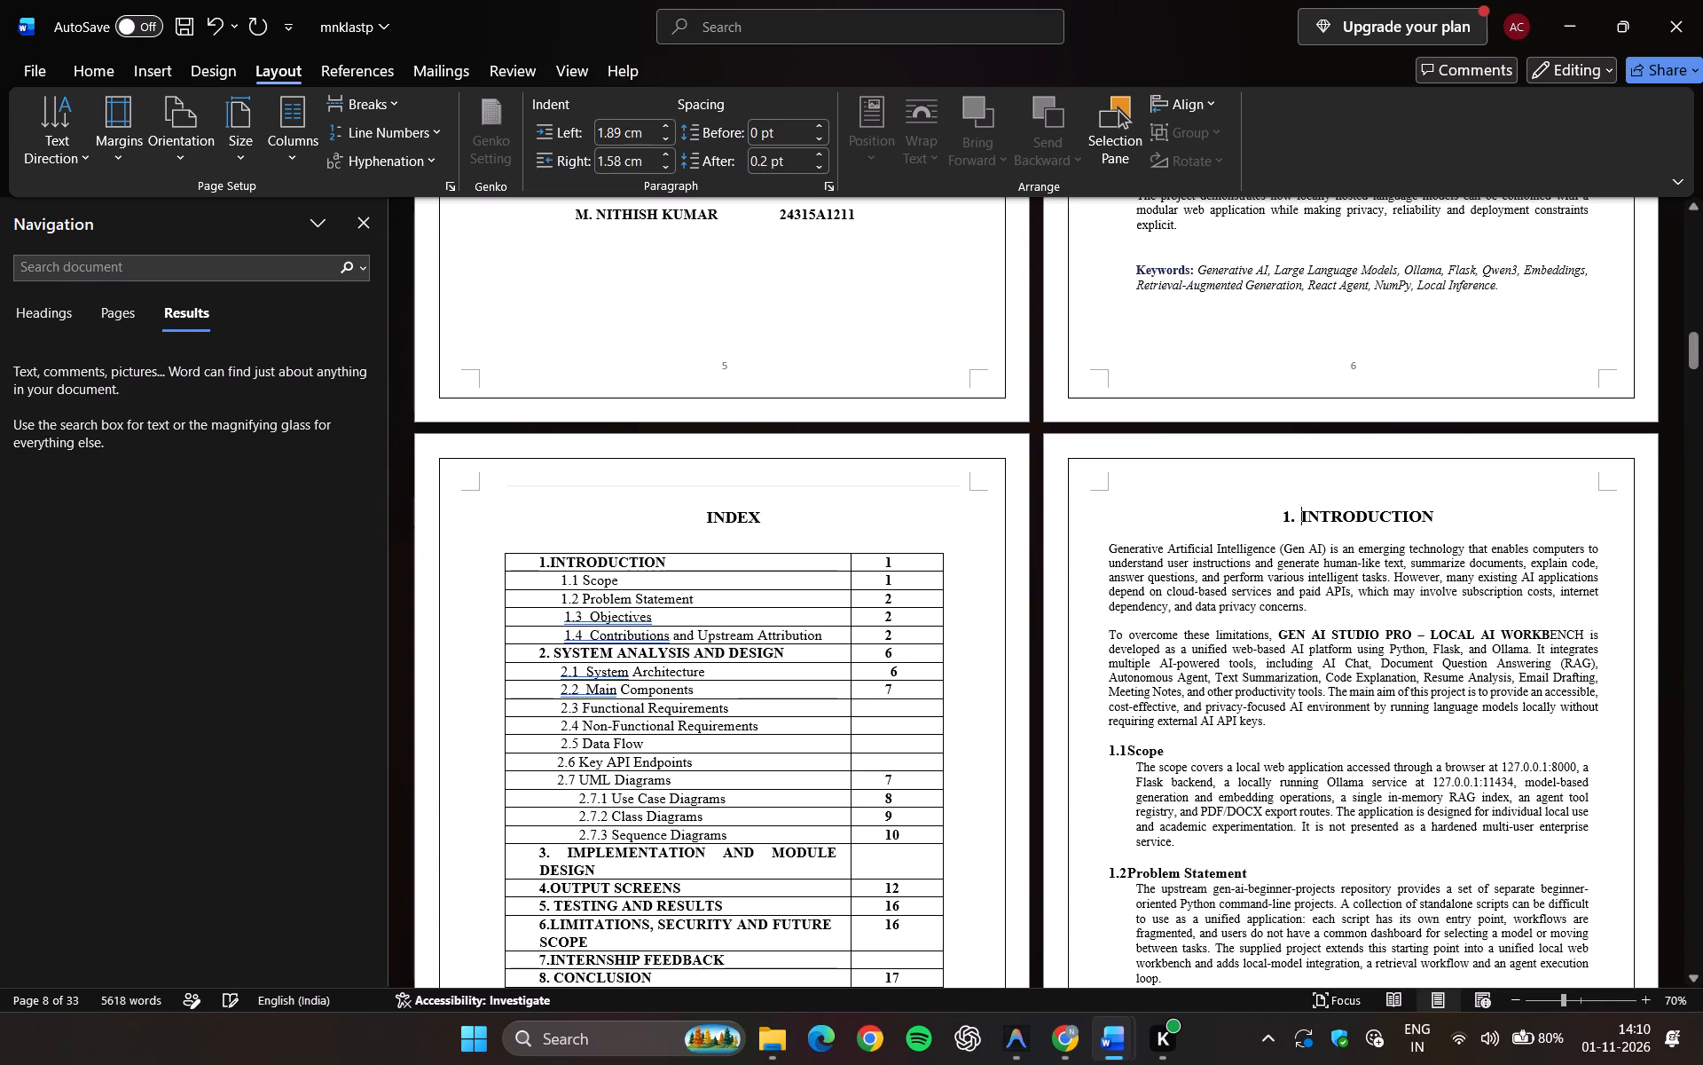
# Open the Introduction page's footer and apply the 1, 2, 3 page number format starting at 1.
pyautogui.scroll(-4, 1260, 632)
pyautogui.rightClick(1260, 632)
pyautogui.click(1229, 673)
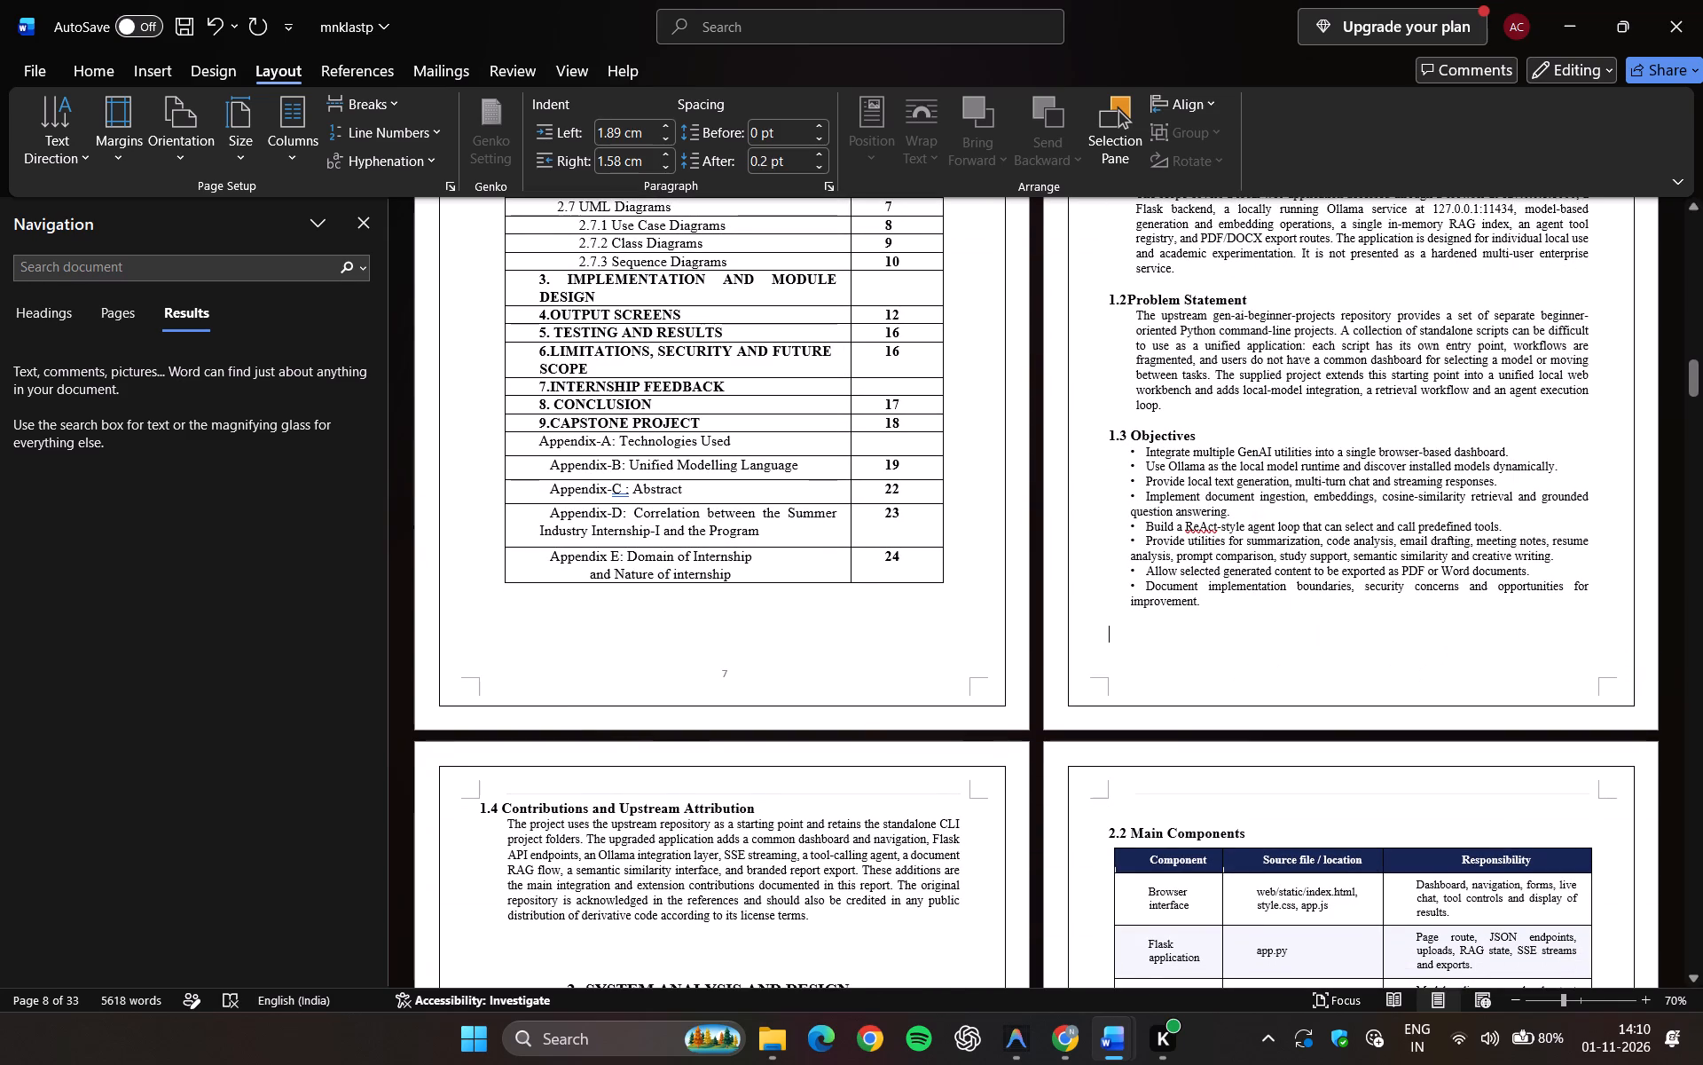
pyautogui.rightClick(1229, 673)
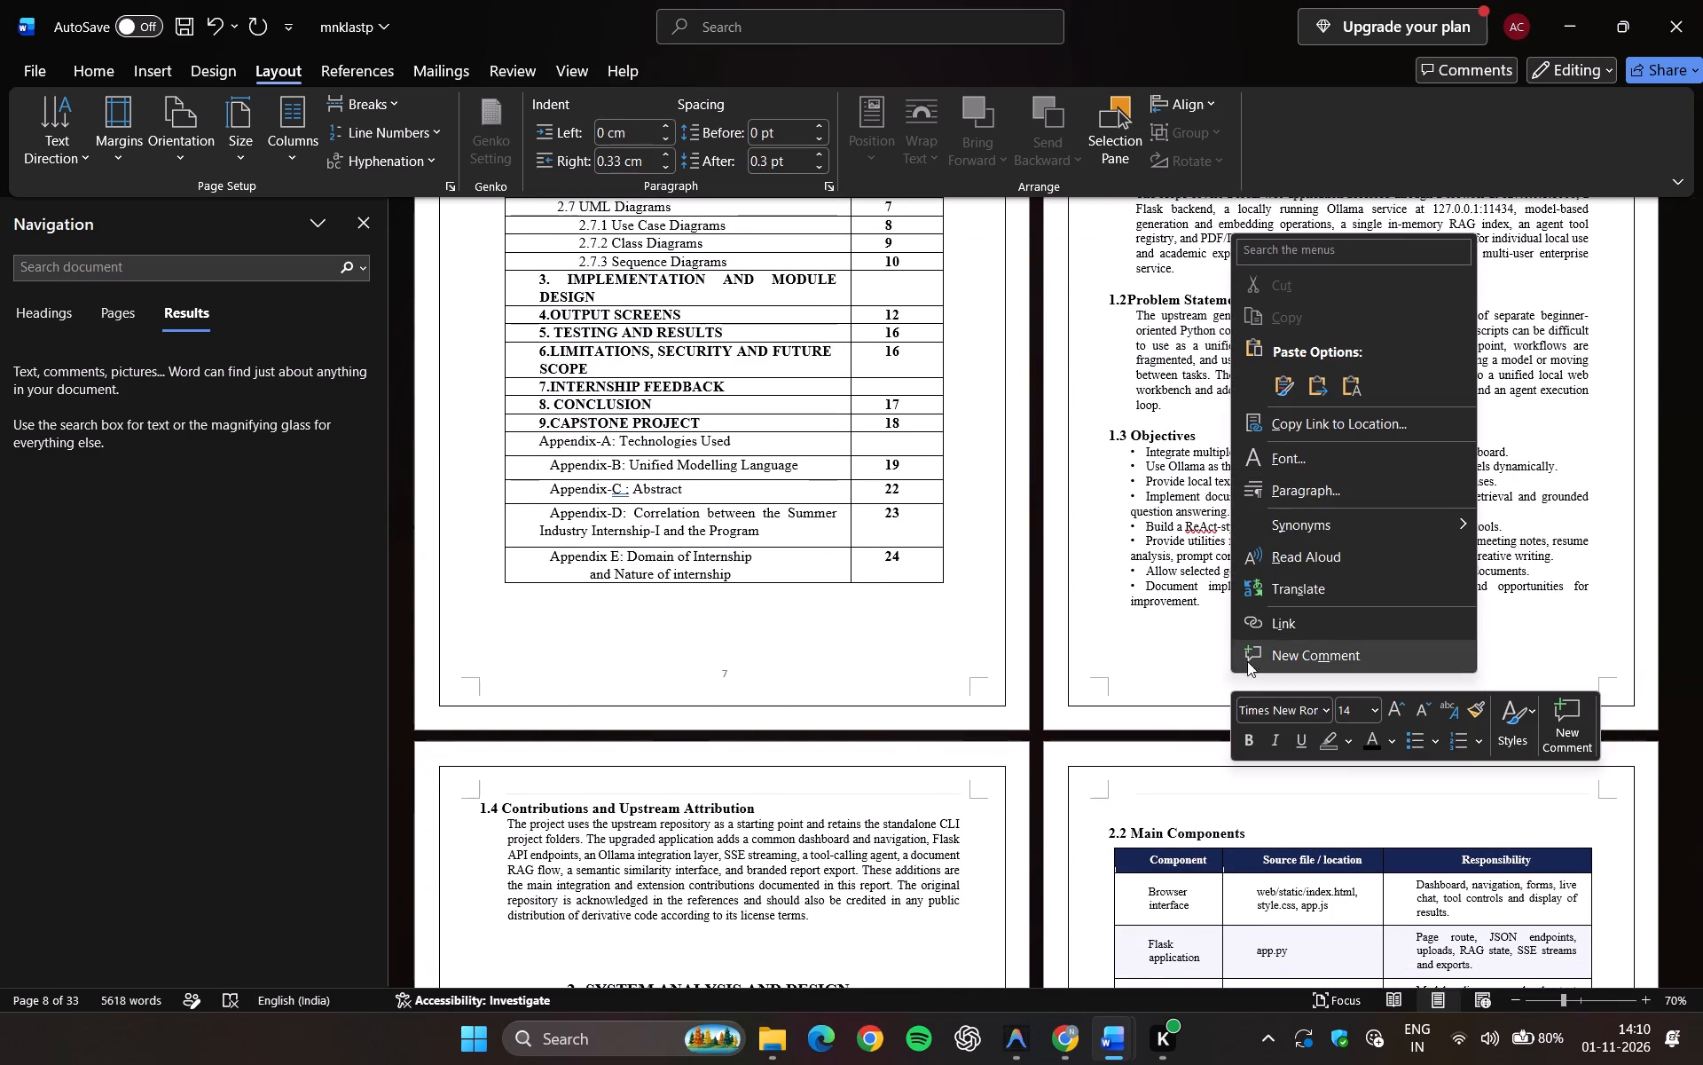
pyautogui.click(1178, 693)
pyautogui.rightClick(1178, 693)
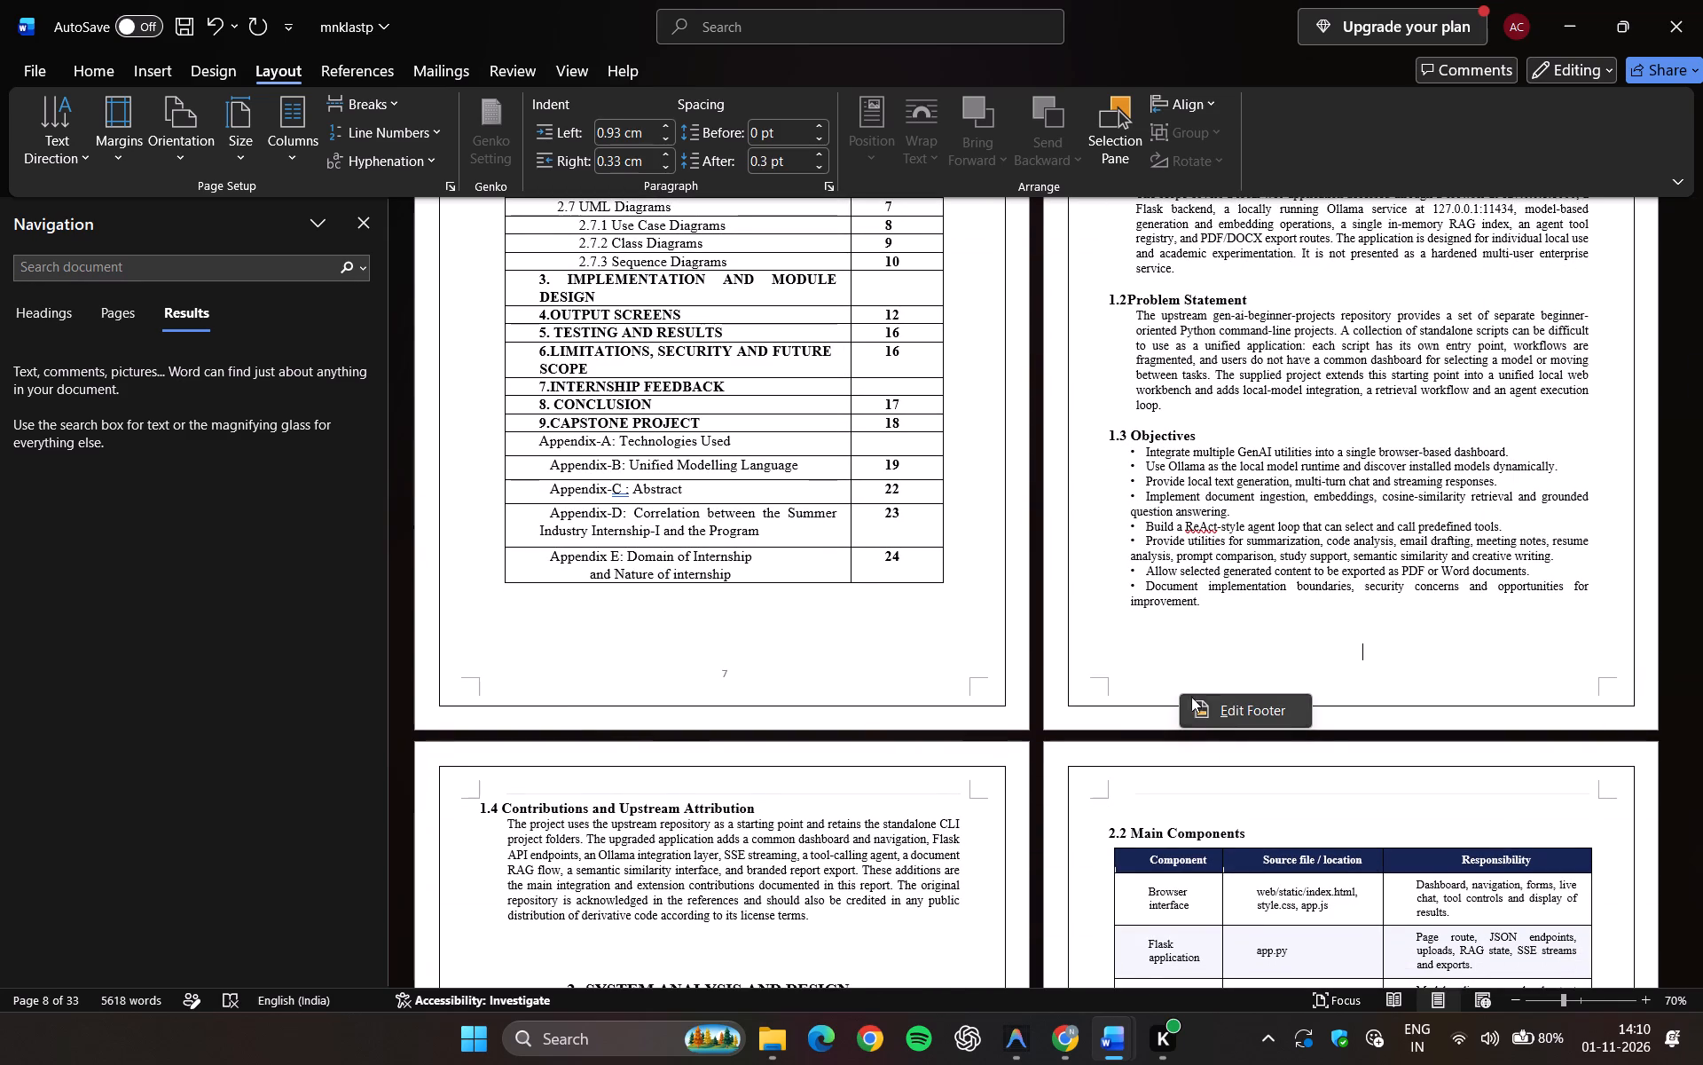
pyautogui.click(1219, 709)
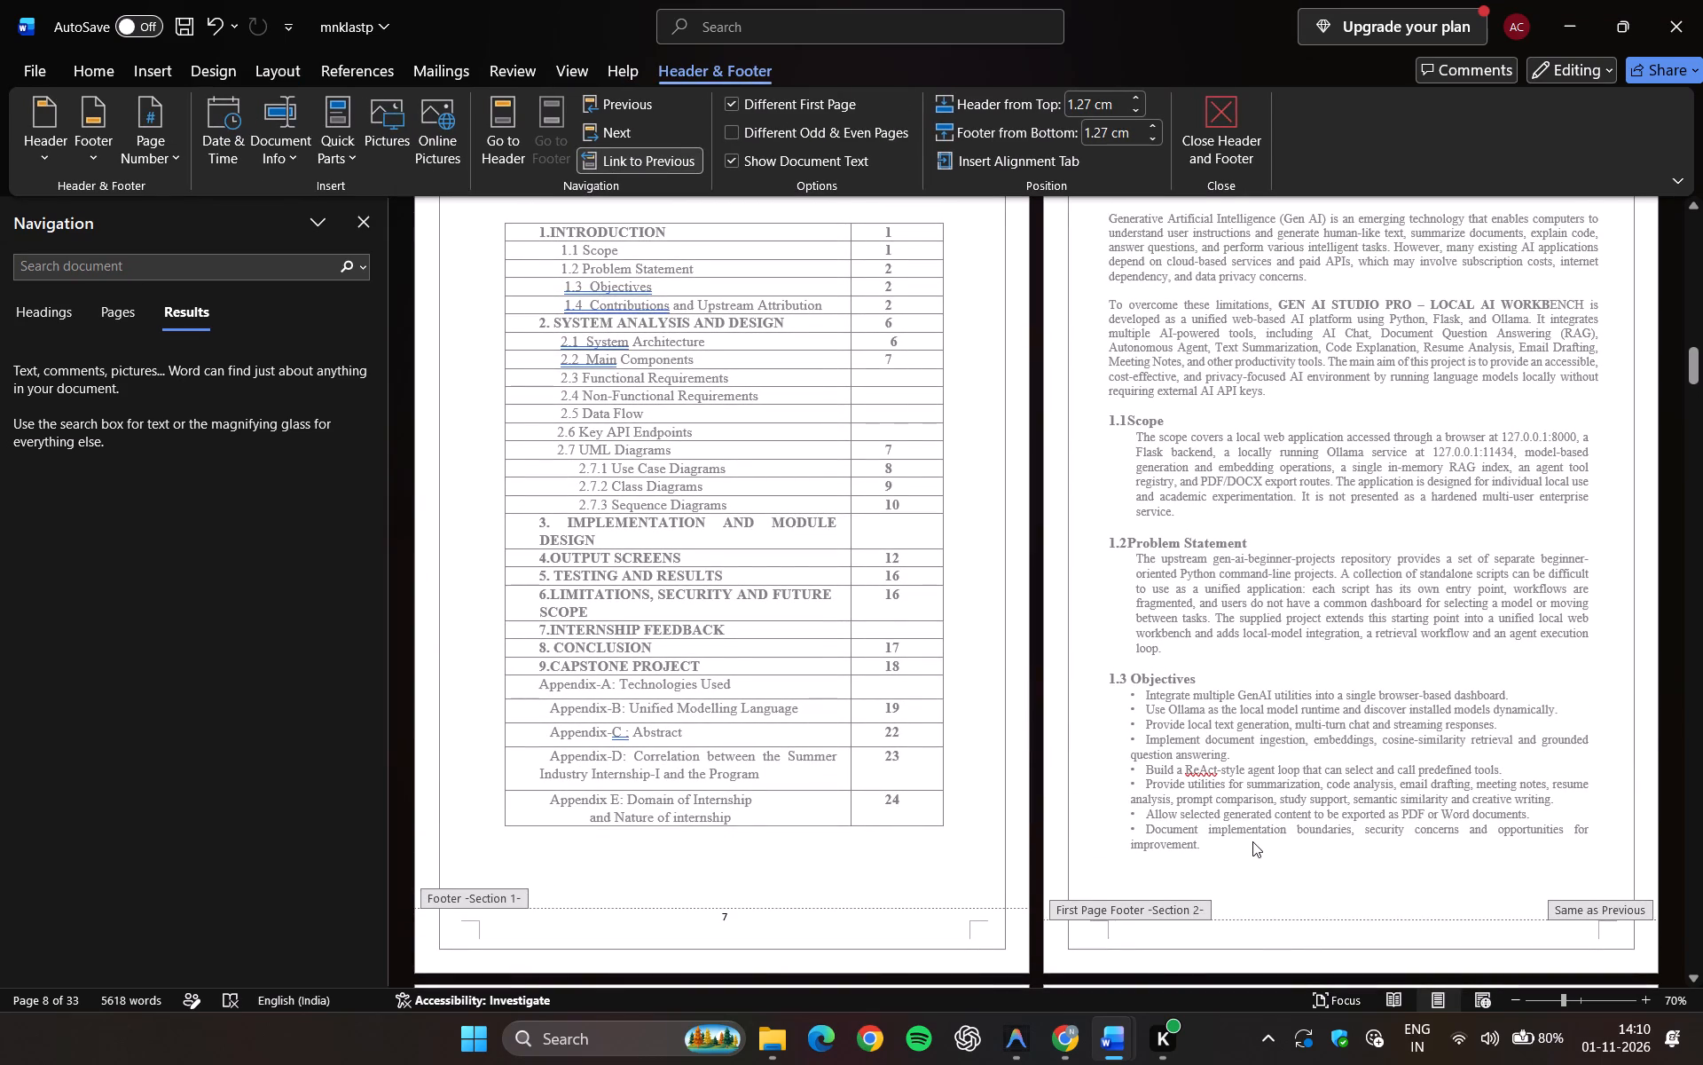
pyautogui.click(145, 106)
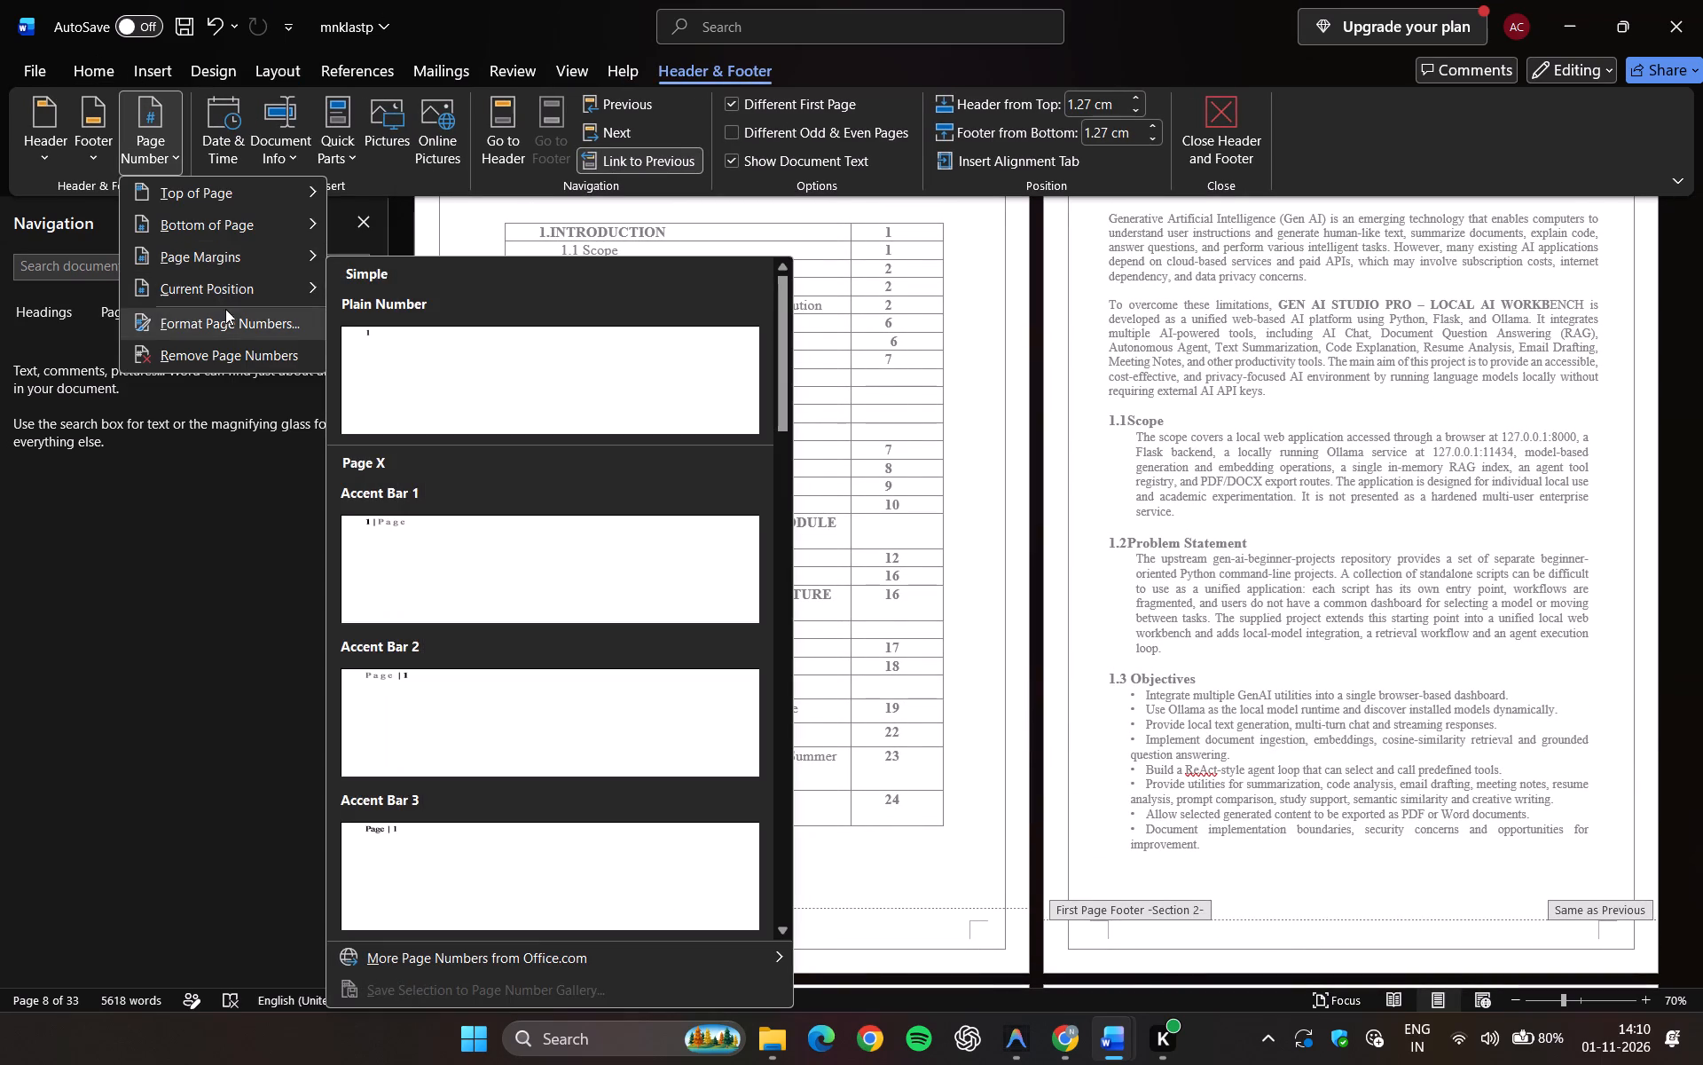
pyautogui.click(230, 322)
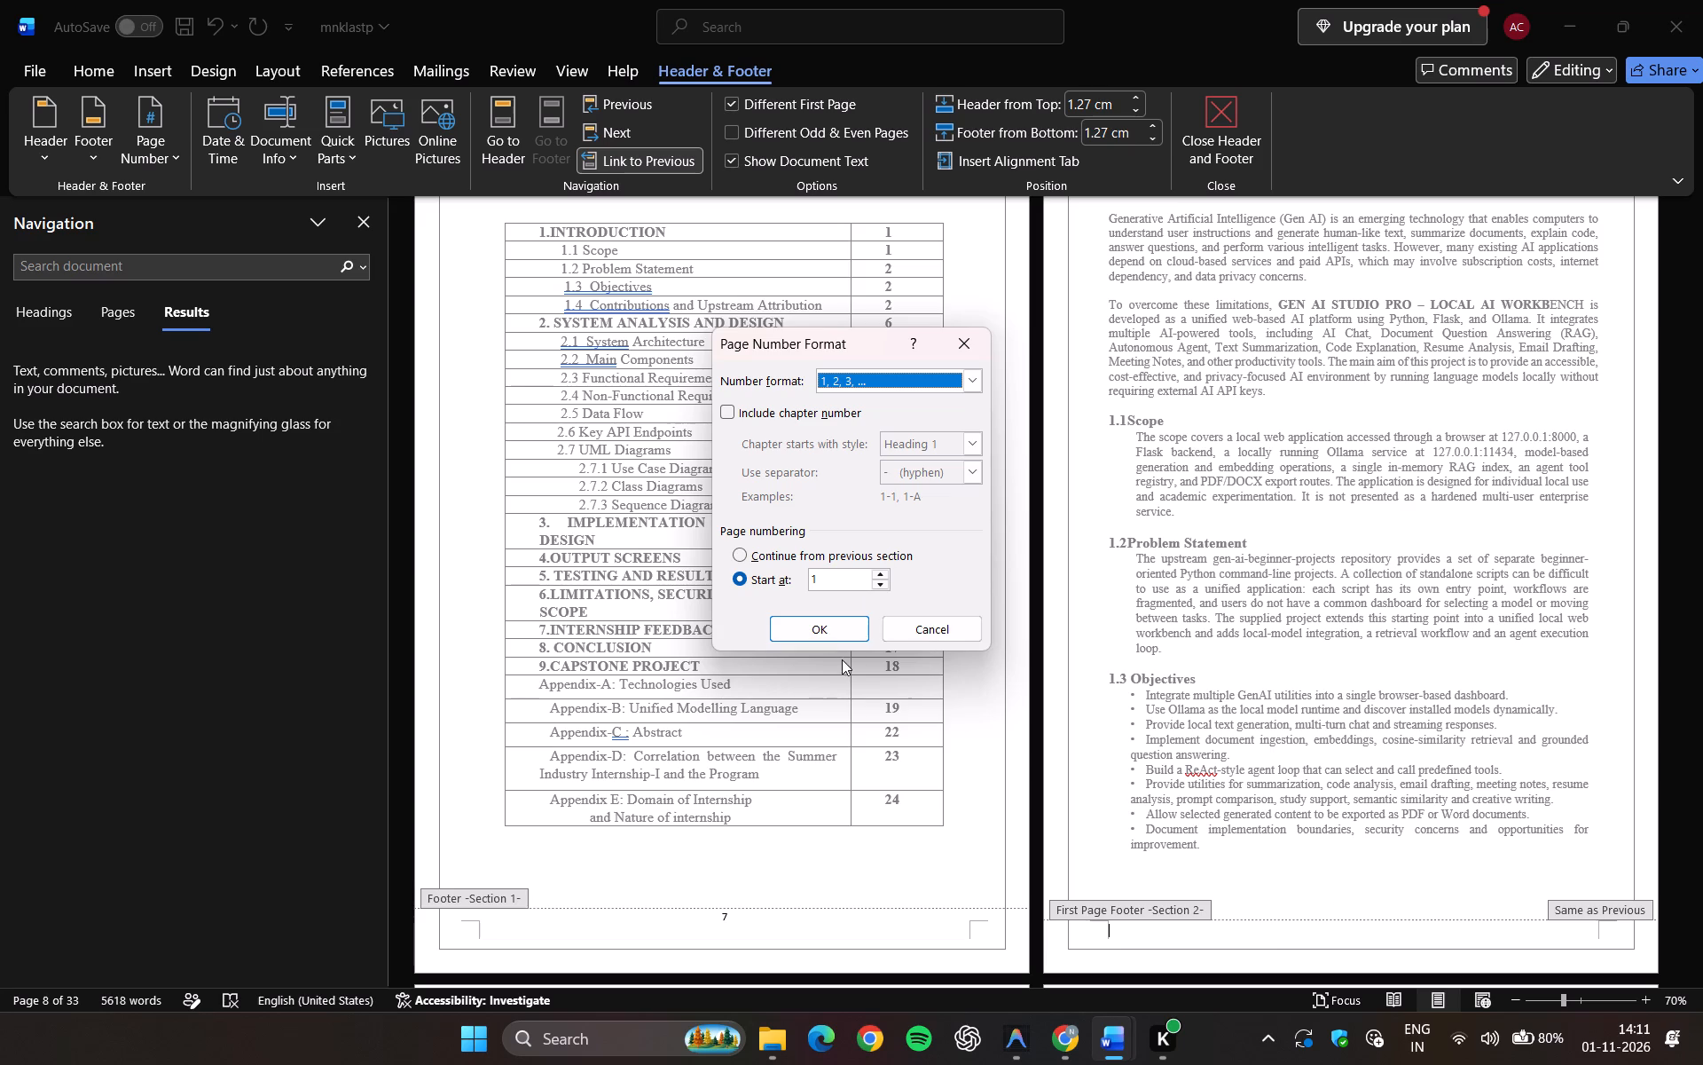
pyautogui.click(840, 620)
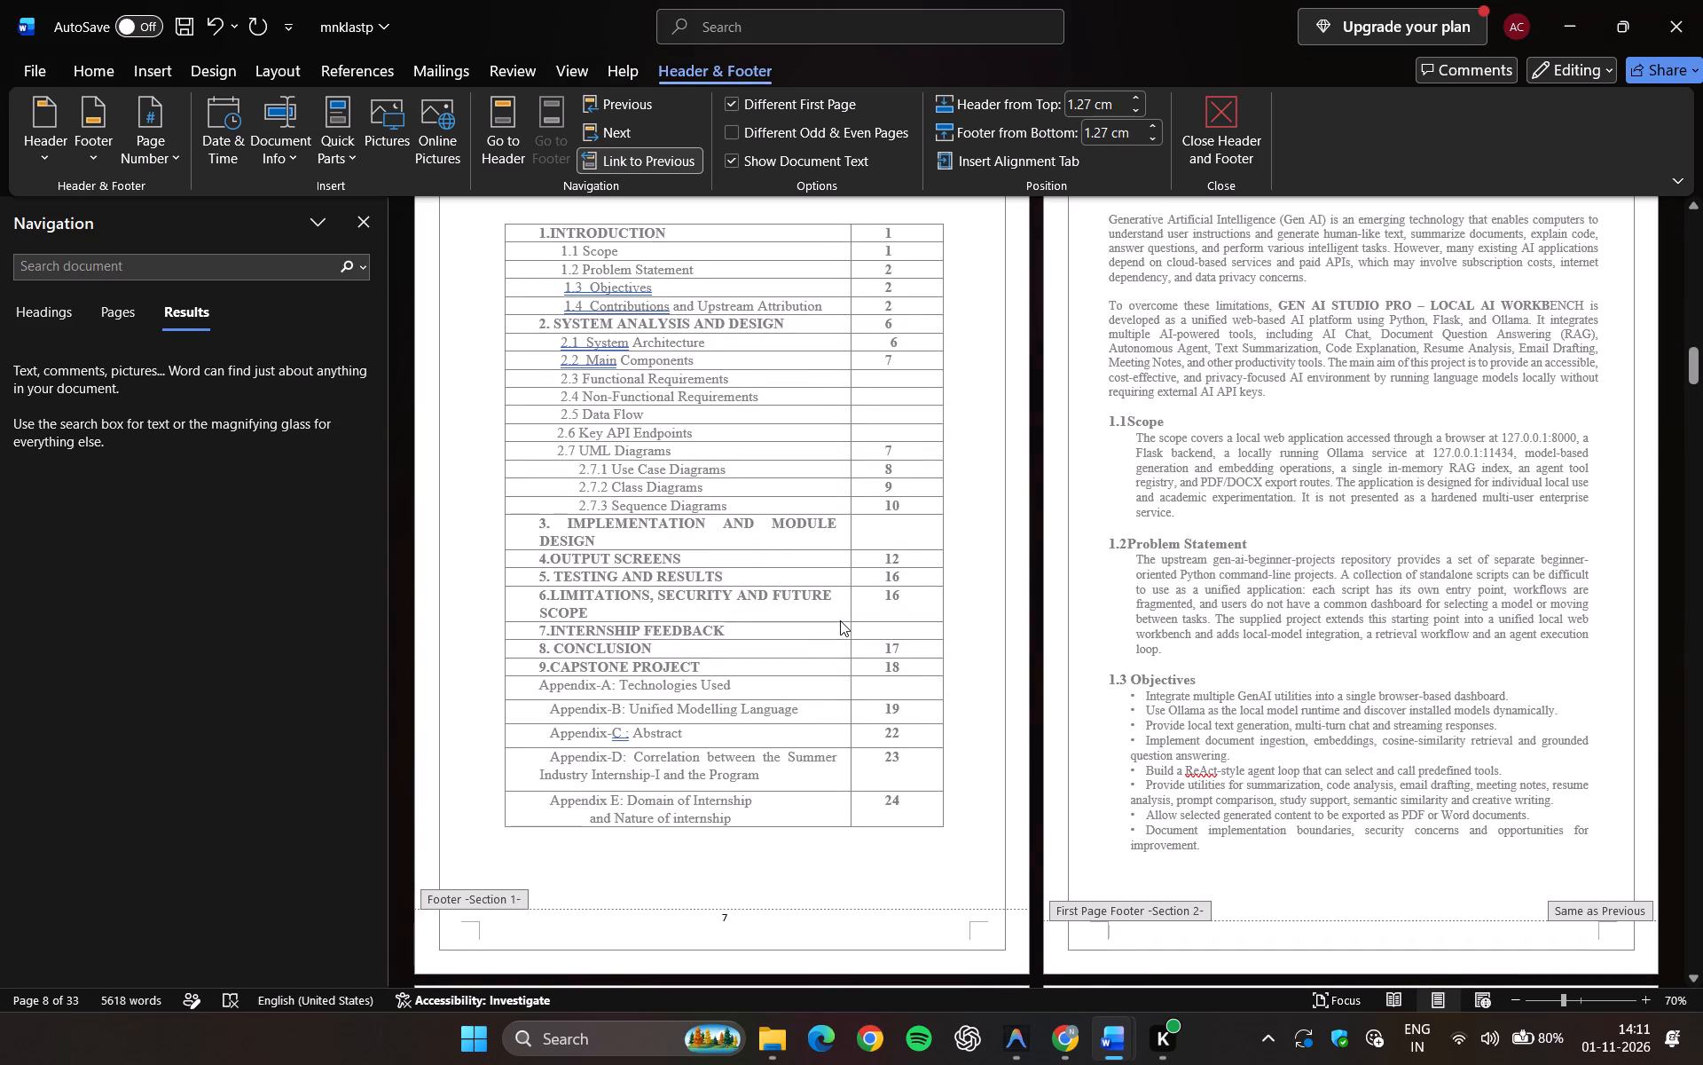
# Insert a centred plain page number at the bottom of the Introduction page and leave footer editing.
pyautogui.scroll(-1, 1375, 482)
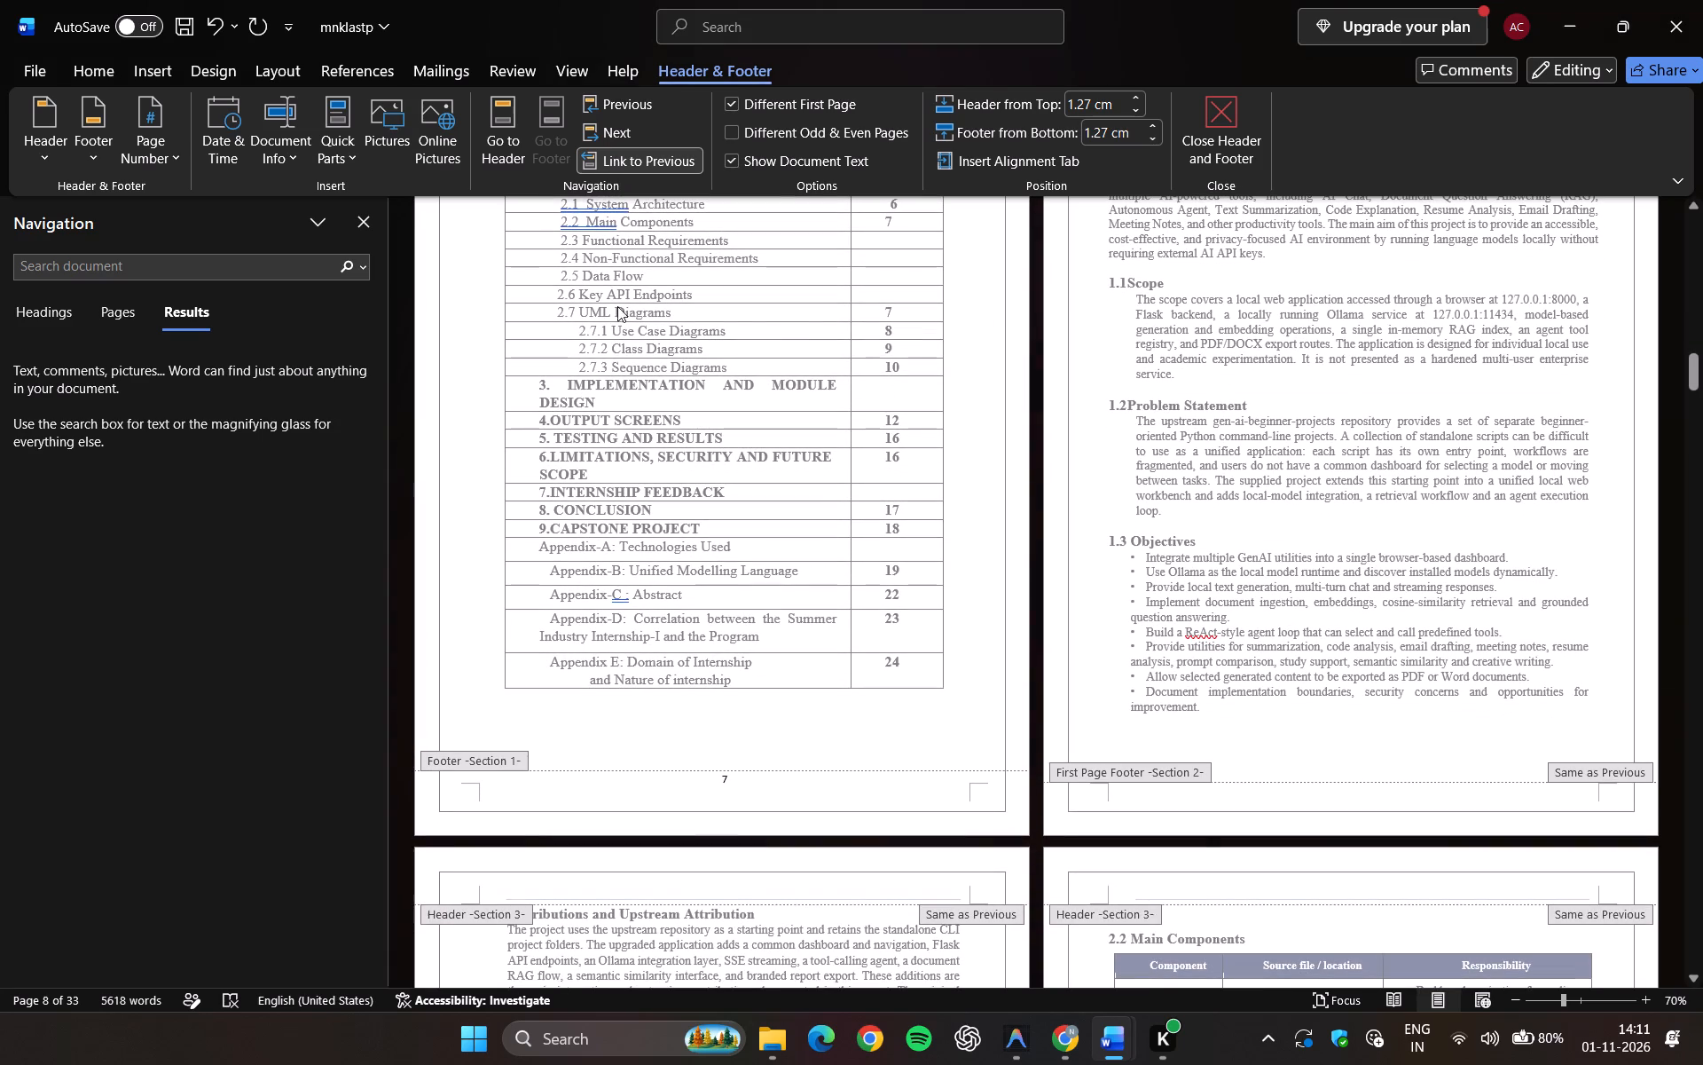
pyautogui.click(145, 130)
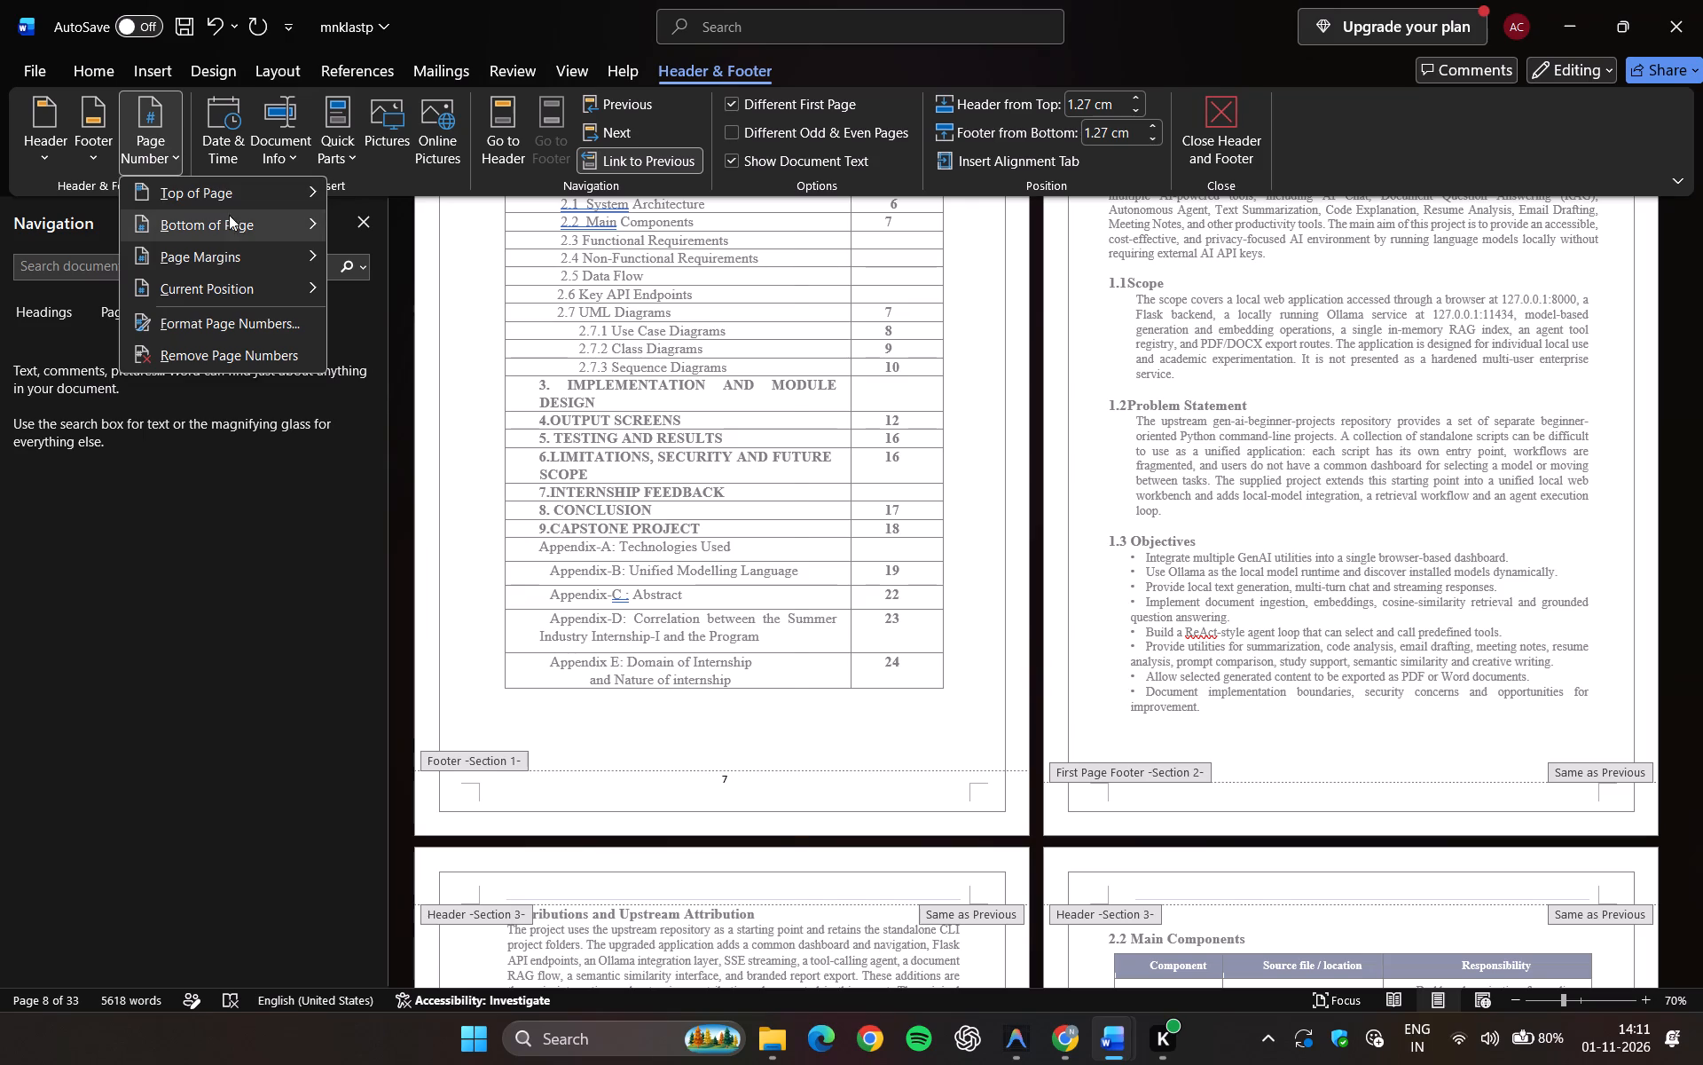
pyautogui.click(553, 471)
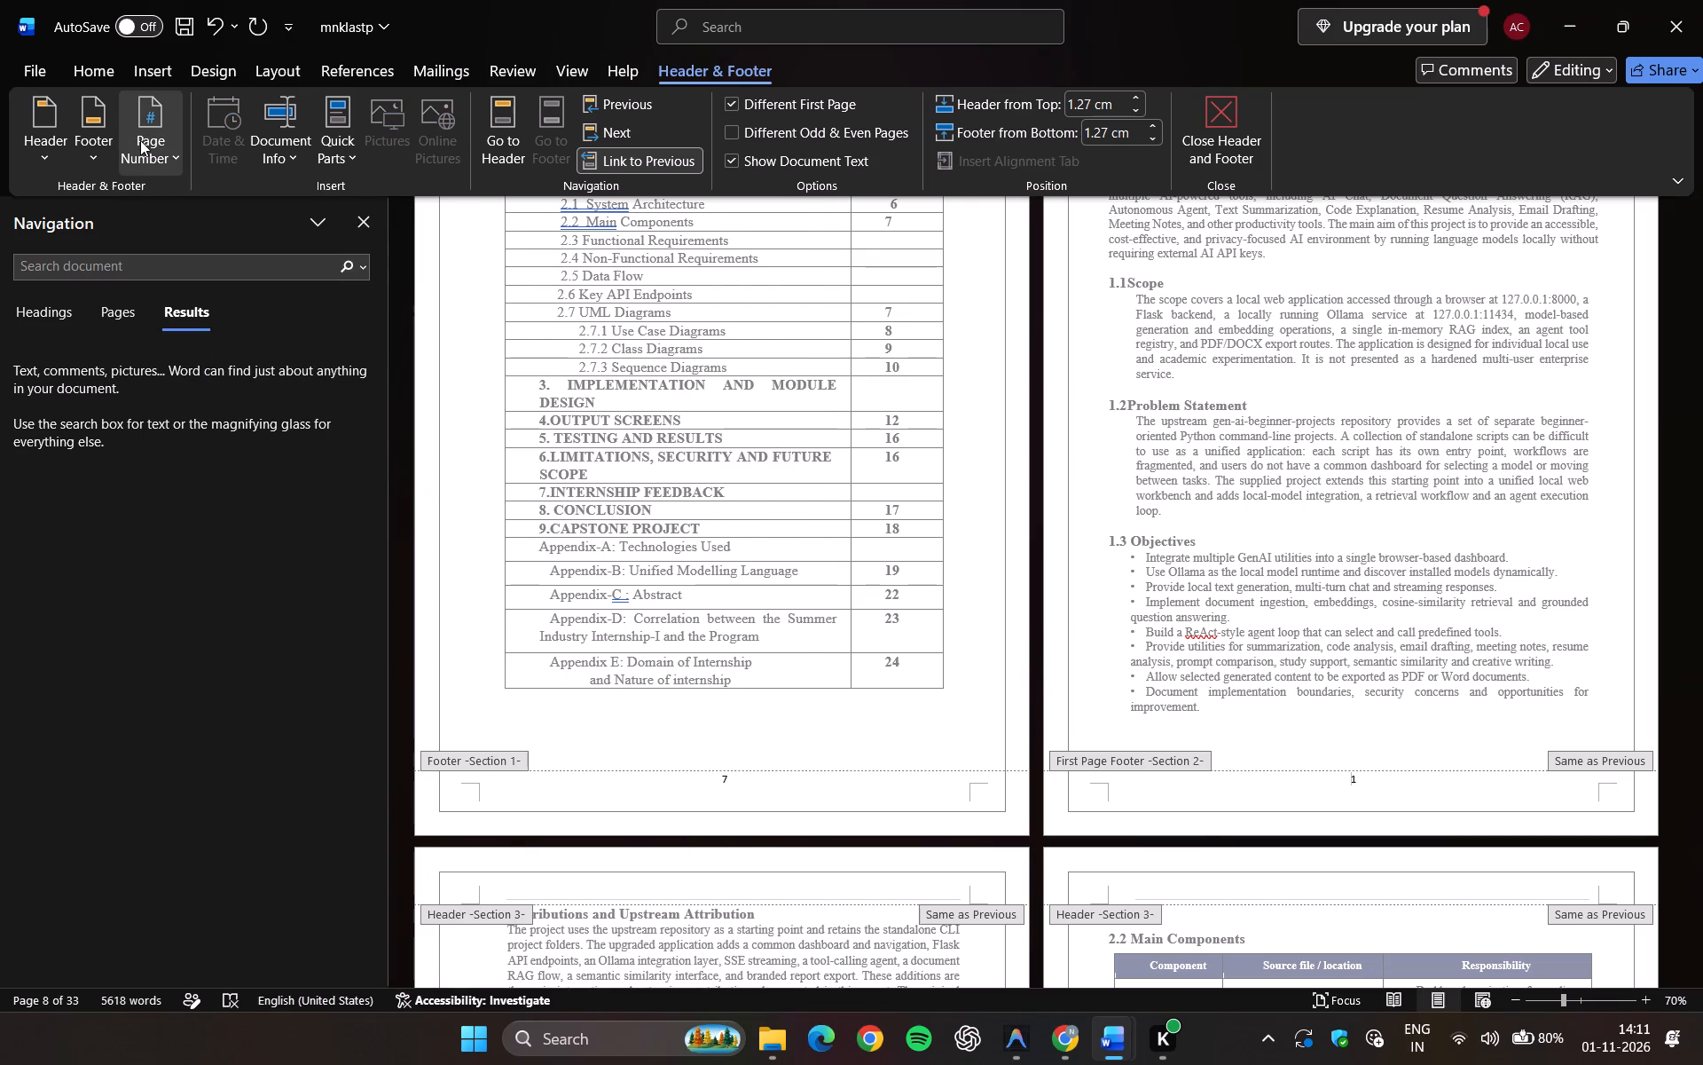
pyautogui.click(1040, 491)
pyautogui.click(1232, 136)
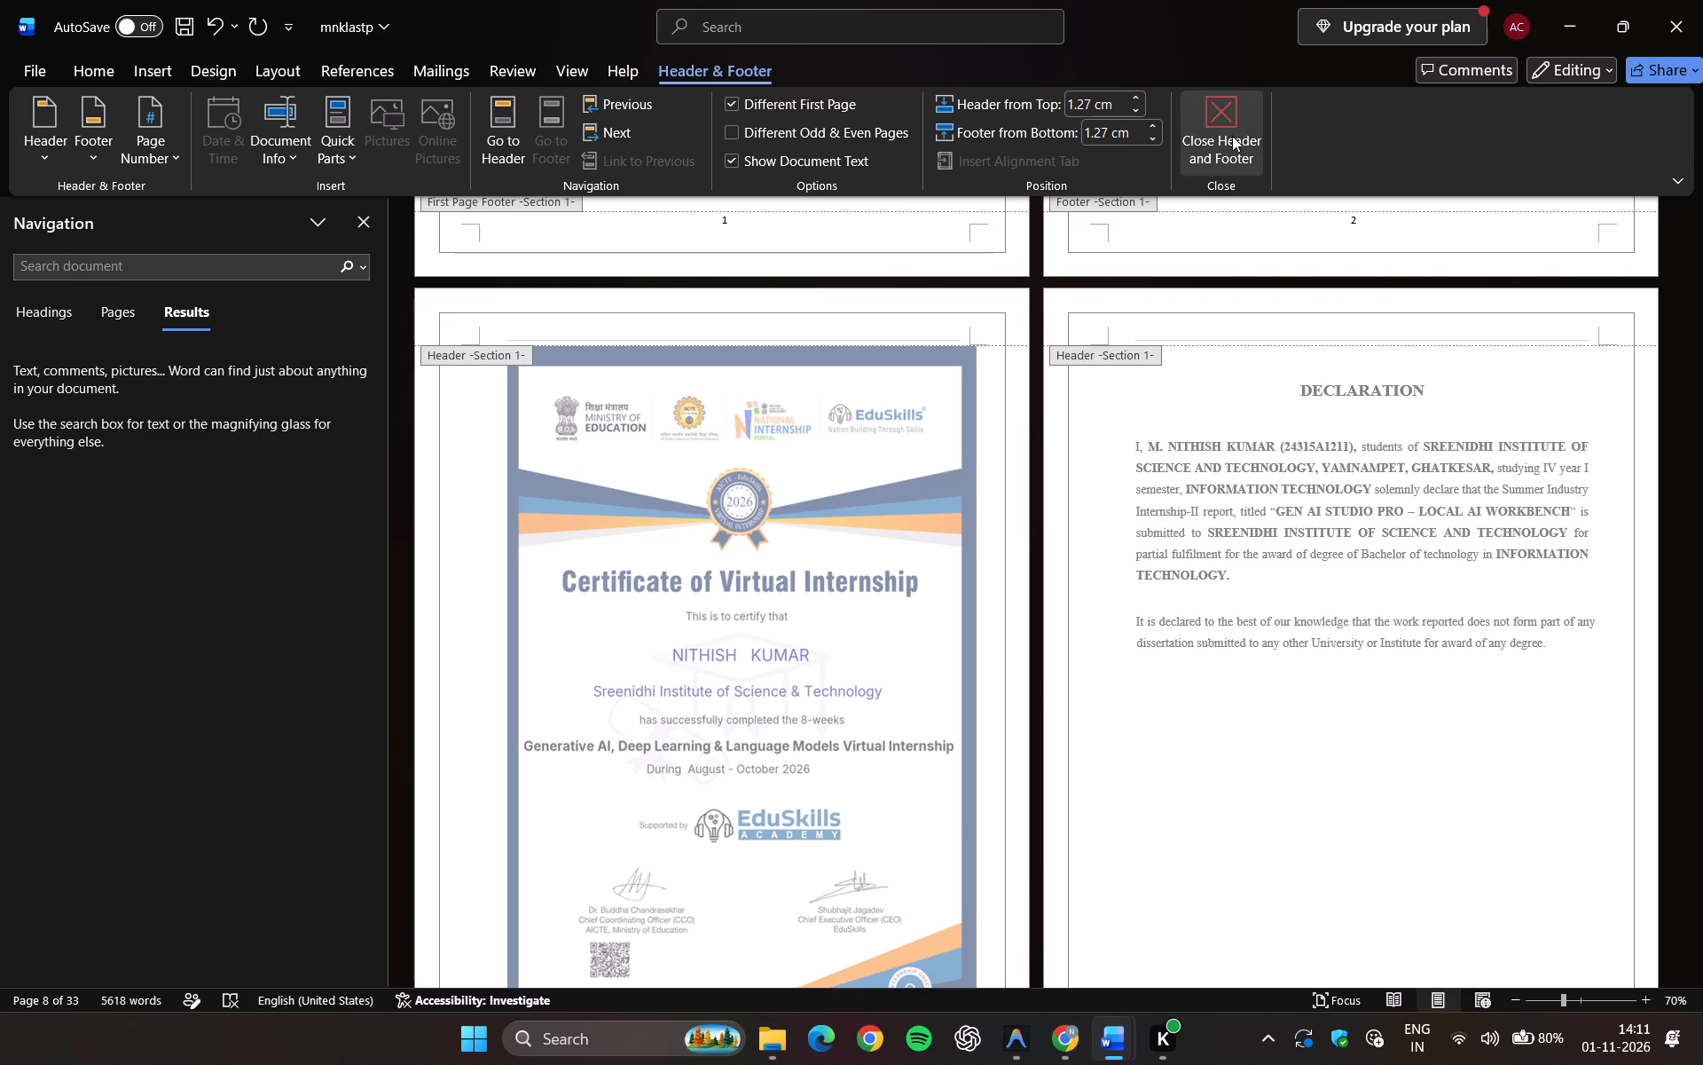
# Check the footer page numbers on the chapter pages and on the pages before the Introduction.
pyautogui.scroll(-5, 1318, 513)
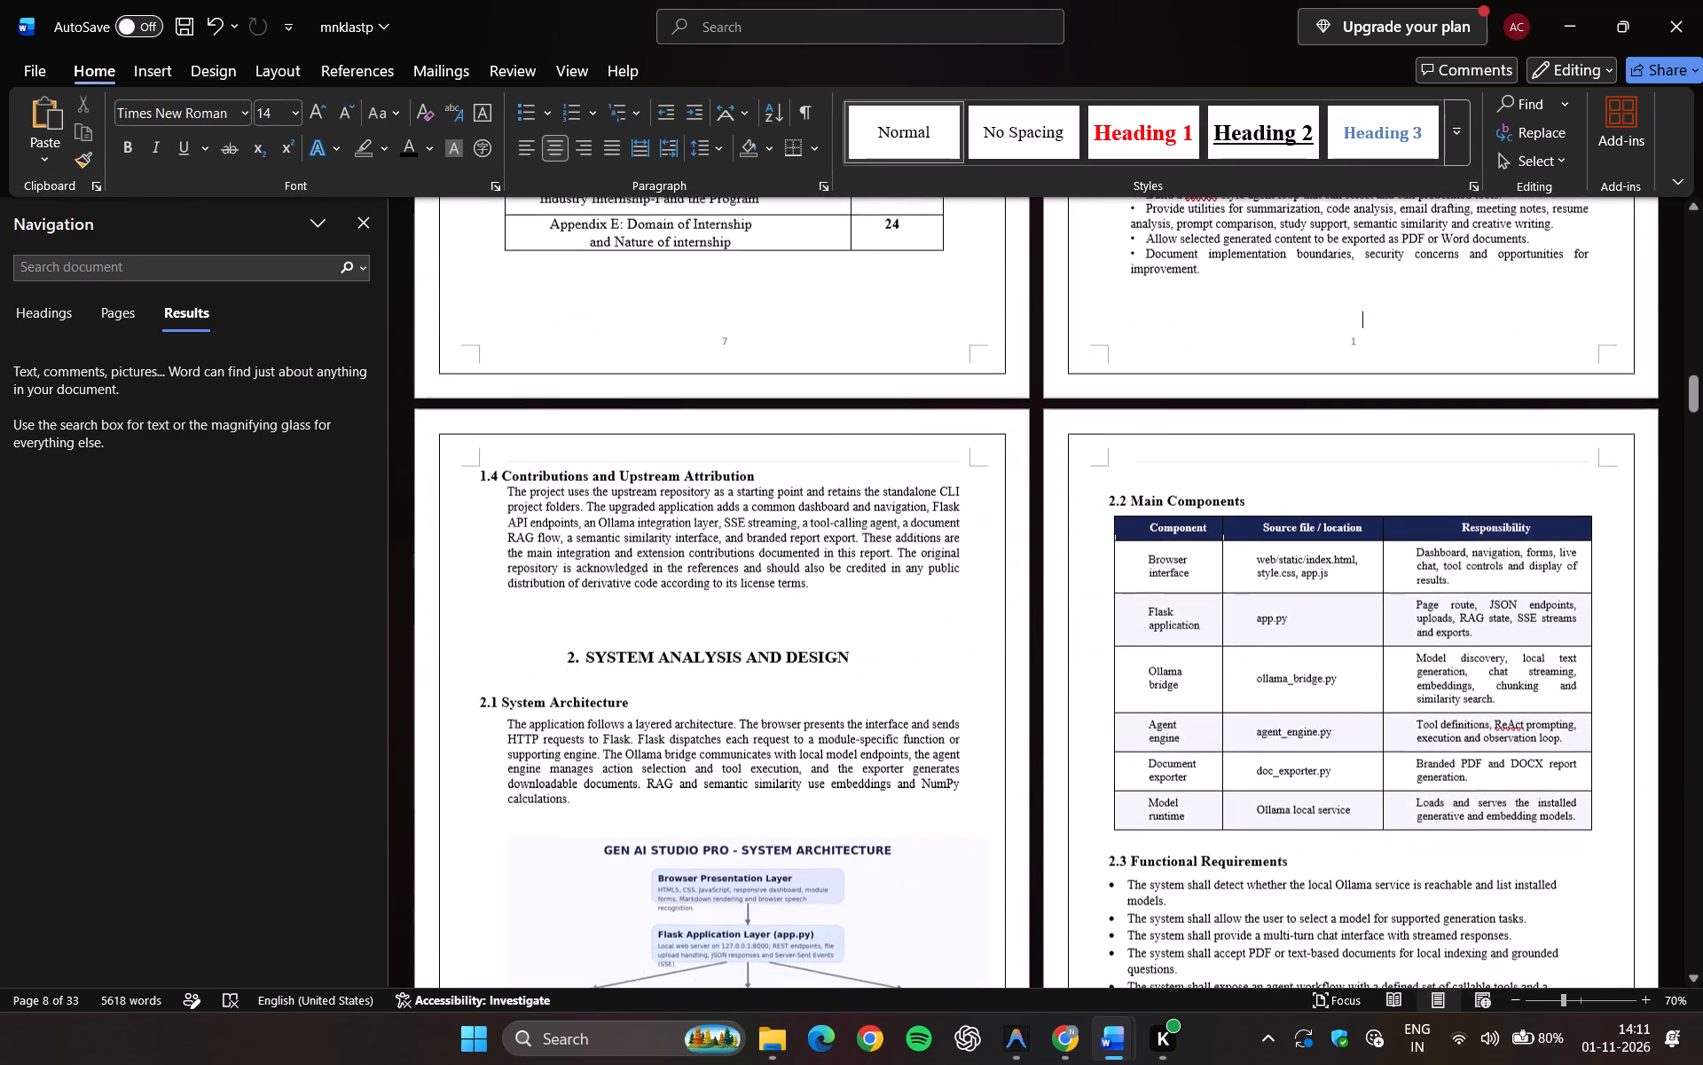
pyautogui.scroll(-1, 1318, 513)
pyautogui.scroll(-1, 1140, 586)
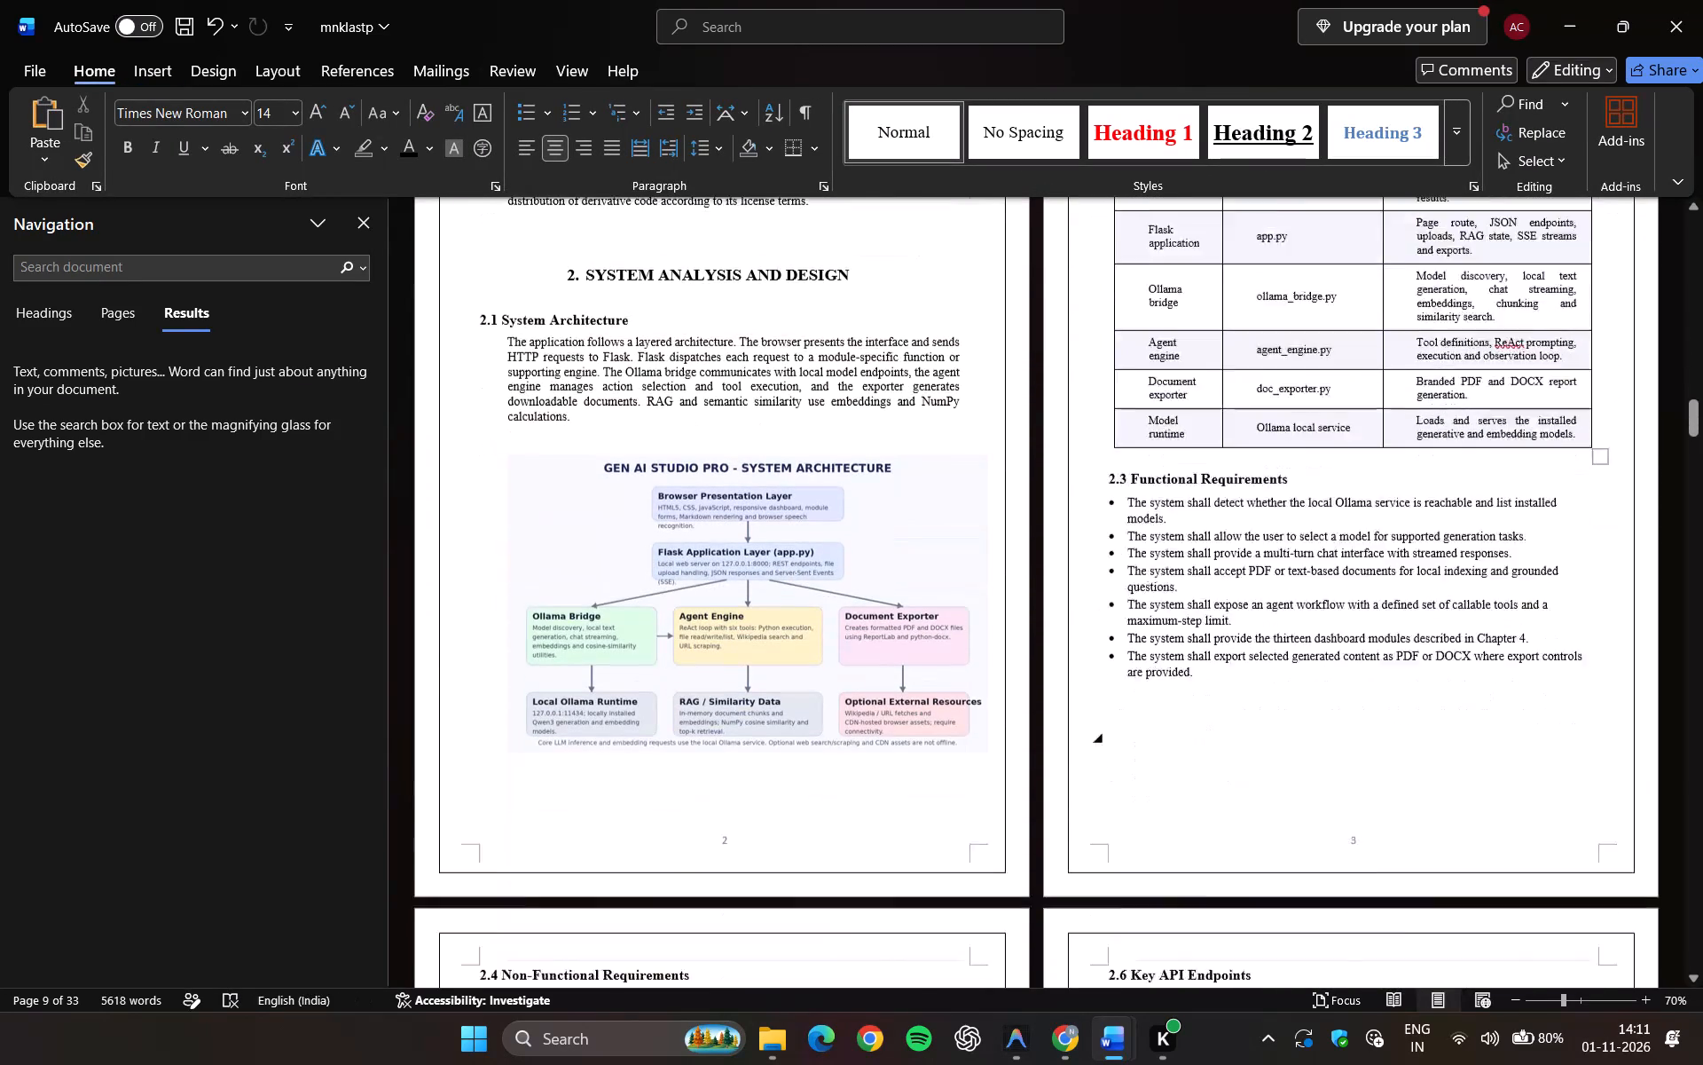
pyautogui.scroll(-4, 1140, 586)
pyautogui.scroll(2, 1140, 586)
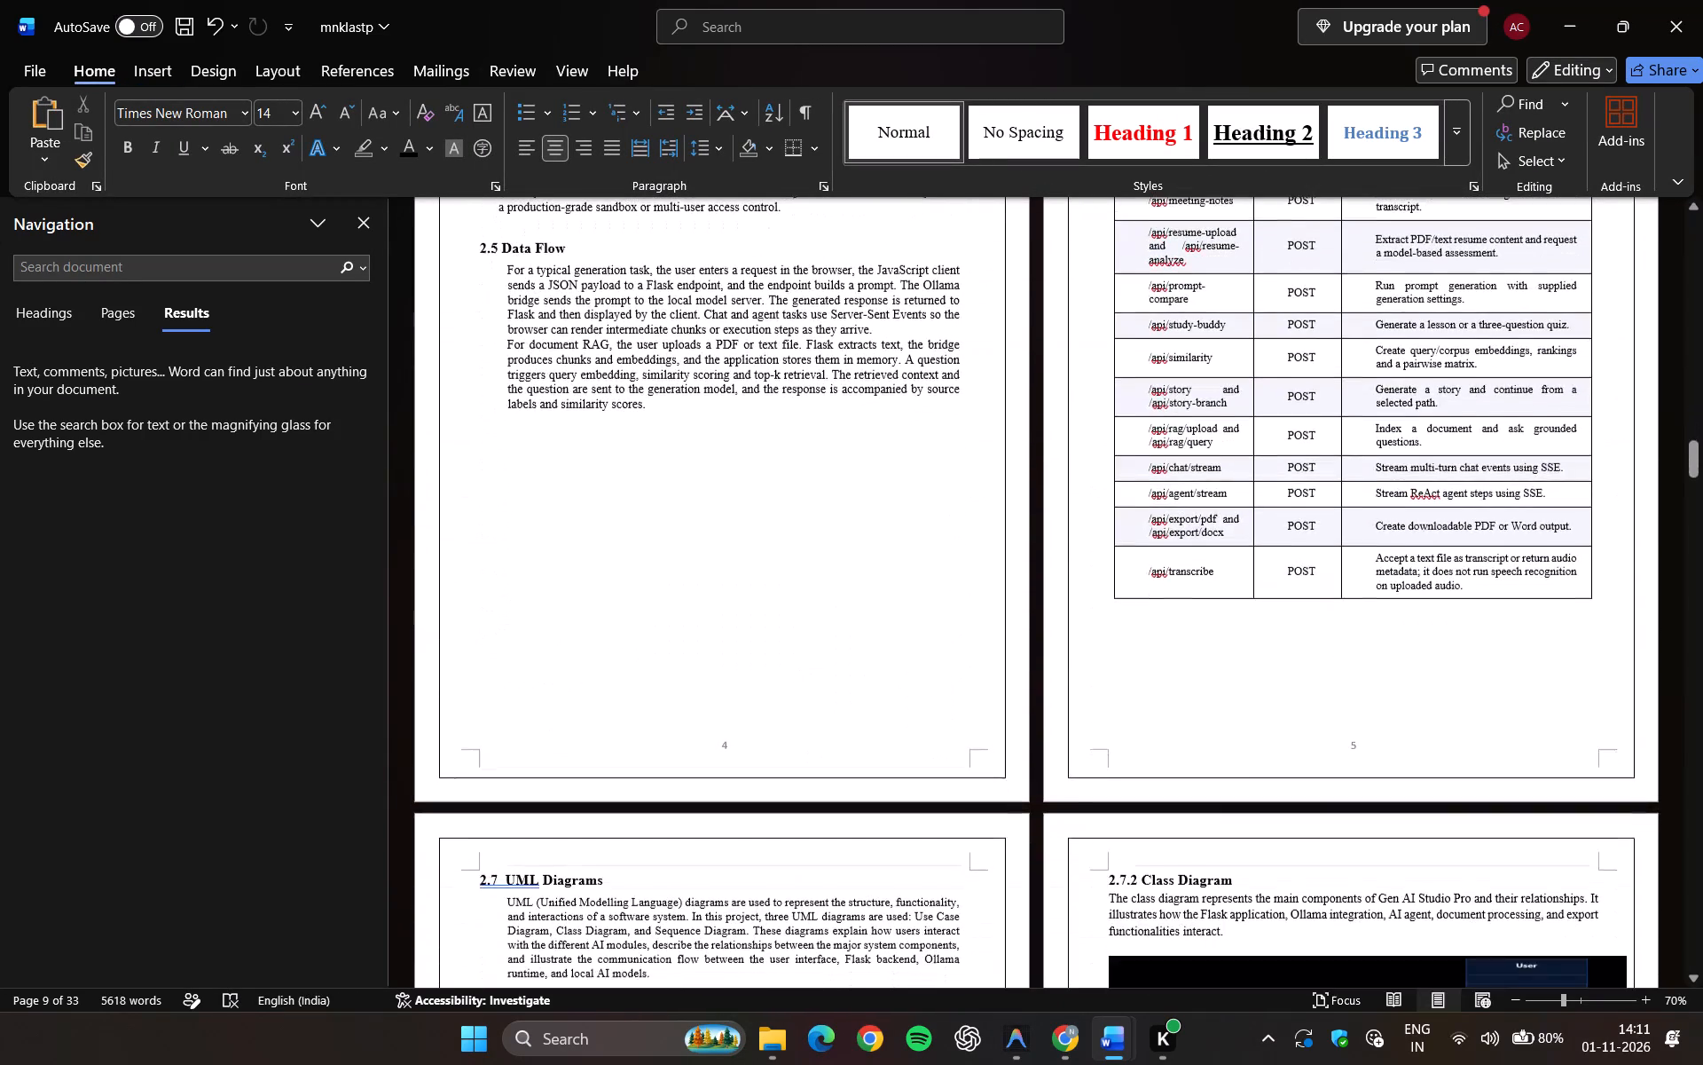
pyautogui.scroll(3, 1140, 586)
pyautogui.scroll(-1, 1140, 586)
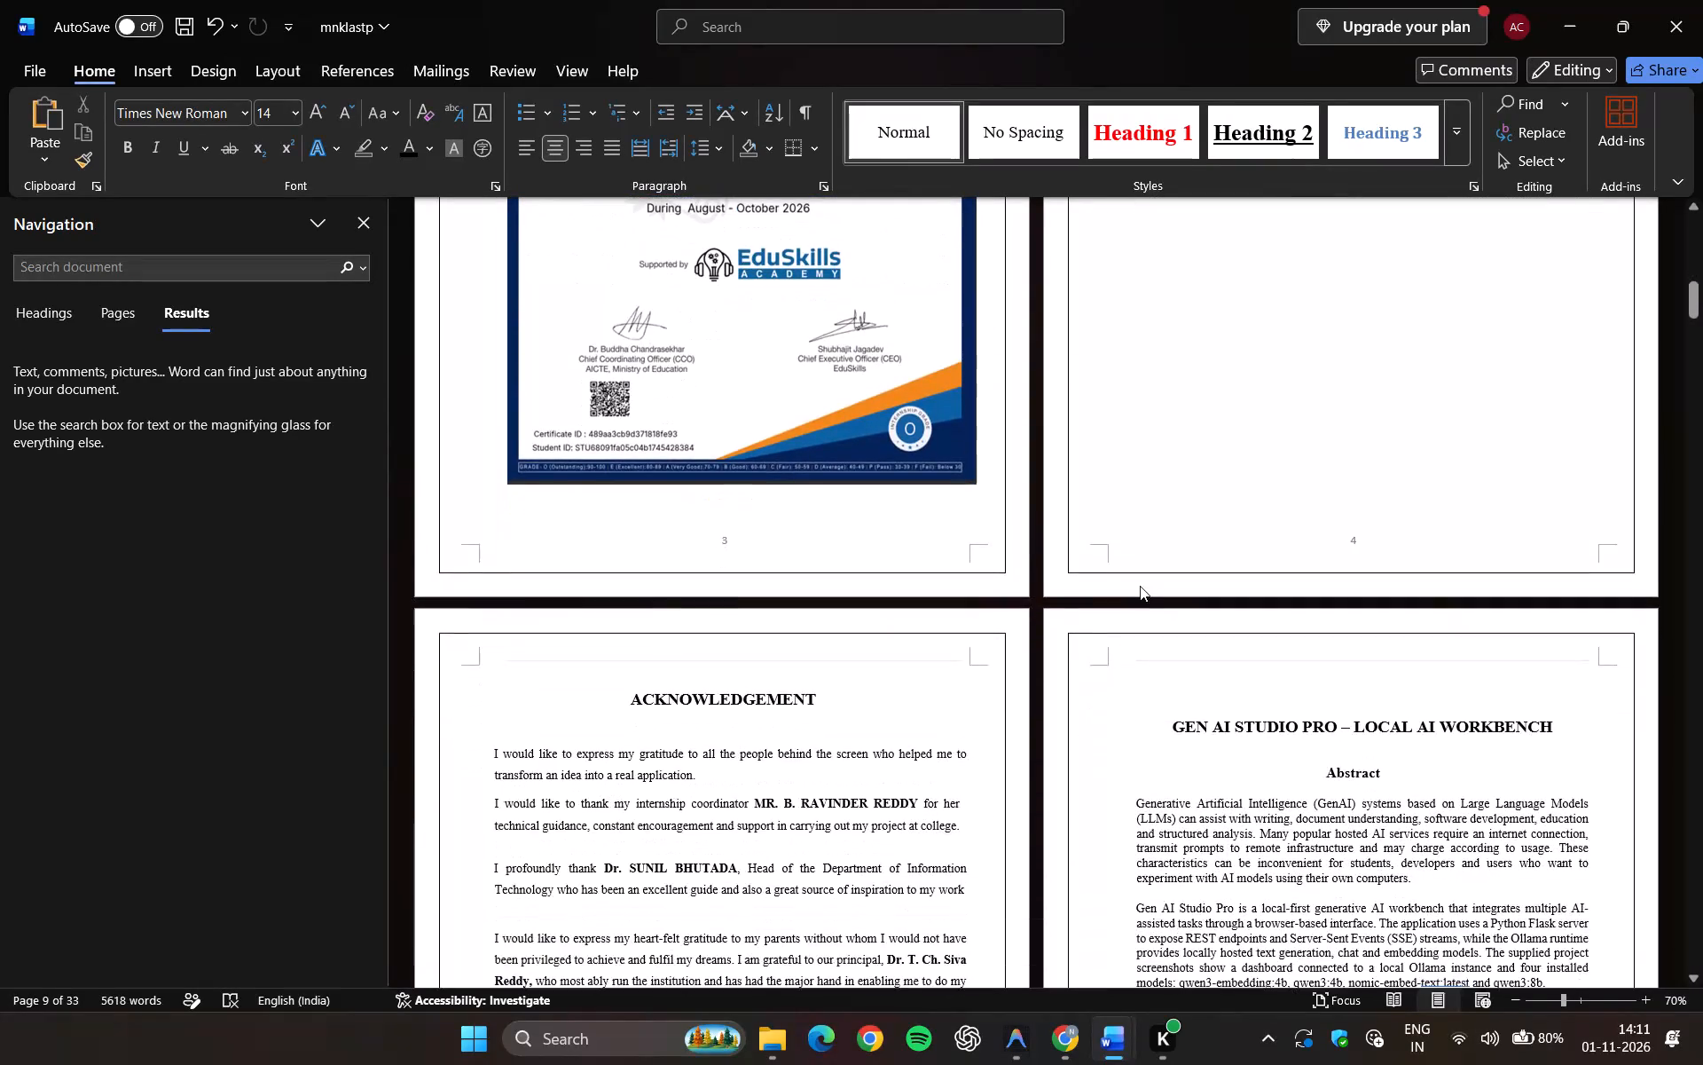
pyautogui.scroll(-1, 1140, 586)
pyautogui.scroll(-2, 885, 667)
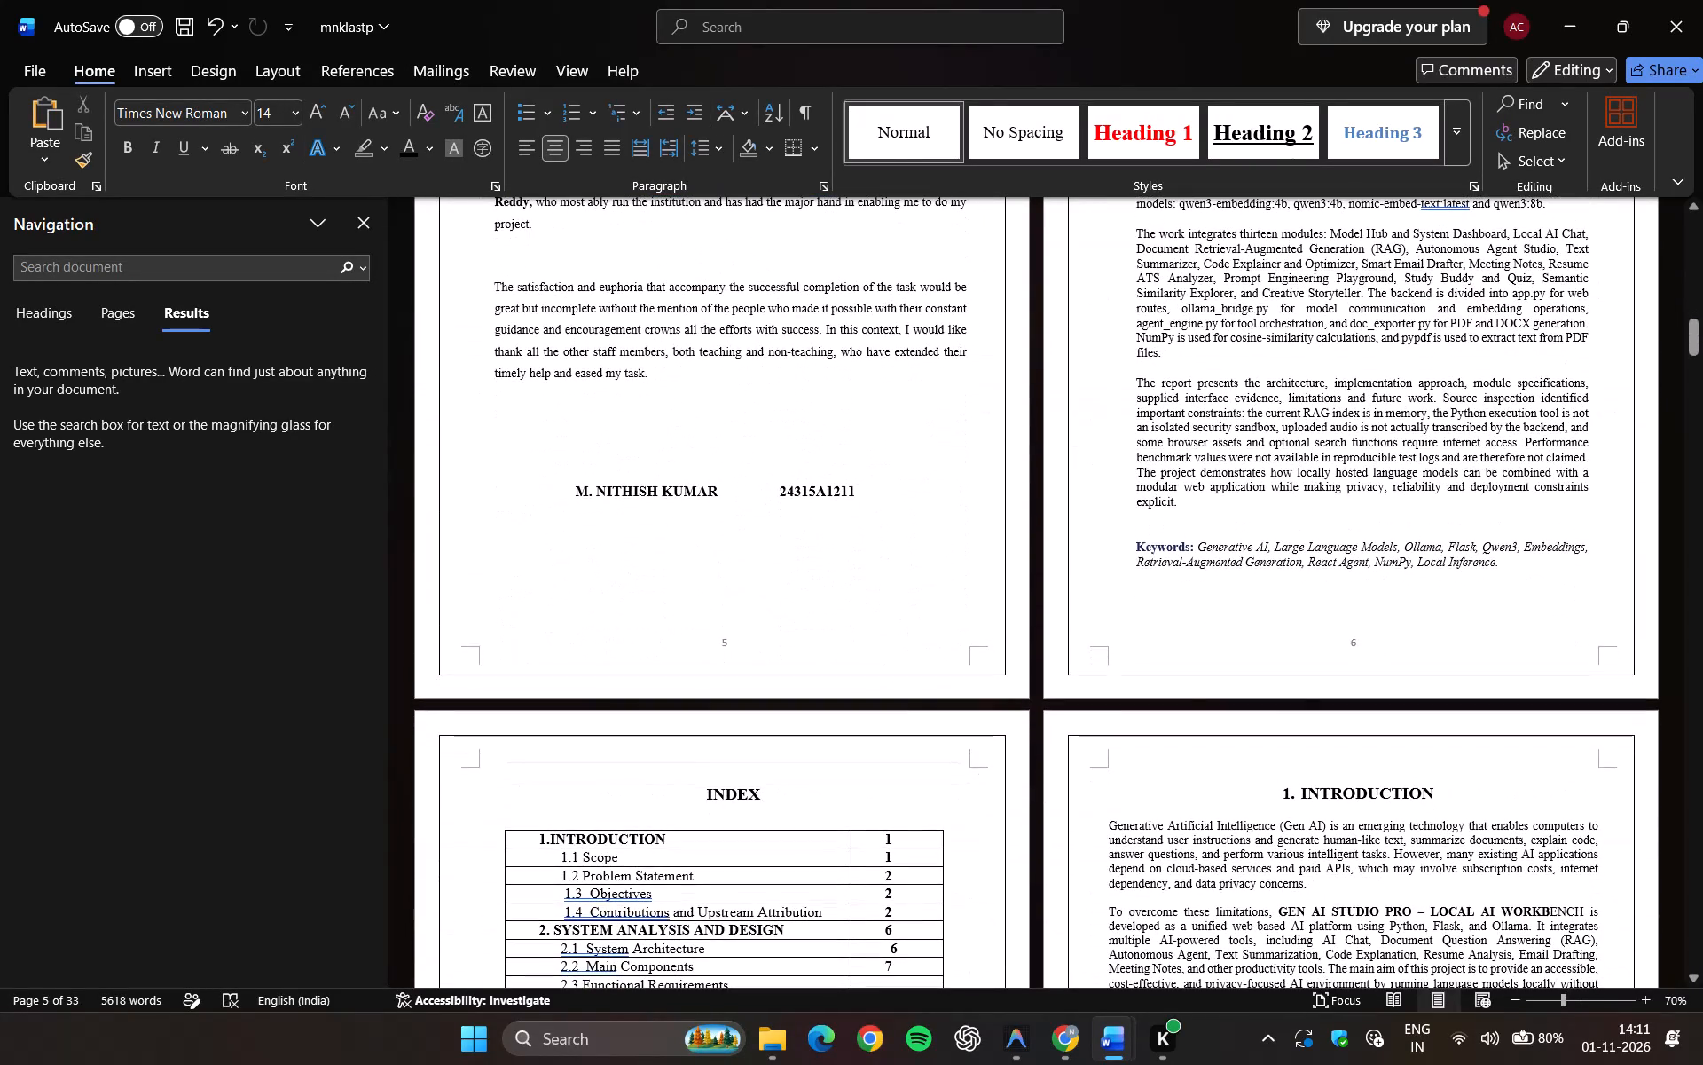
# Remove the page numbers from the Section 1 footer, starting from the Acknowledgement page, and return to the body text.
pyautogui.click(719, 639)
pyautogui.doubleClick(721, 639)
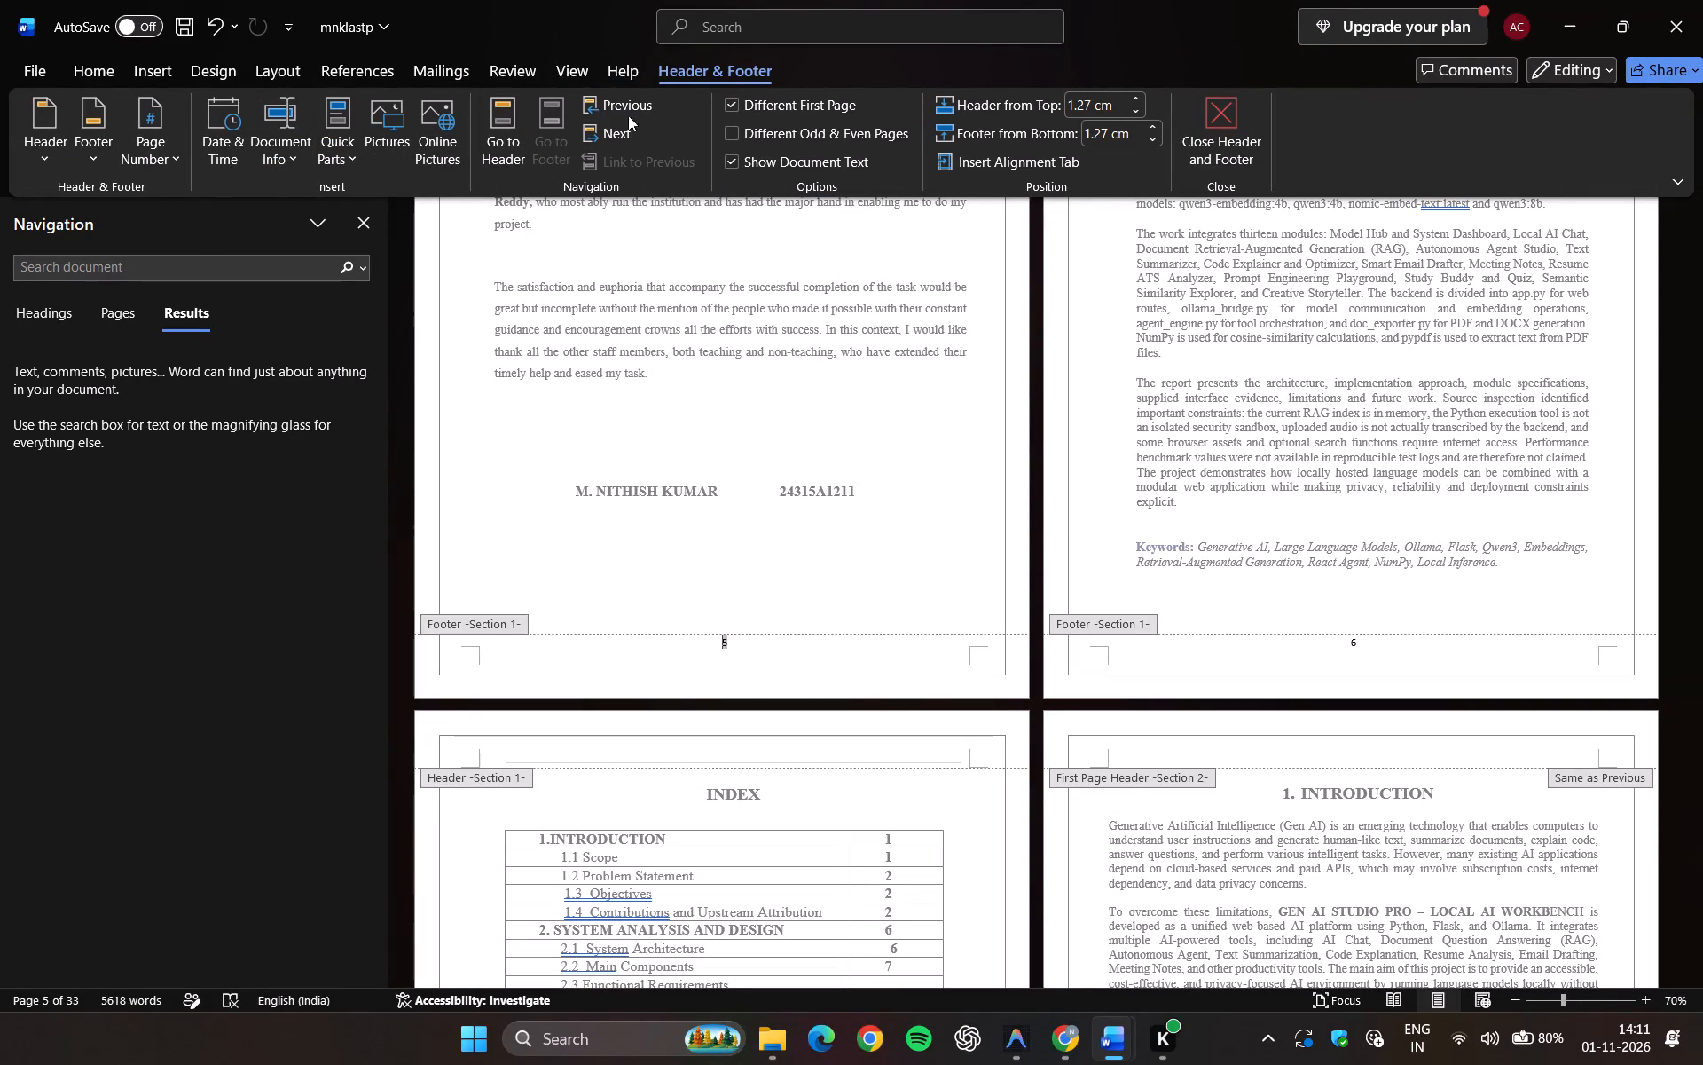
pyautogui.click(174, 154)
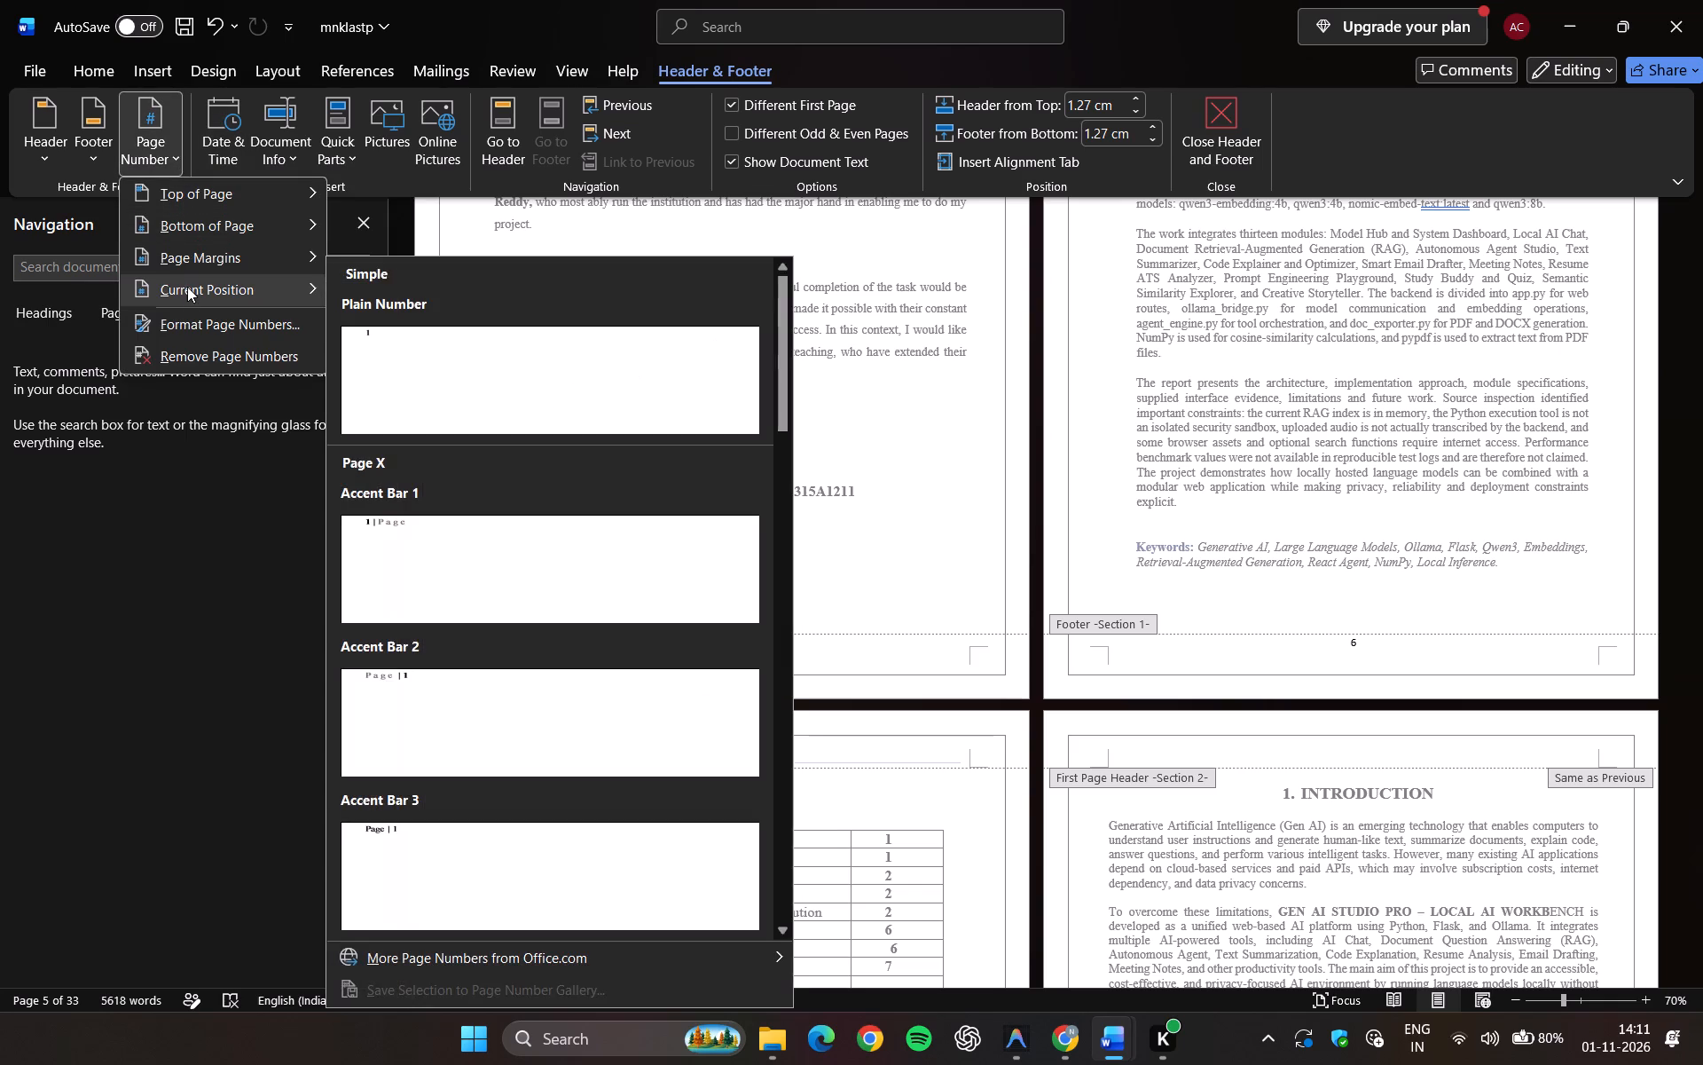
pyautogui.click(188, 351)
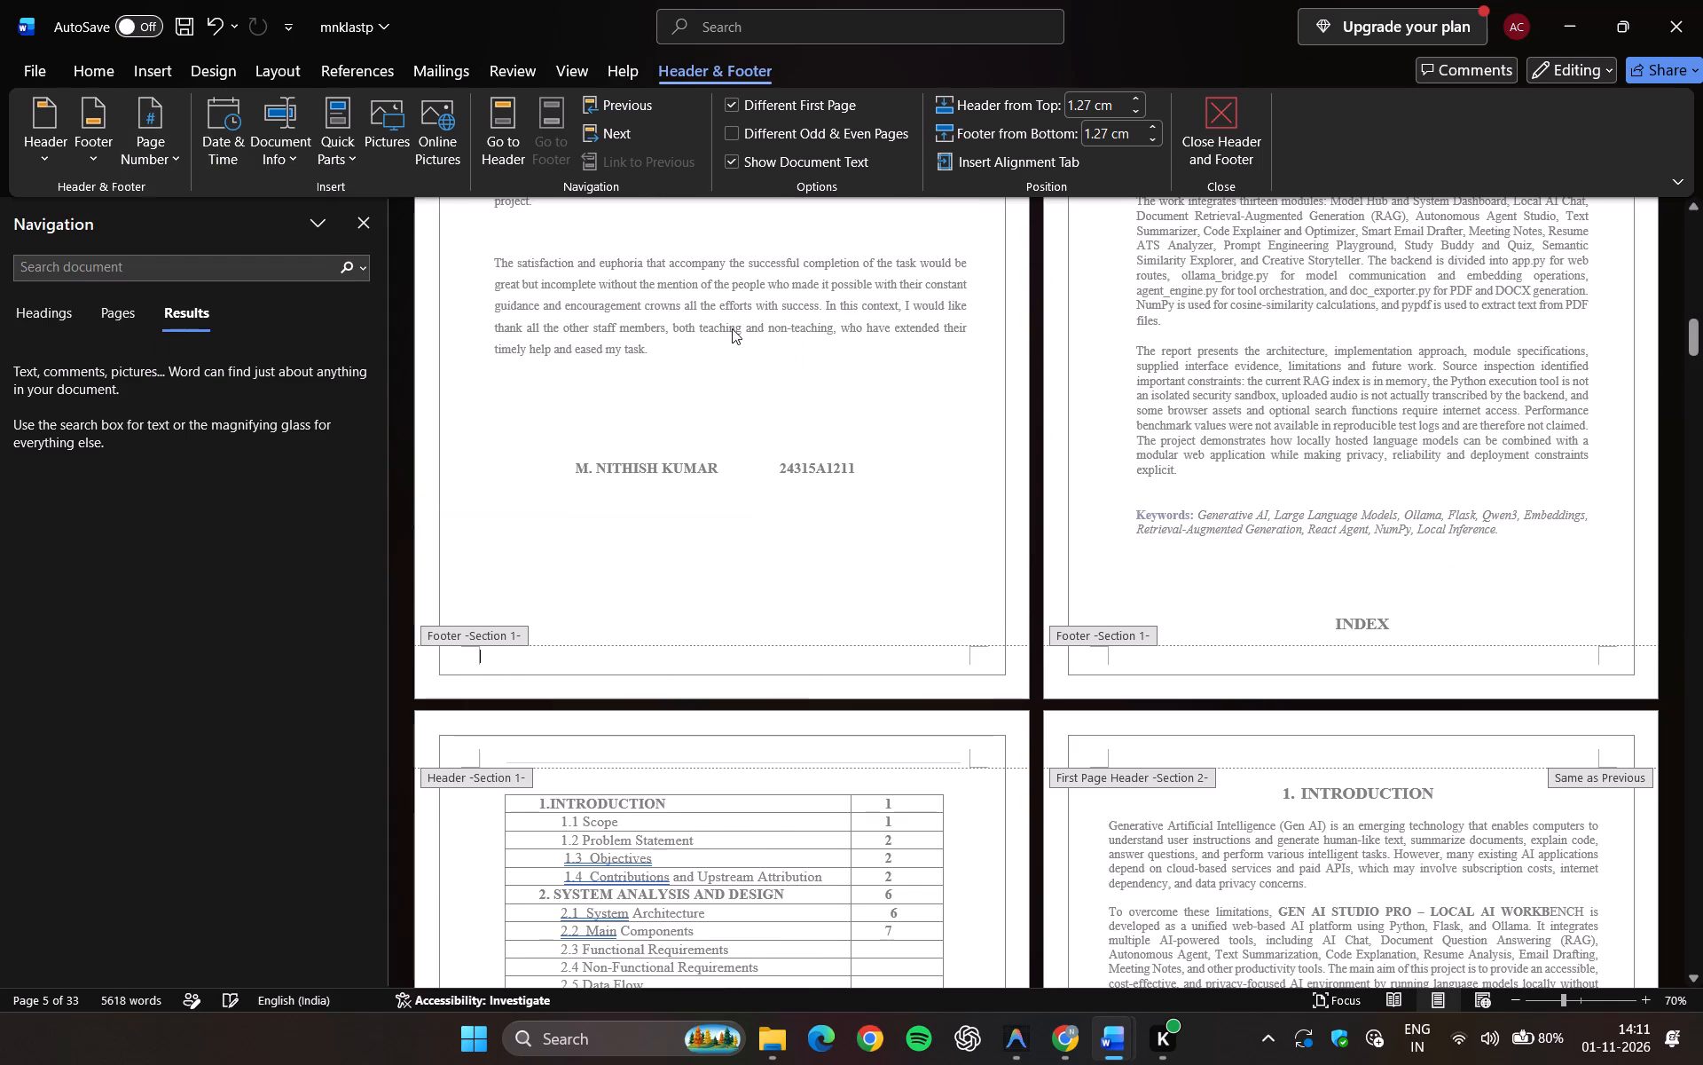
pyautogui.scroll(-1, 1198, 524)
pyautogui.scroll(1, 1198, 524)
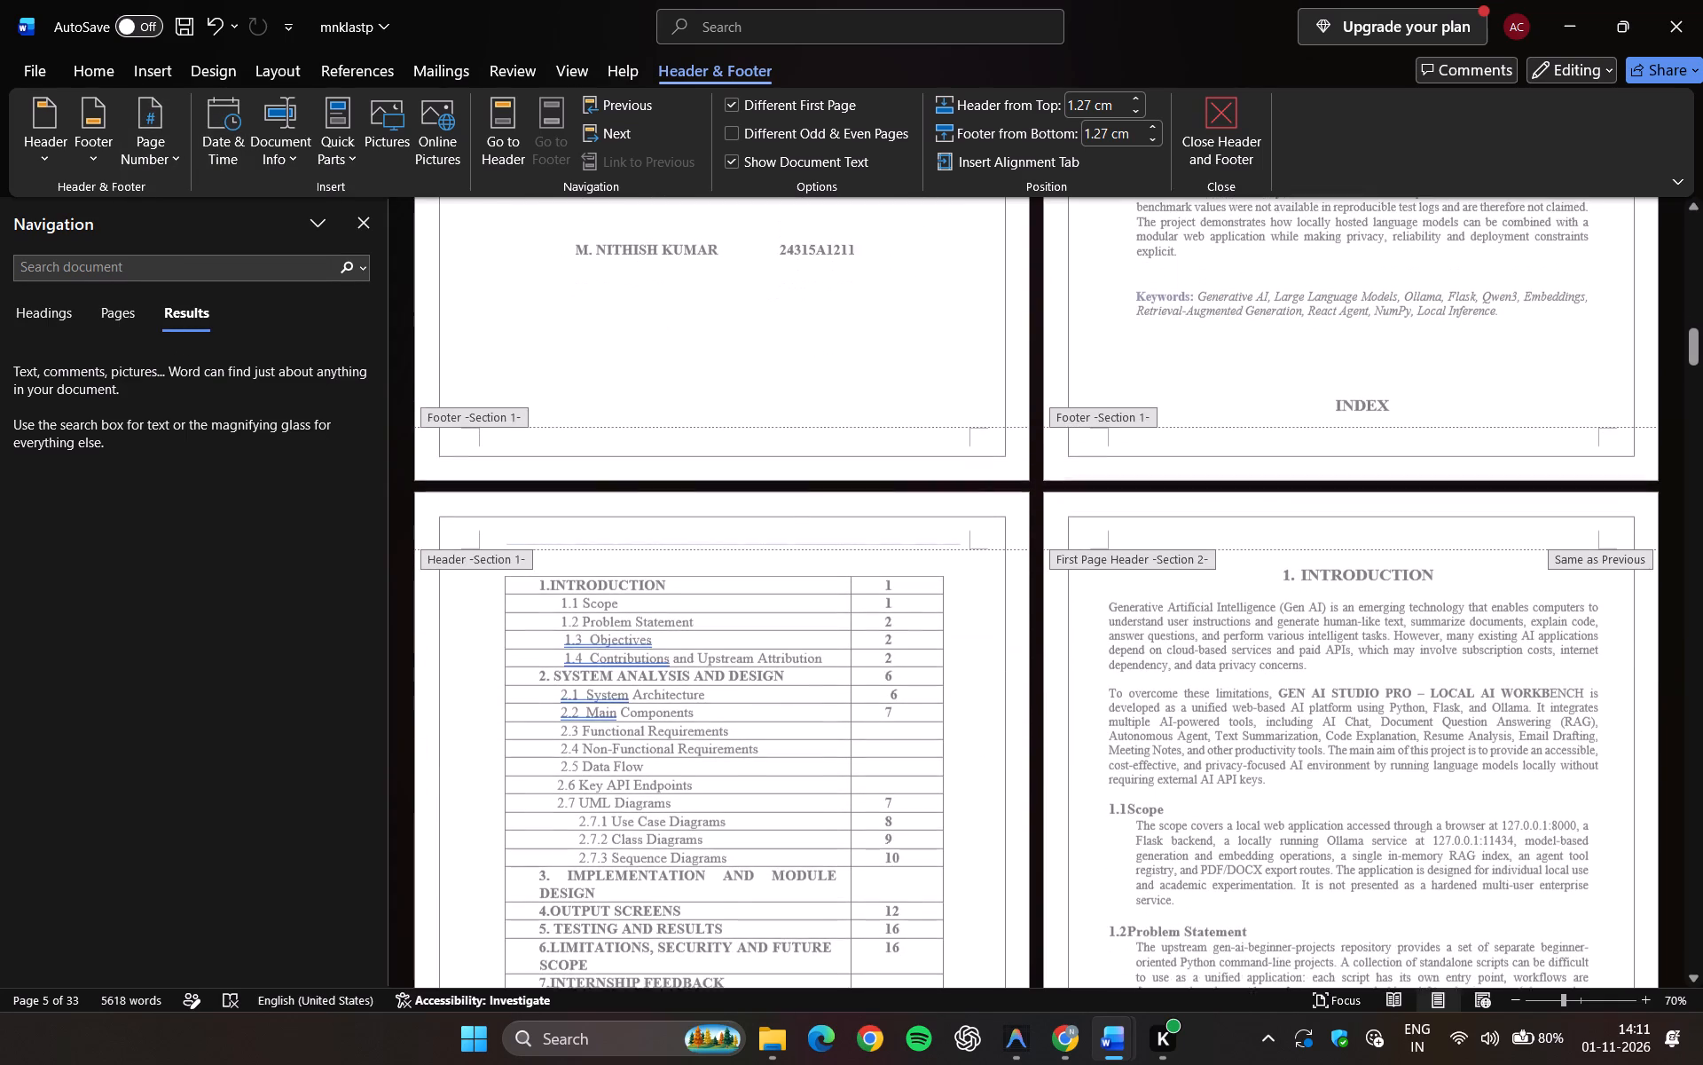
pyautogui.scroll(1, 1198, 524)
pyautogui.click(1199, 394)
pyautogui.doubleClick(999, 373)
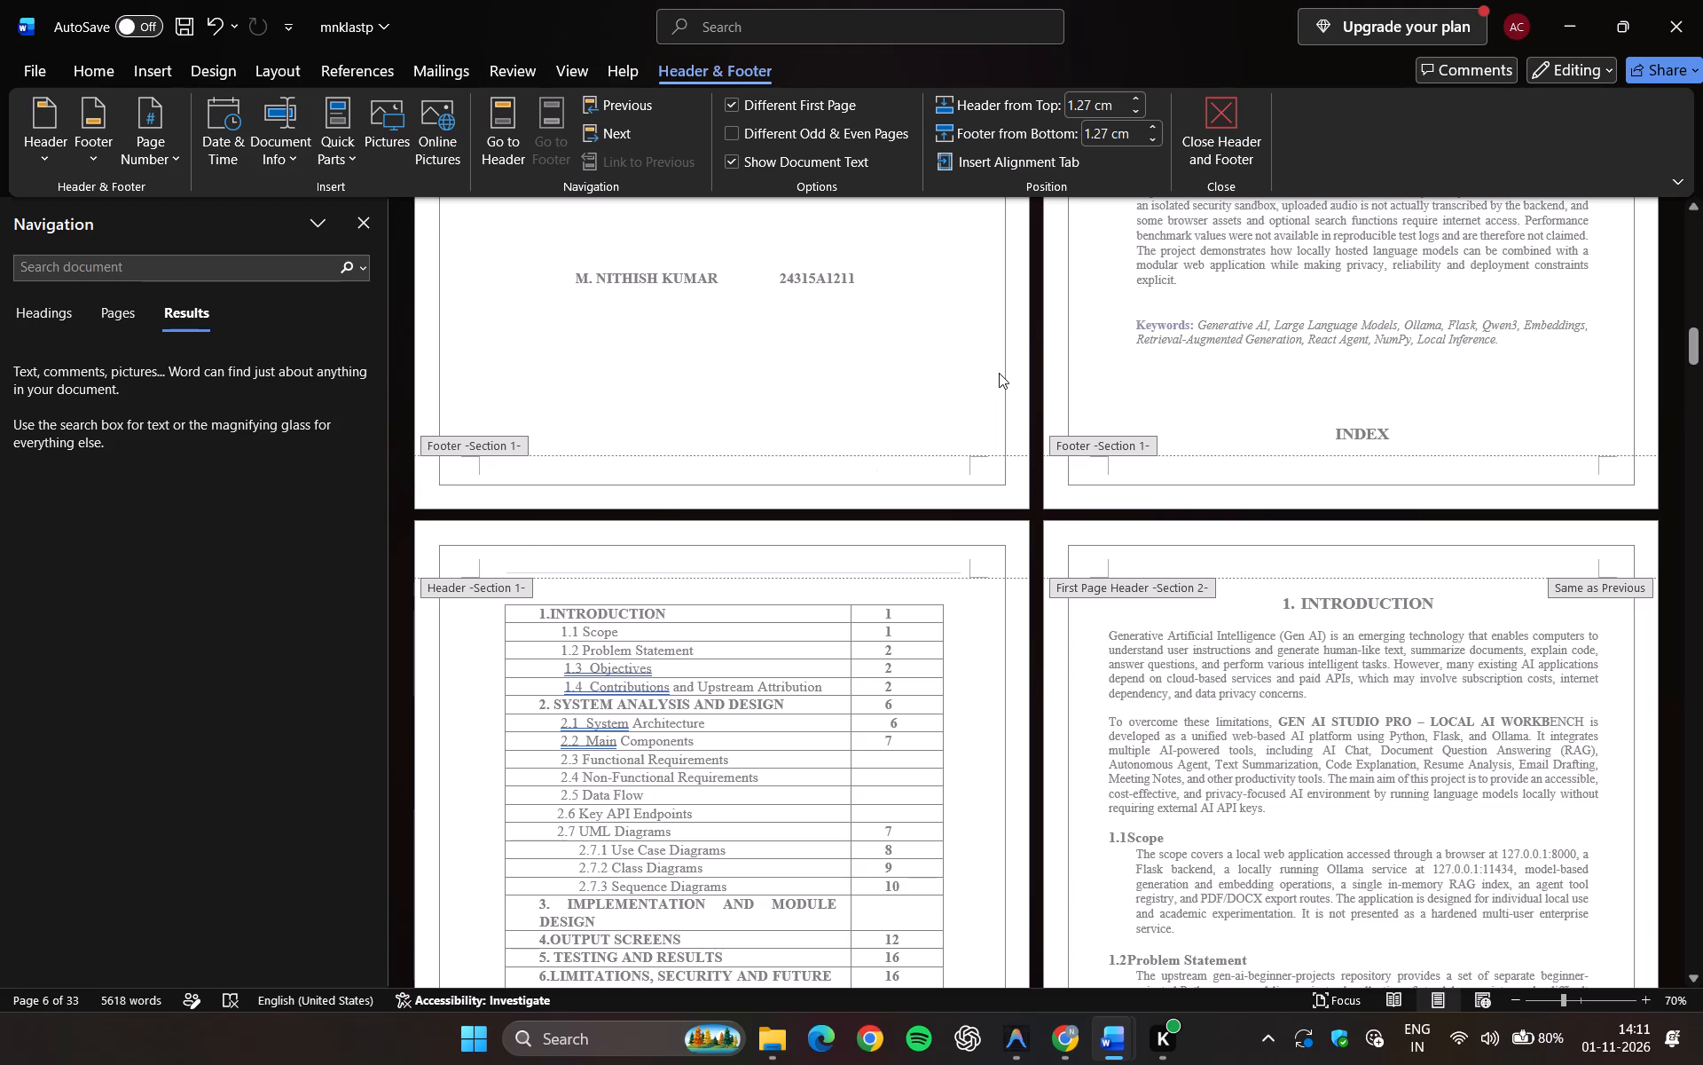
pyautogui.click(922, 357)
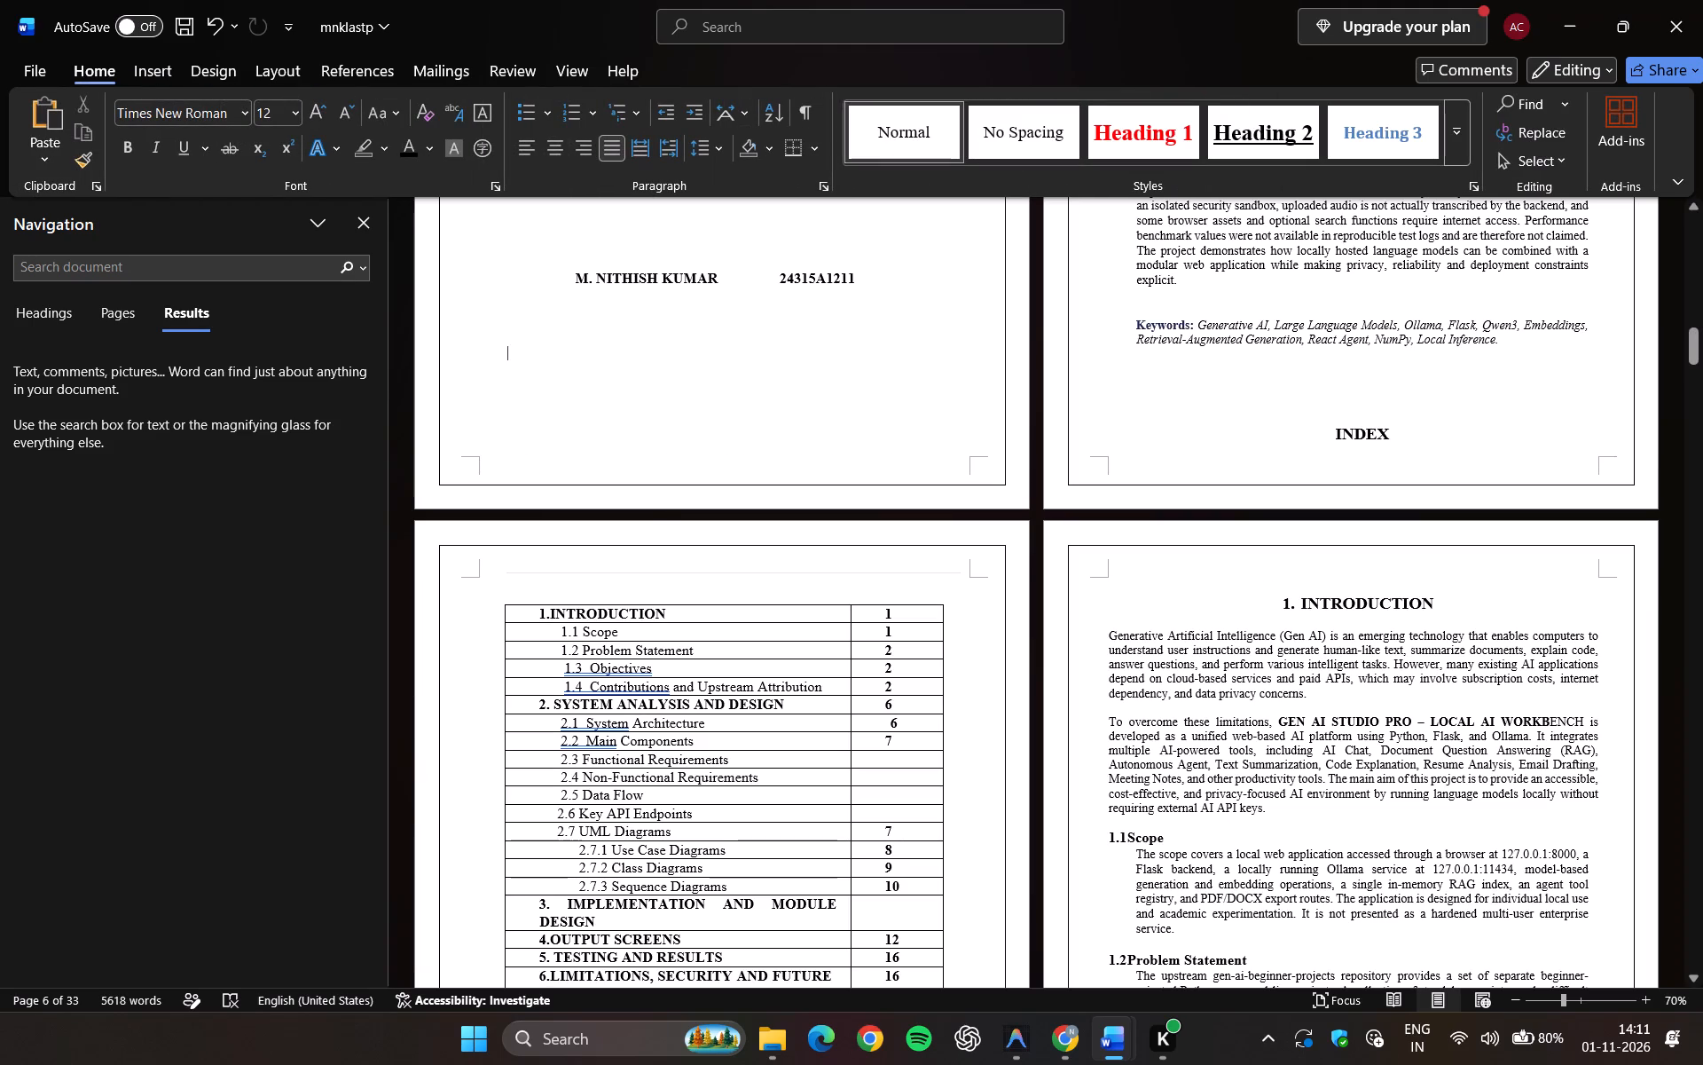
pyautogui.click(922, 357)
pyautogui.click(1121, 384)
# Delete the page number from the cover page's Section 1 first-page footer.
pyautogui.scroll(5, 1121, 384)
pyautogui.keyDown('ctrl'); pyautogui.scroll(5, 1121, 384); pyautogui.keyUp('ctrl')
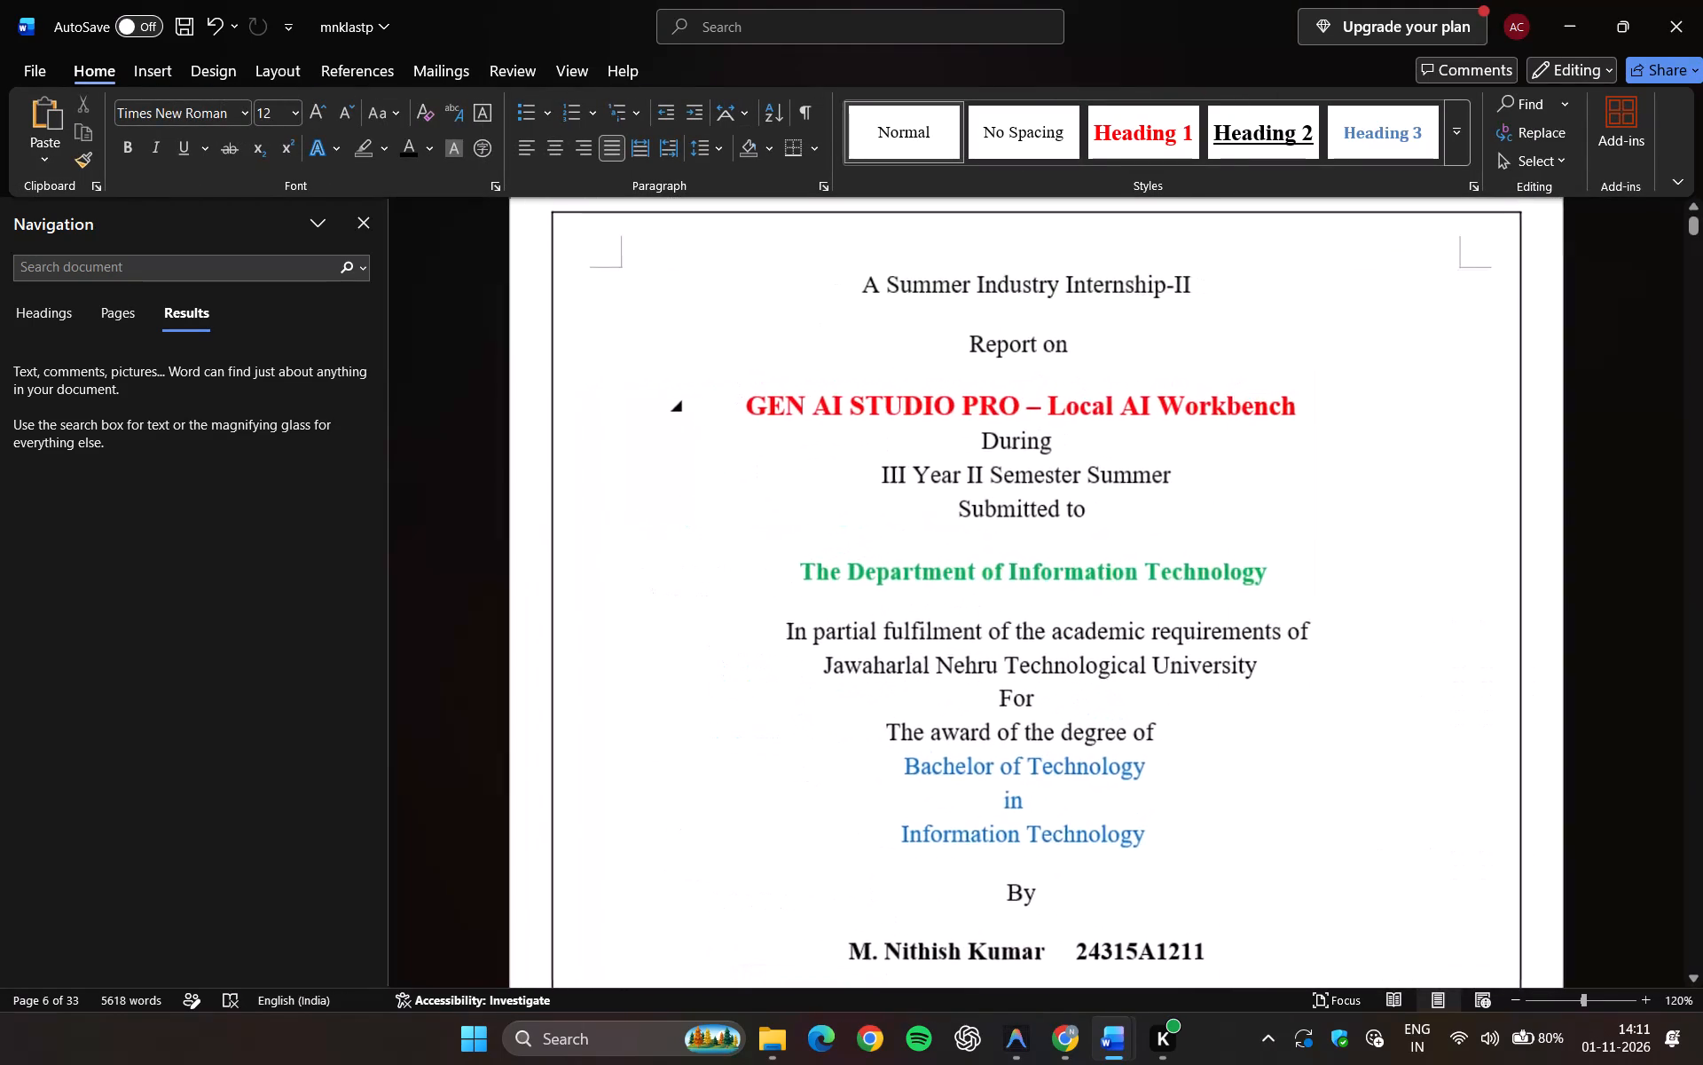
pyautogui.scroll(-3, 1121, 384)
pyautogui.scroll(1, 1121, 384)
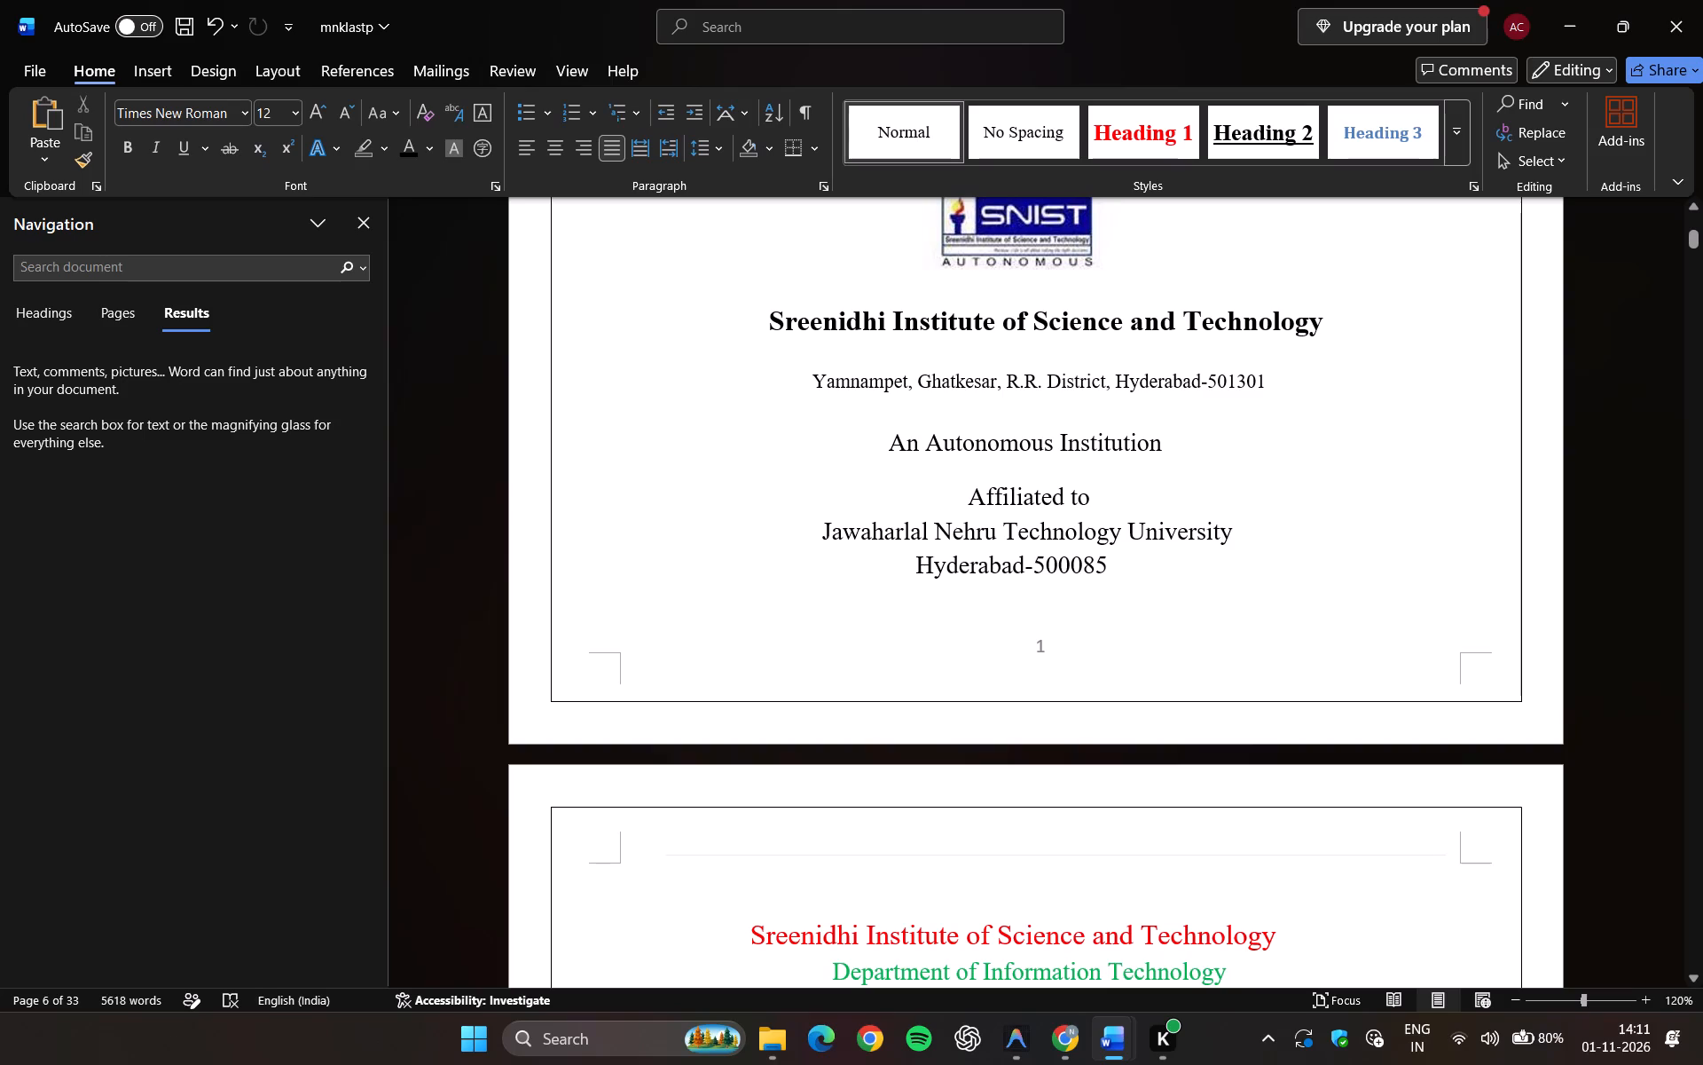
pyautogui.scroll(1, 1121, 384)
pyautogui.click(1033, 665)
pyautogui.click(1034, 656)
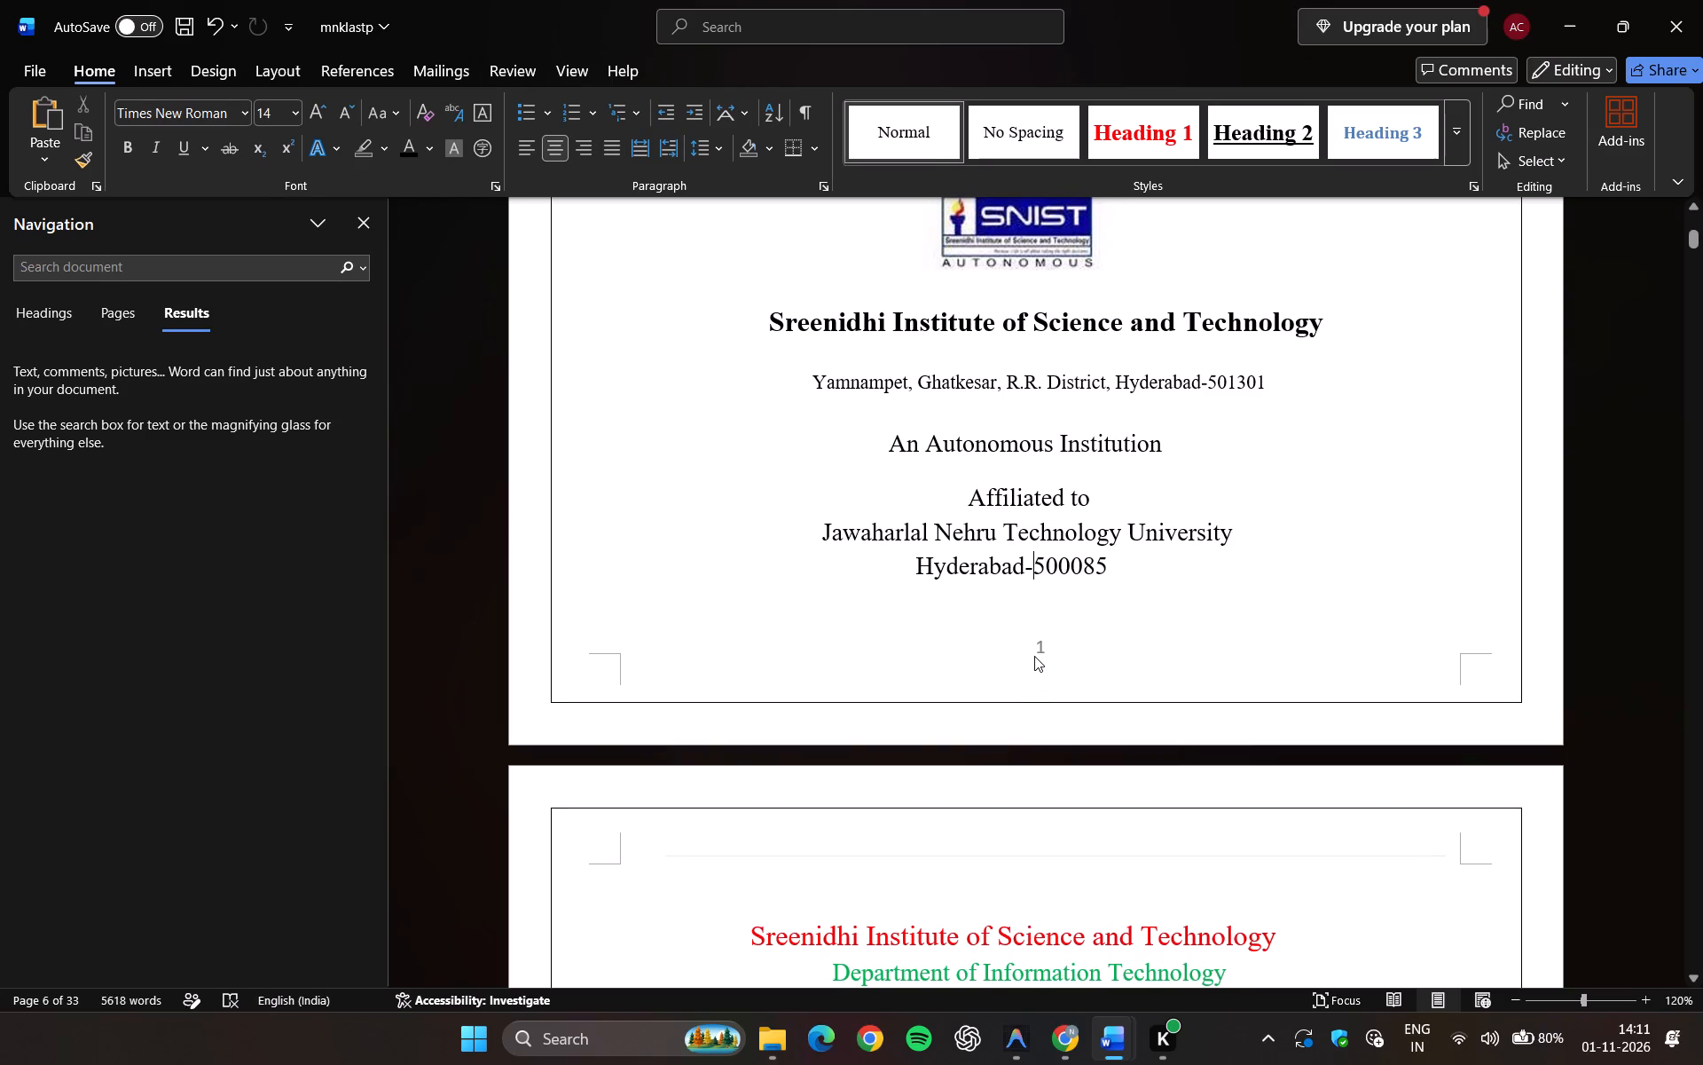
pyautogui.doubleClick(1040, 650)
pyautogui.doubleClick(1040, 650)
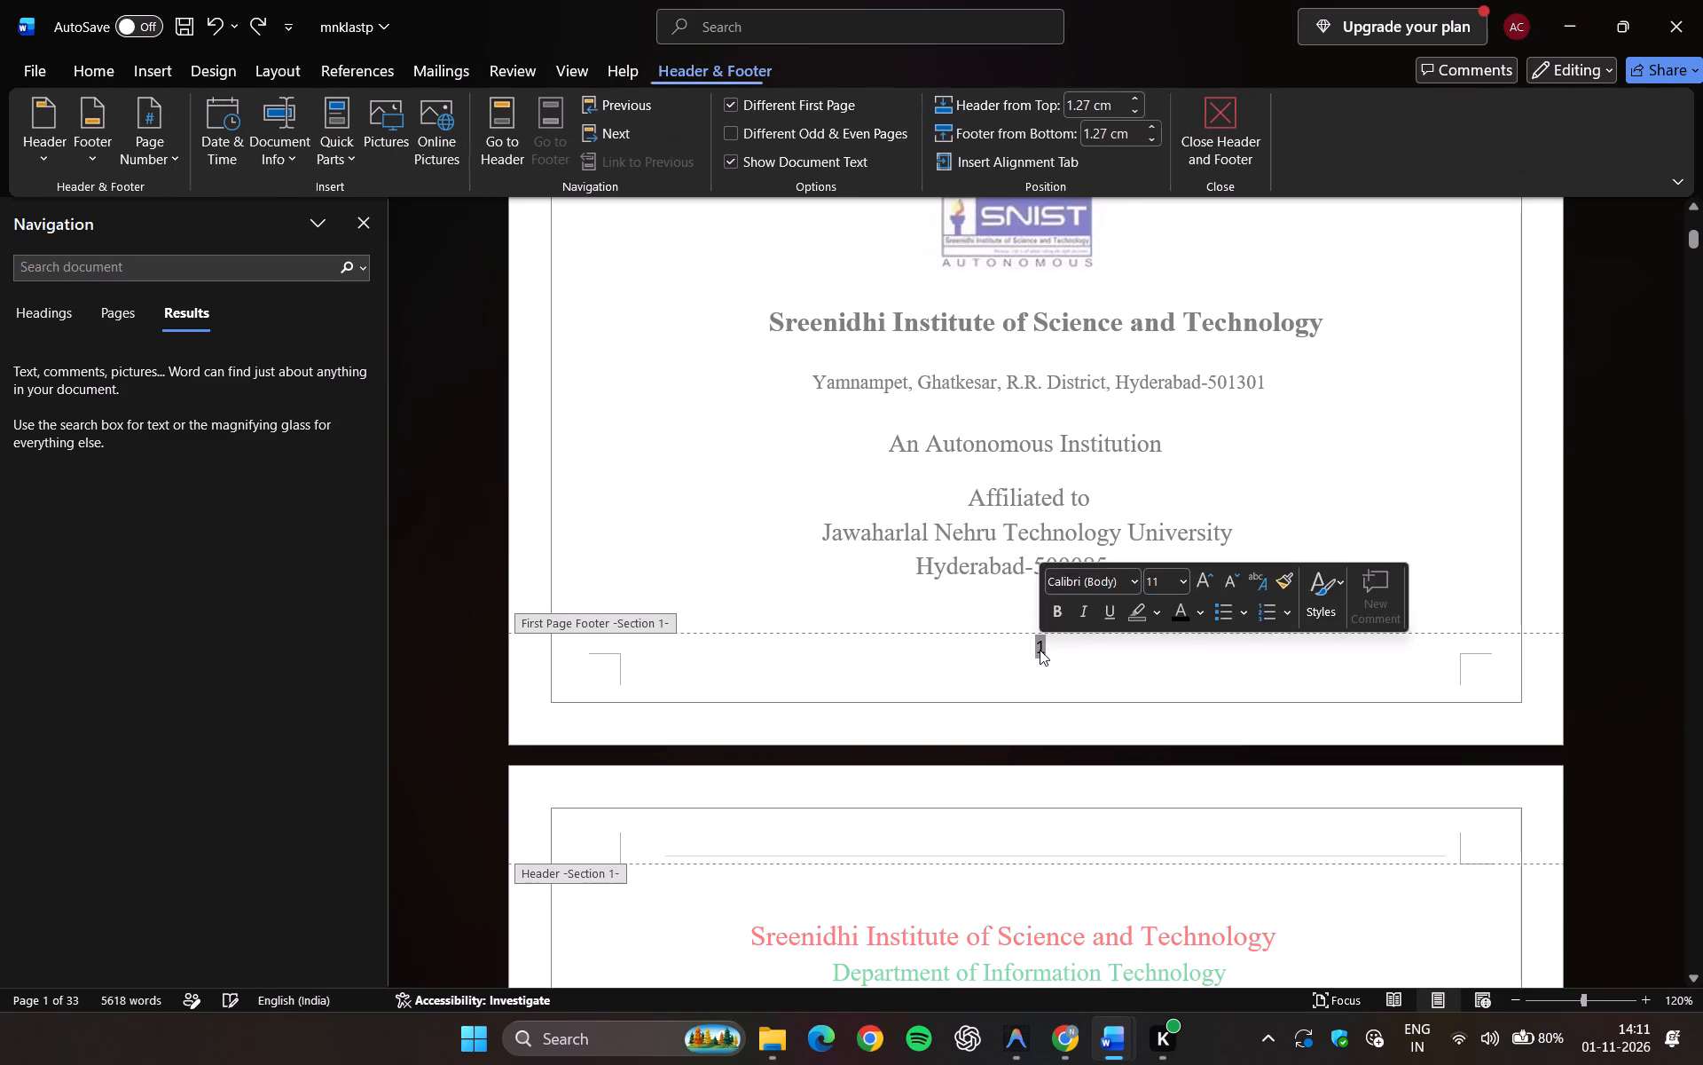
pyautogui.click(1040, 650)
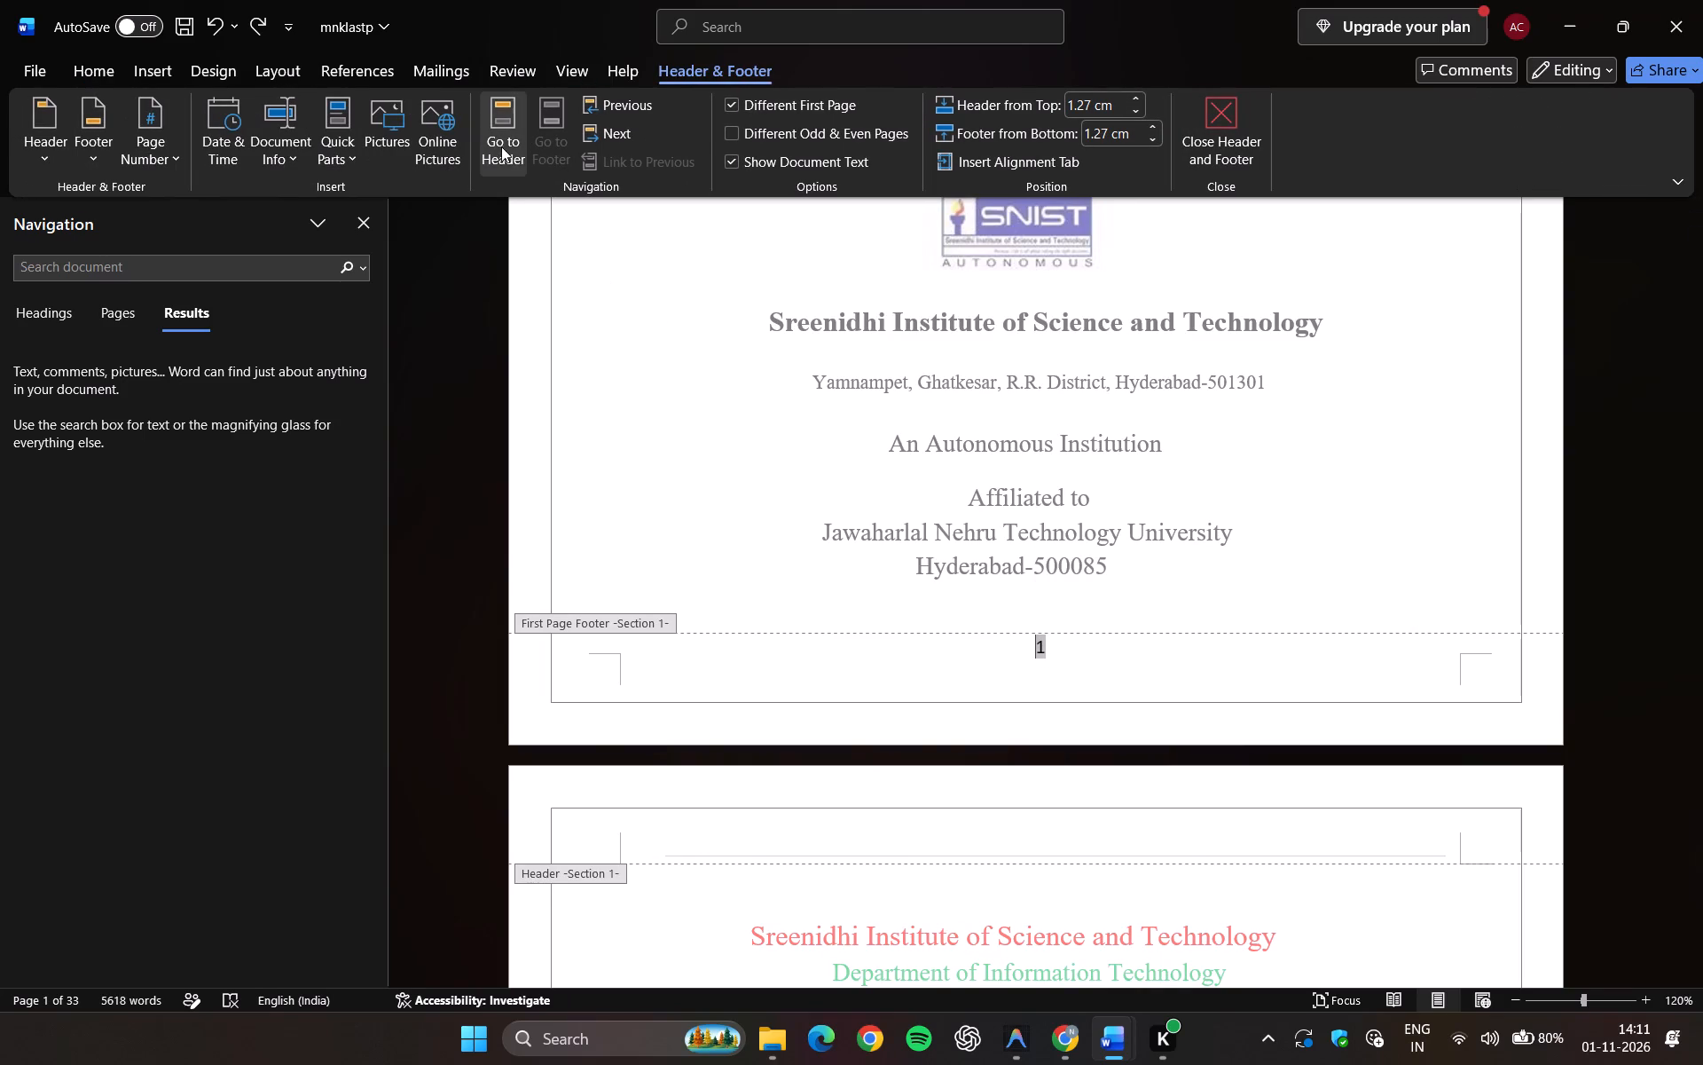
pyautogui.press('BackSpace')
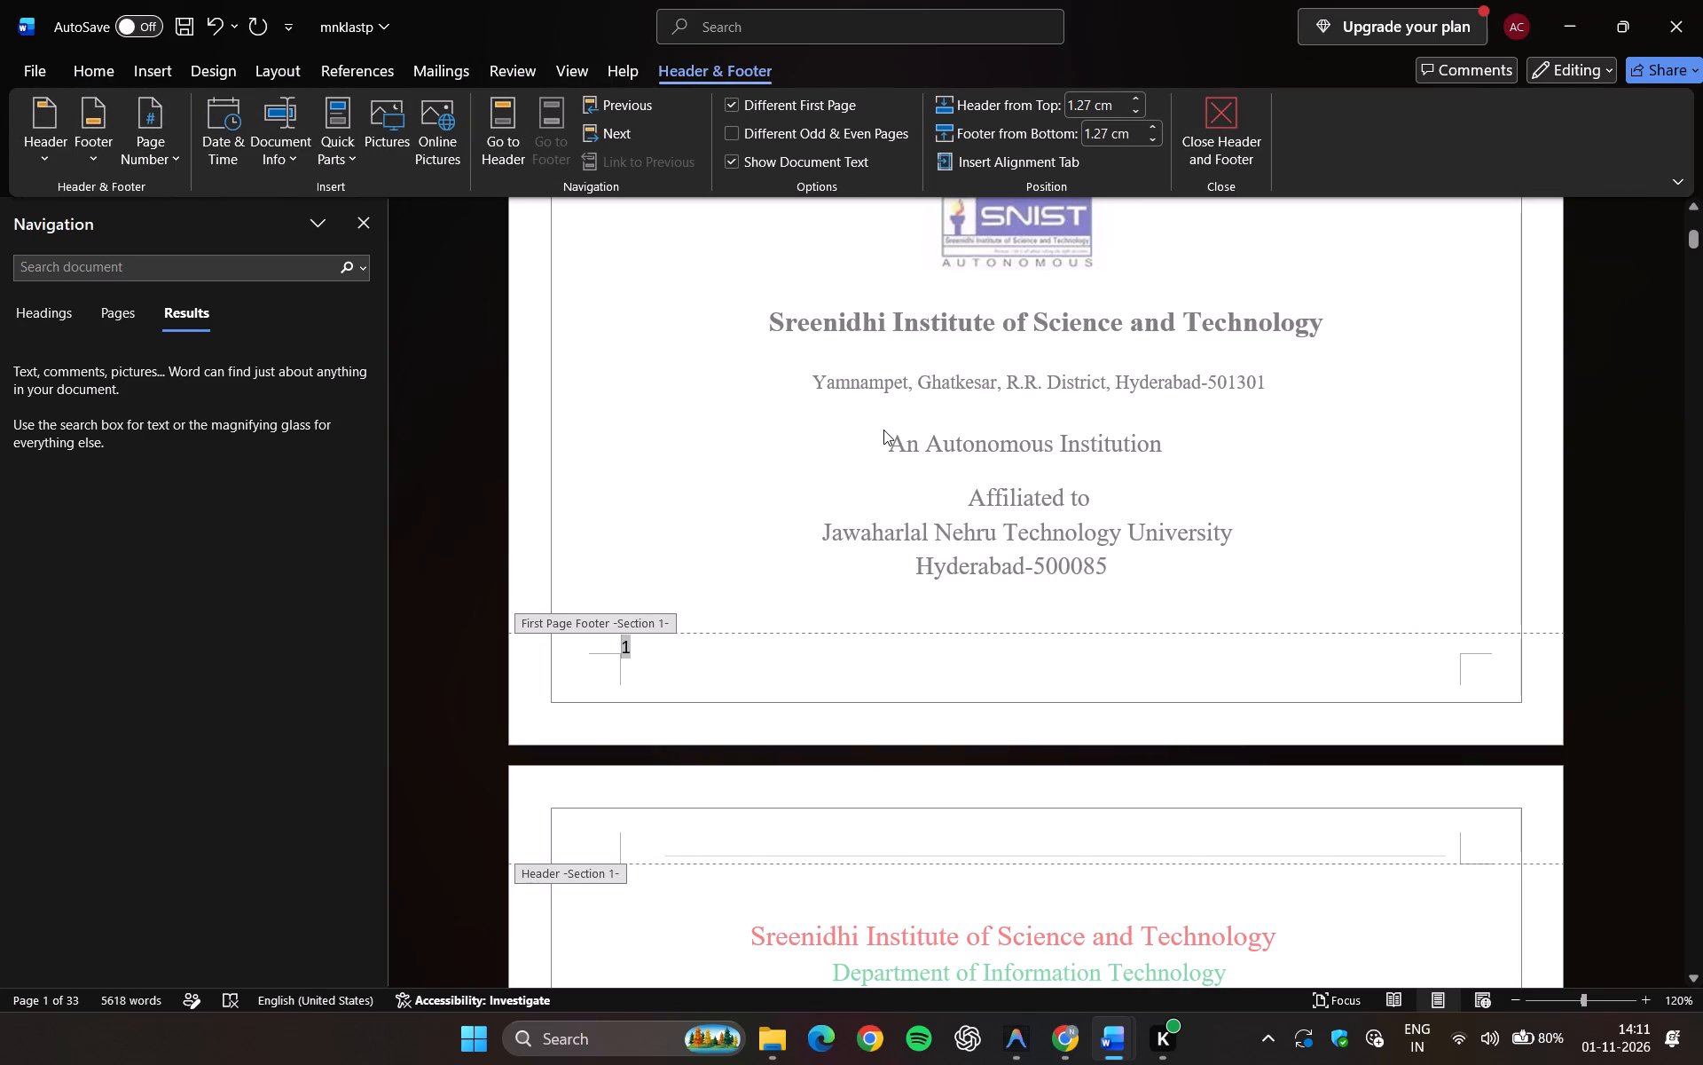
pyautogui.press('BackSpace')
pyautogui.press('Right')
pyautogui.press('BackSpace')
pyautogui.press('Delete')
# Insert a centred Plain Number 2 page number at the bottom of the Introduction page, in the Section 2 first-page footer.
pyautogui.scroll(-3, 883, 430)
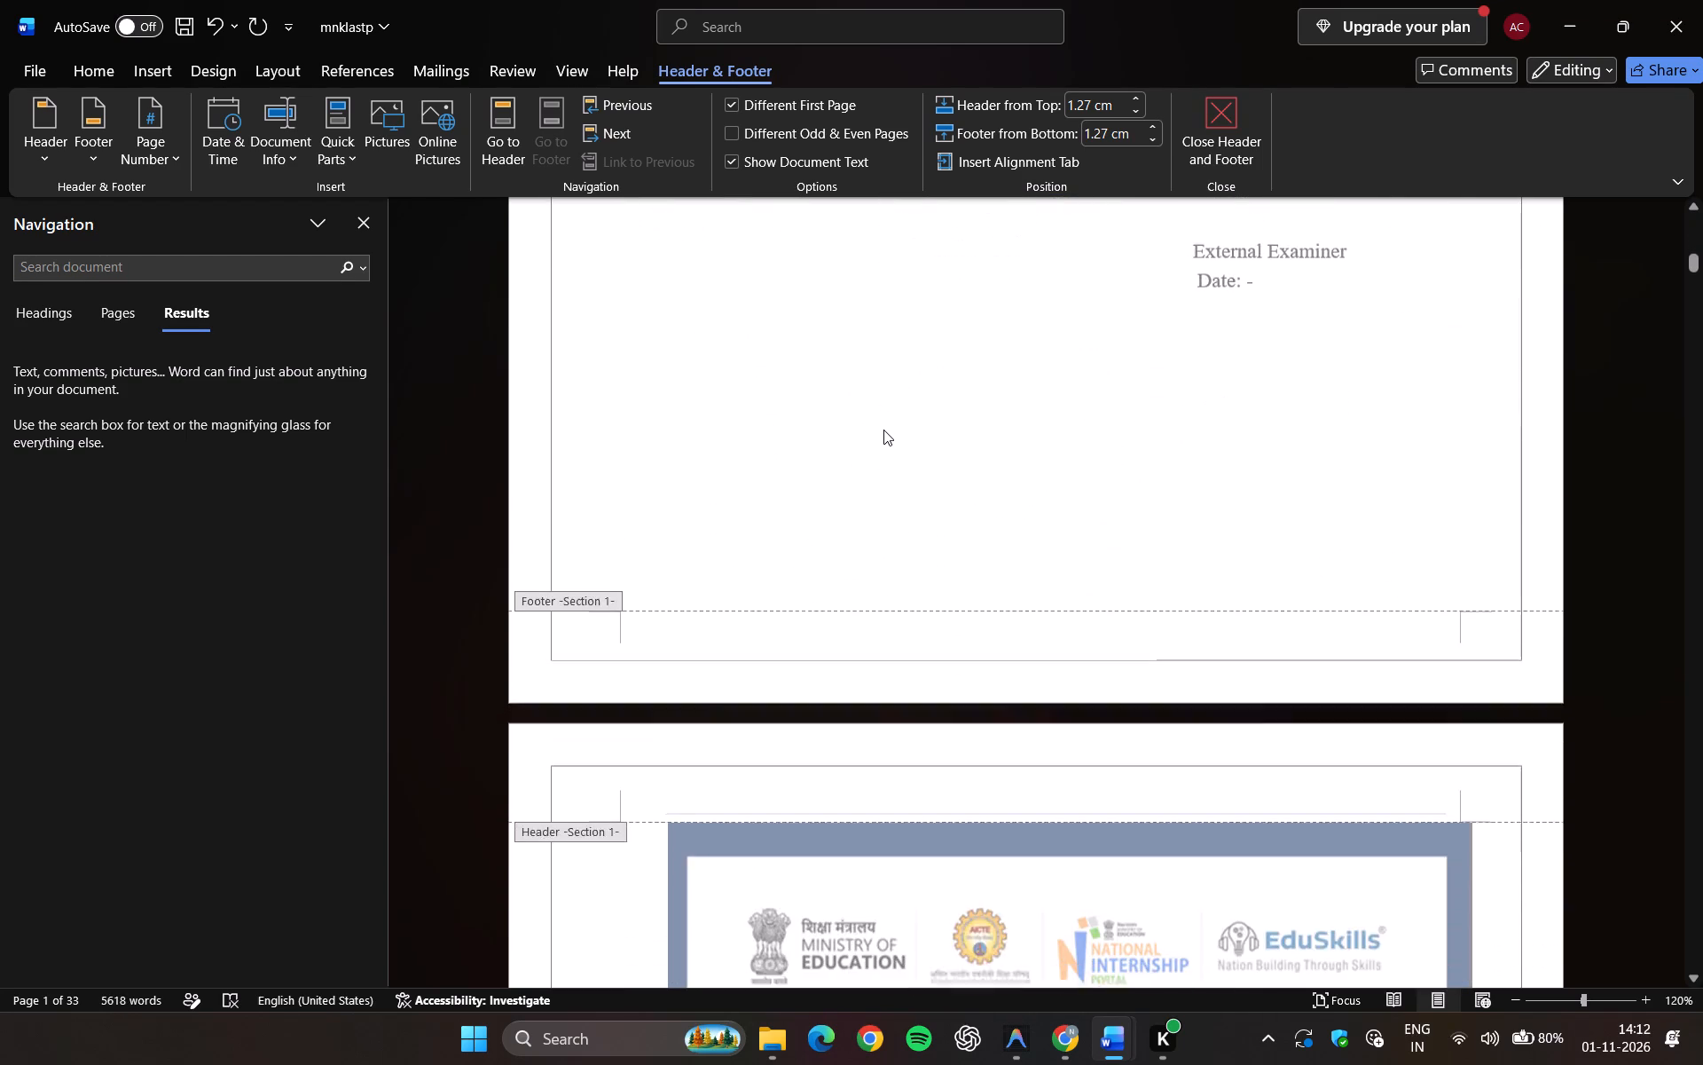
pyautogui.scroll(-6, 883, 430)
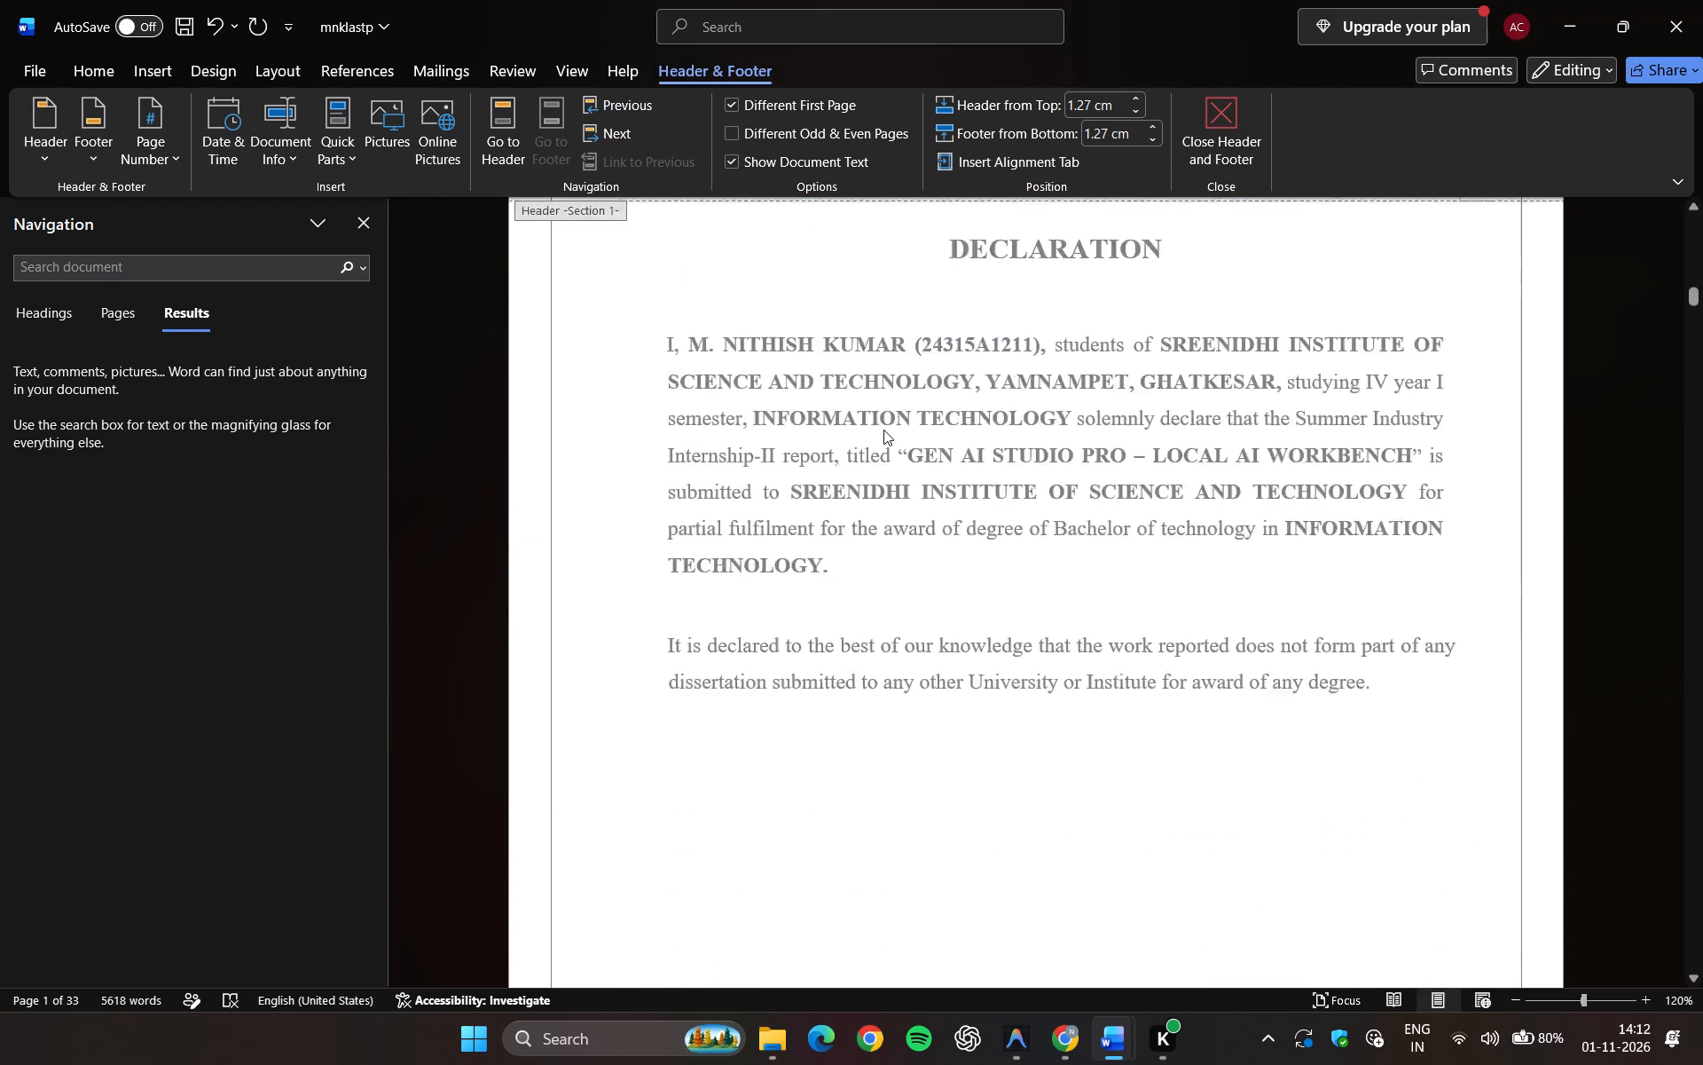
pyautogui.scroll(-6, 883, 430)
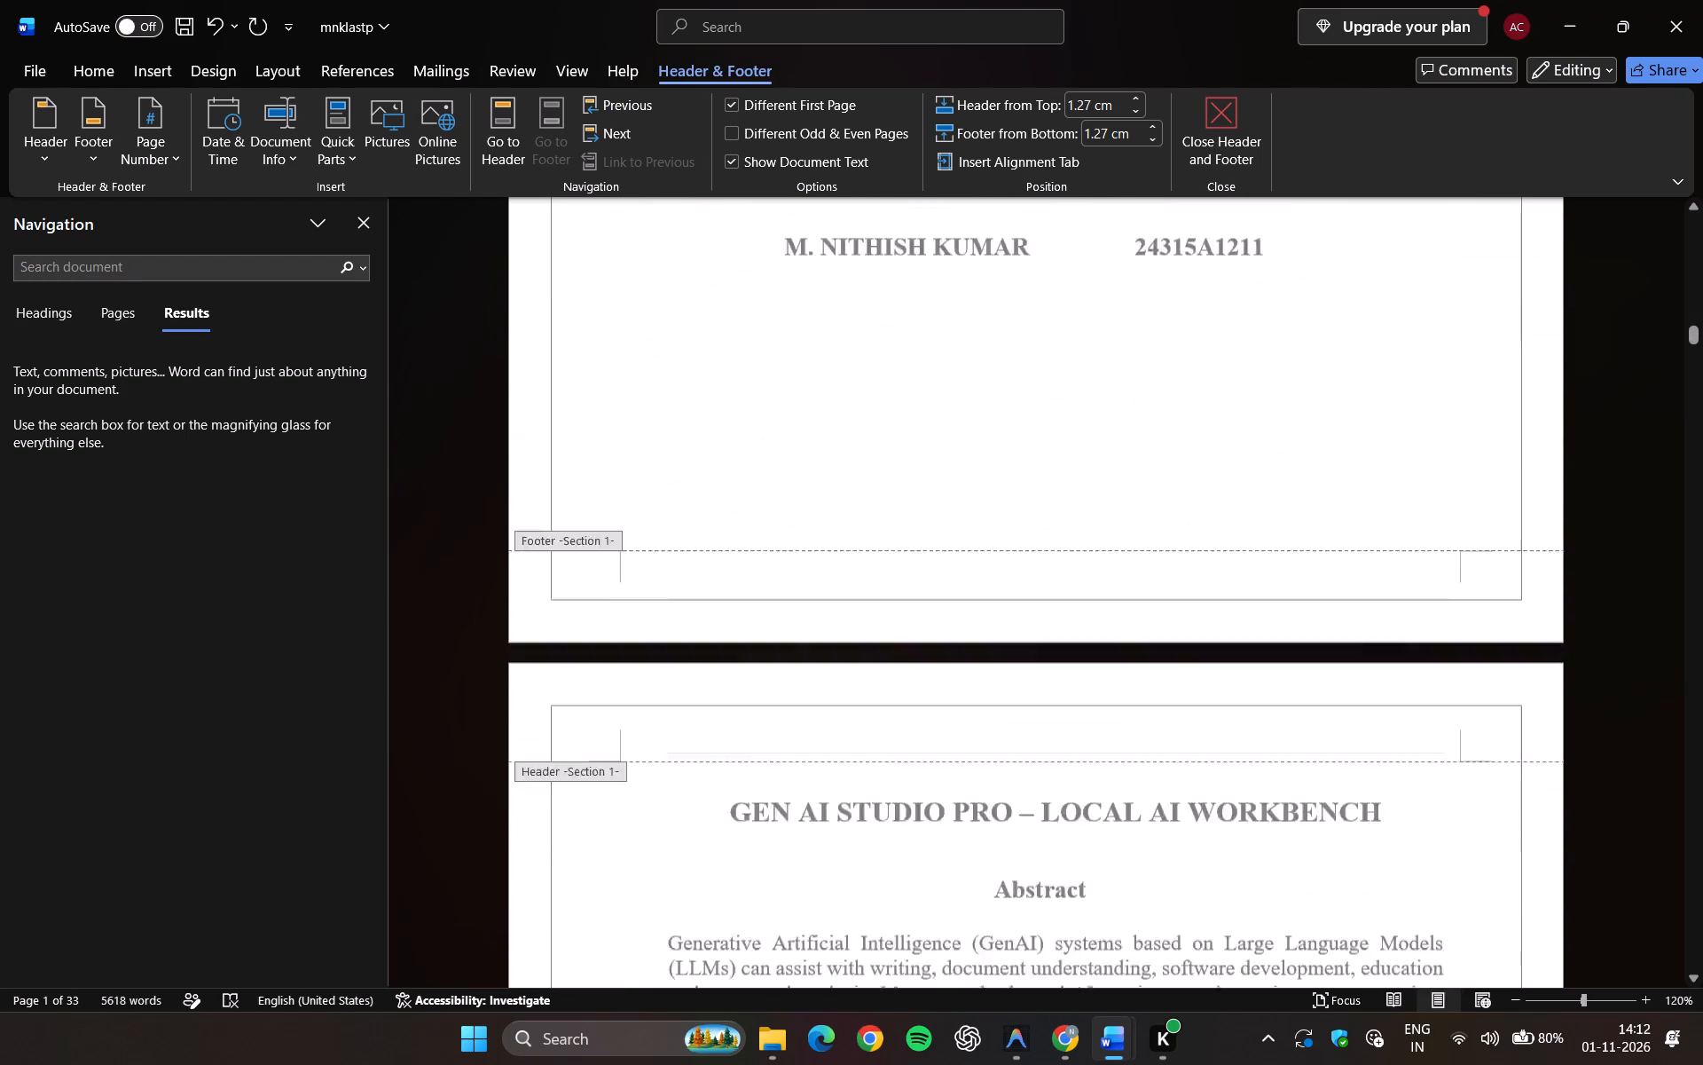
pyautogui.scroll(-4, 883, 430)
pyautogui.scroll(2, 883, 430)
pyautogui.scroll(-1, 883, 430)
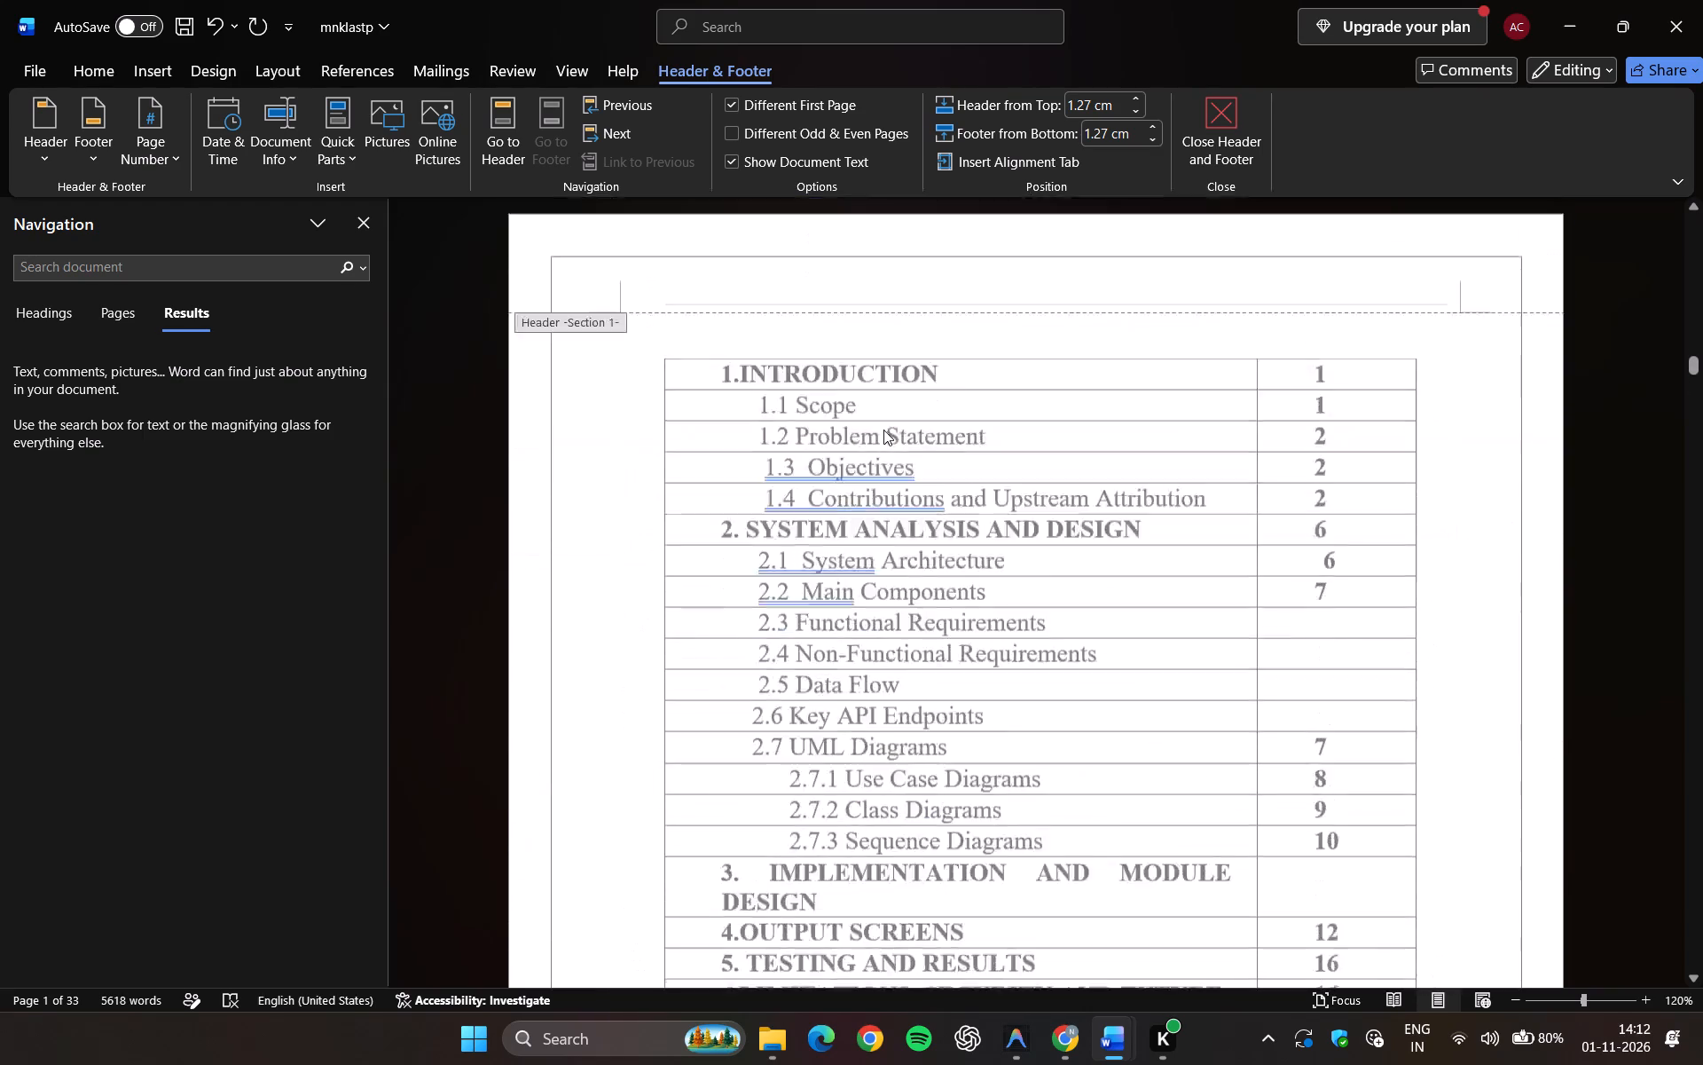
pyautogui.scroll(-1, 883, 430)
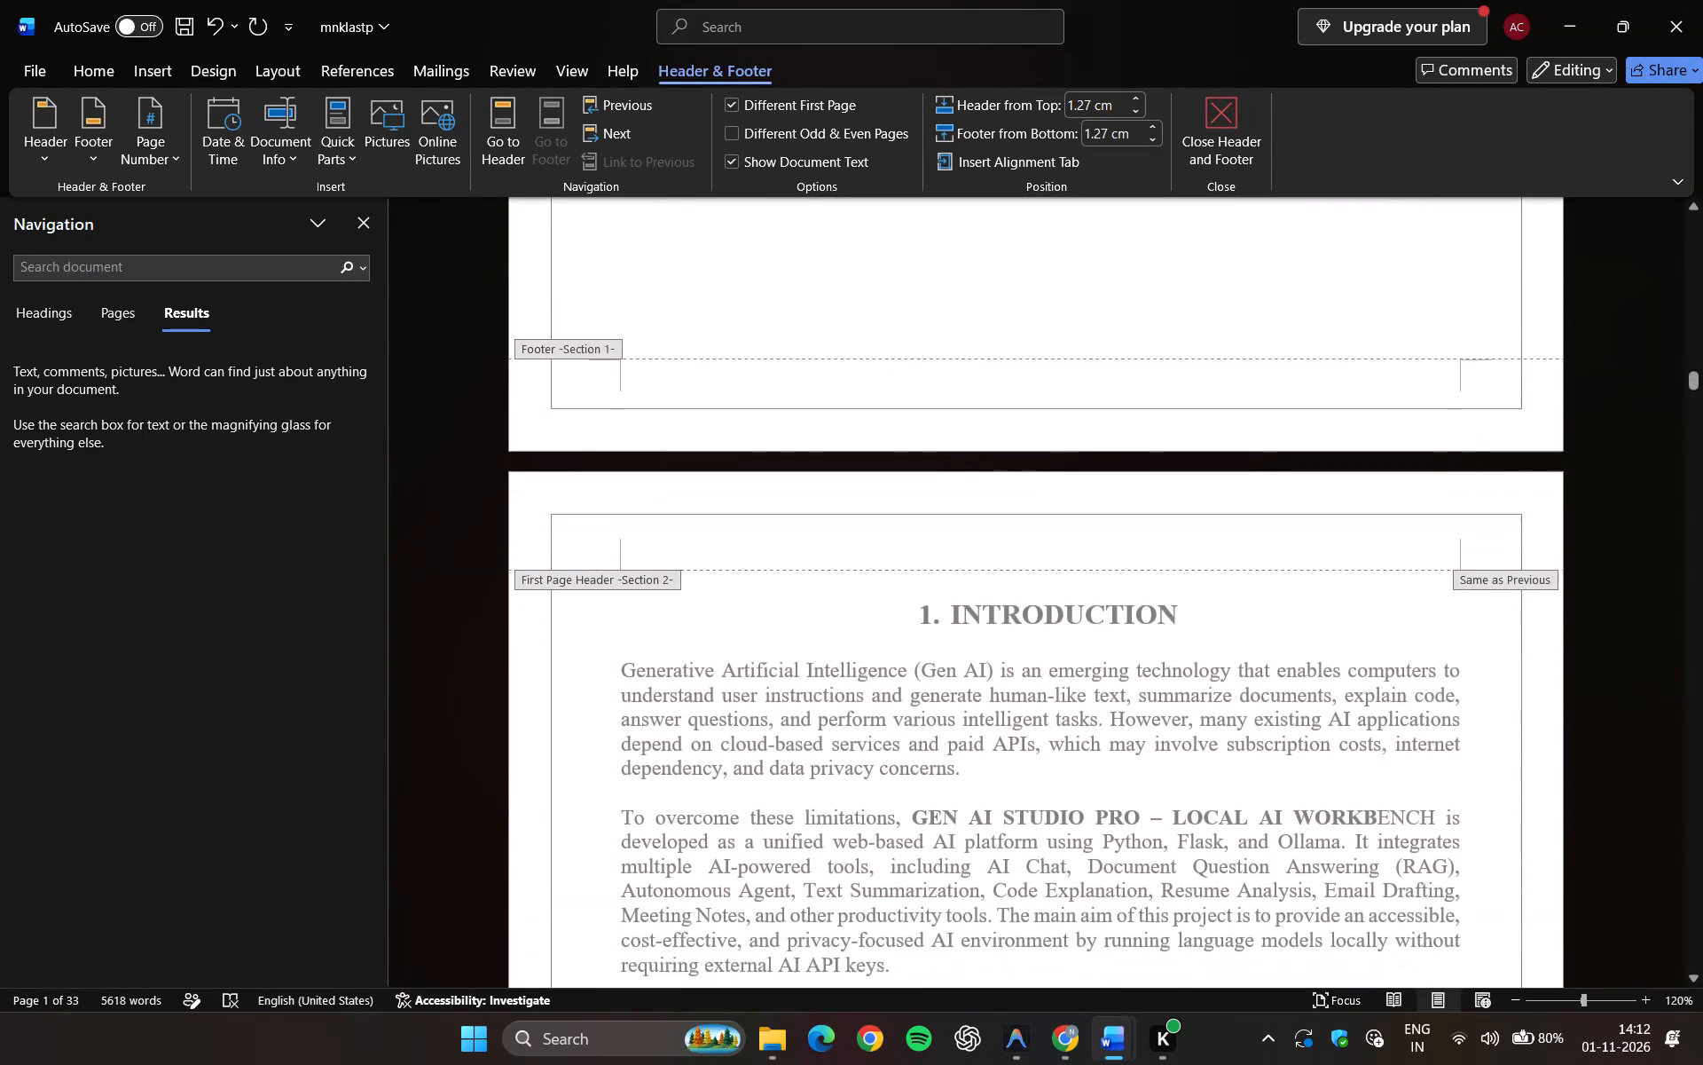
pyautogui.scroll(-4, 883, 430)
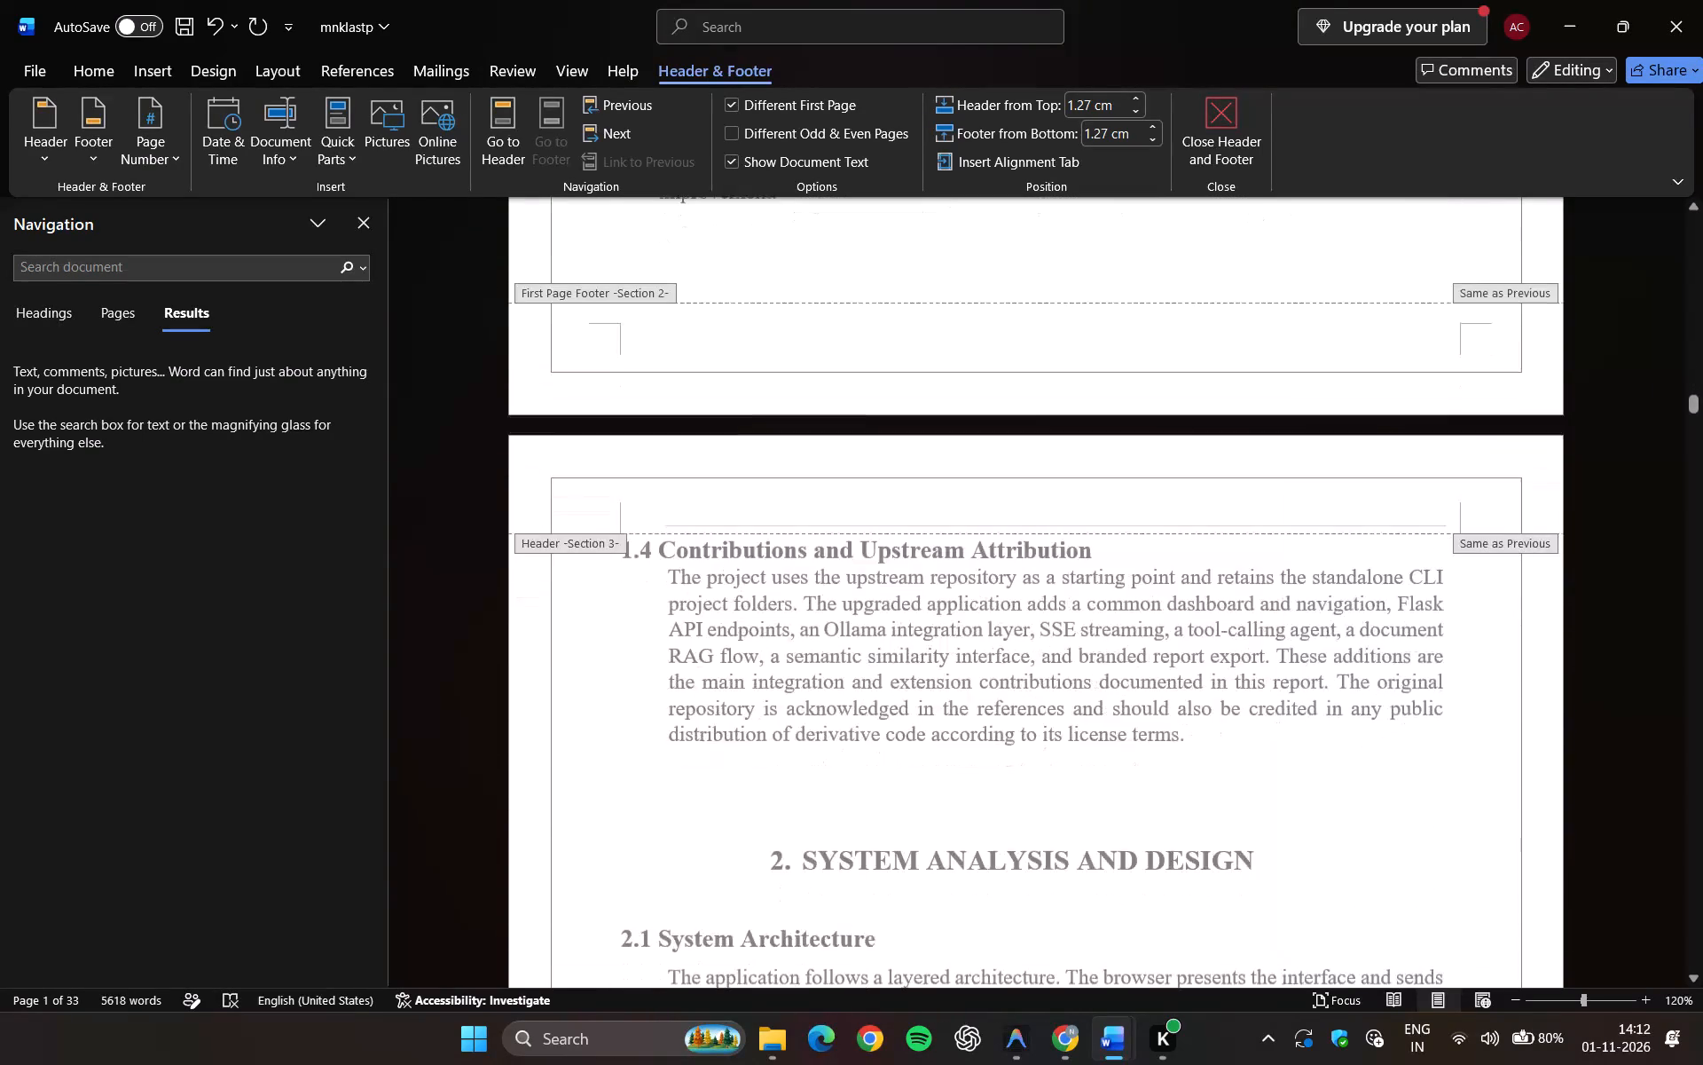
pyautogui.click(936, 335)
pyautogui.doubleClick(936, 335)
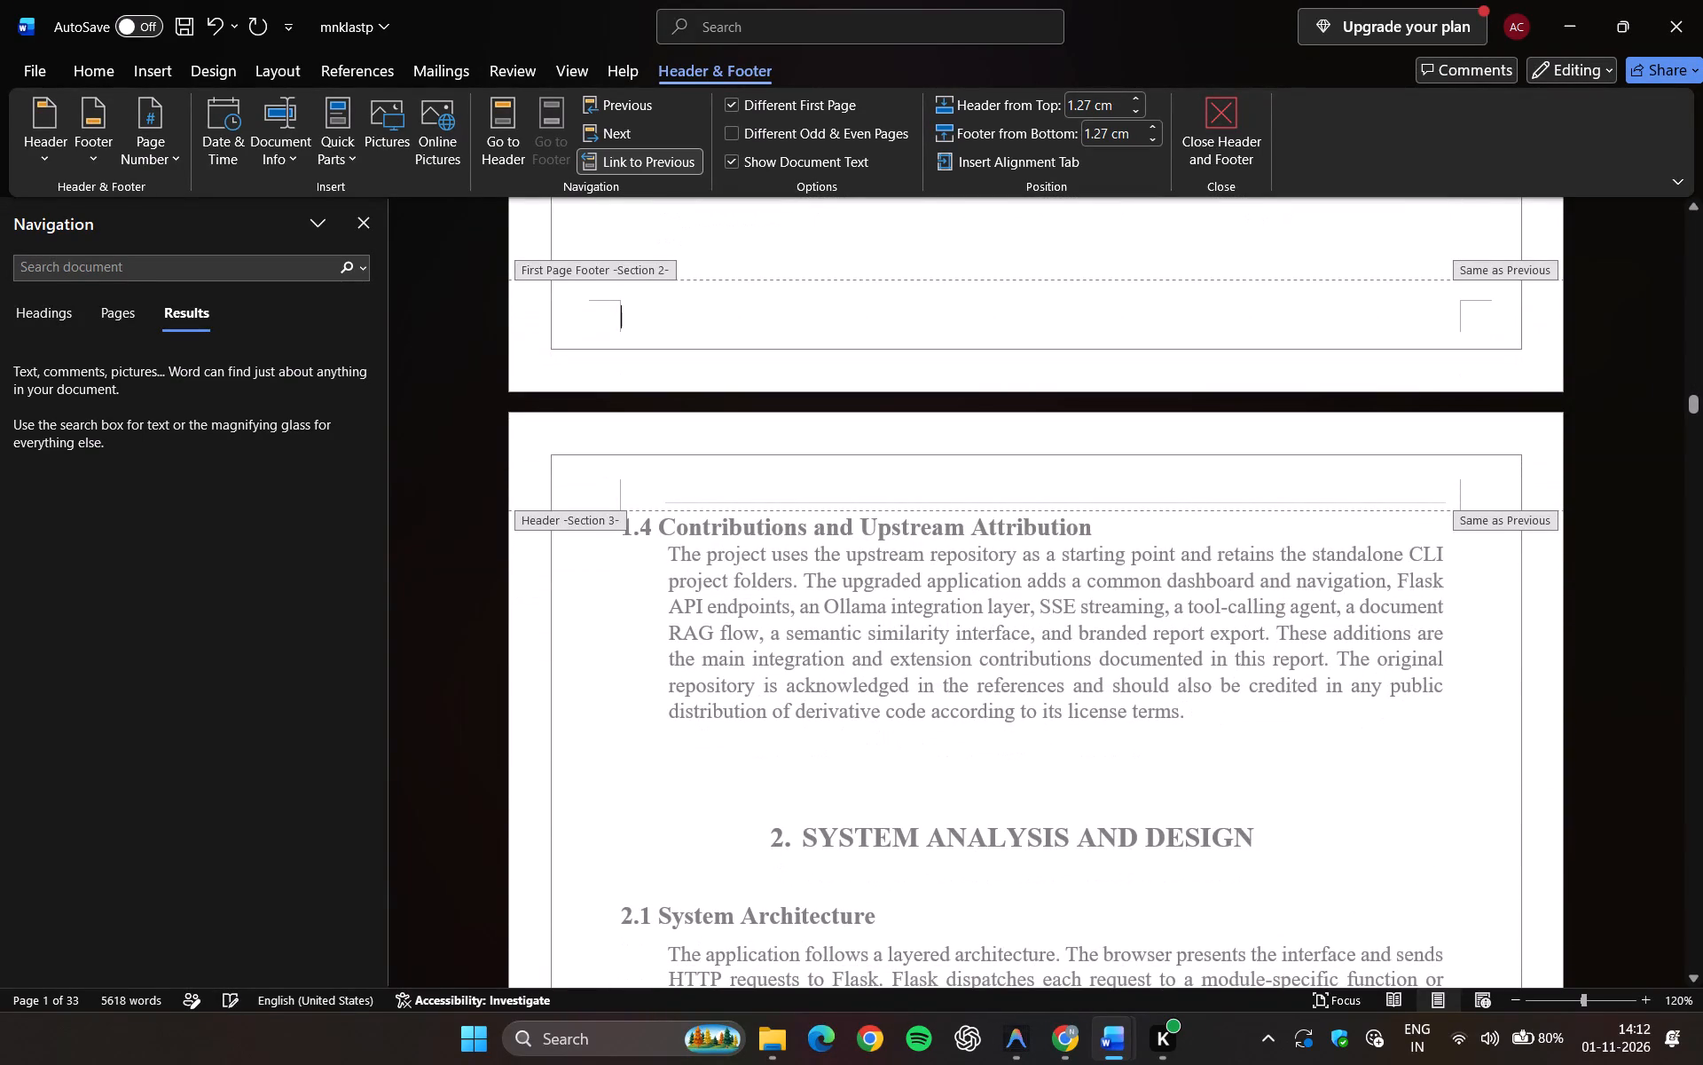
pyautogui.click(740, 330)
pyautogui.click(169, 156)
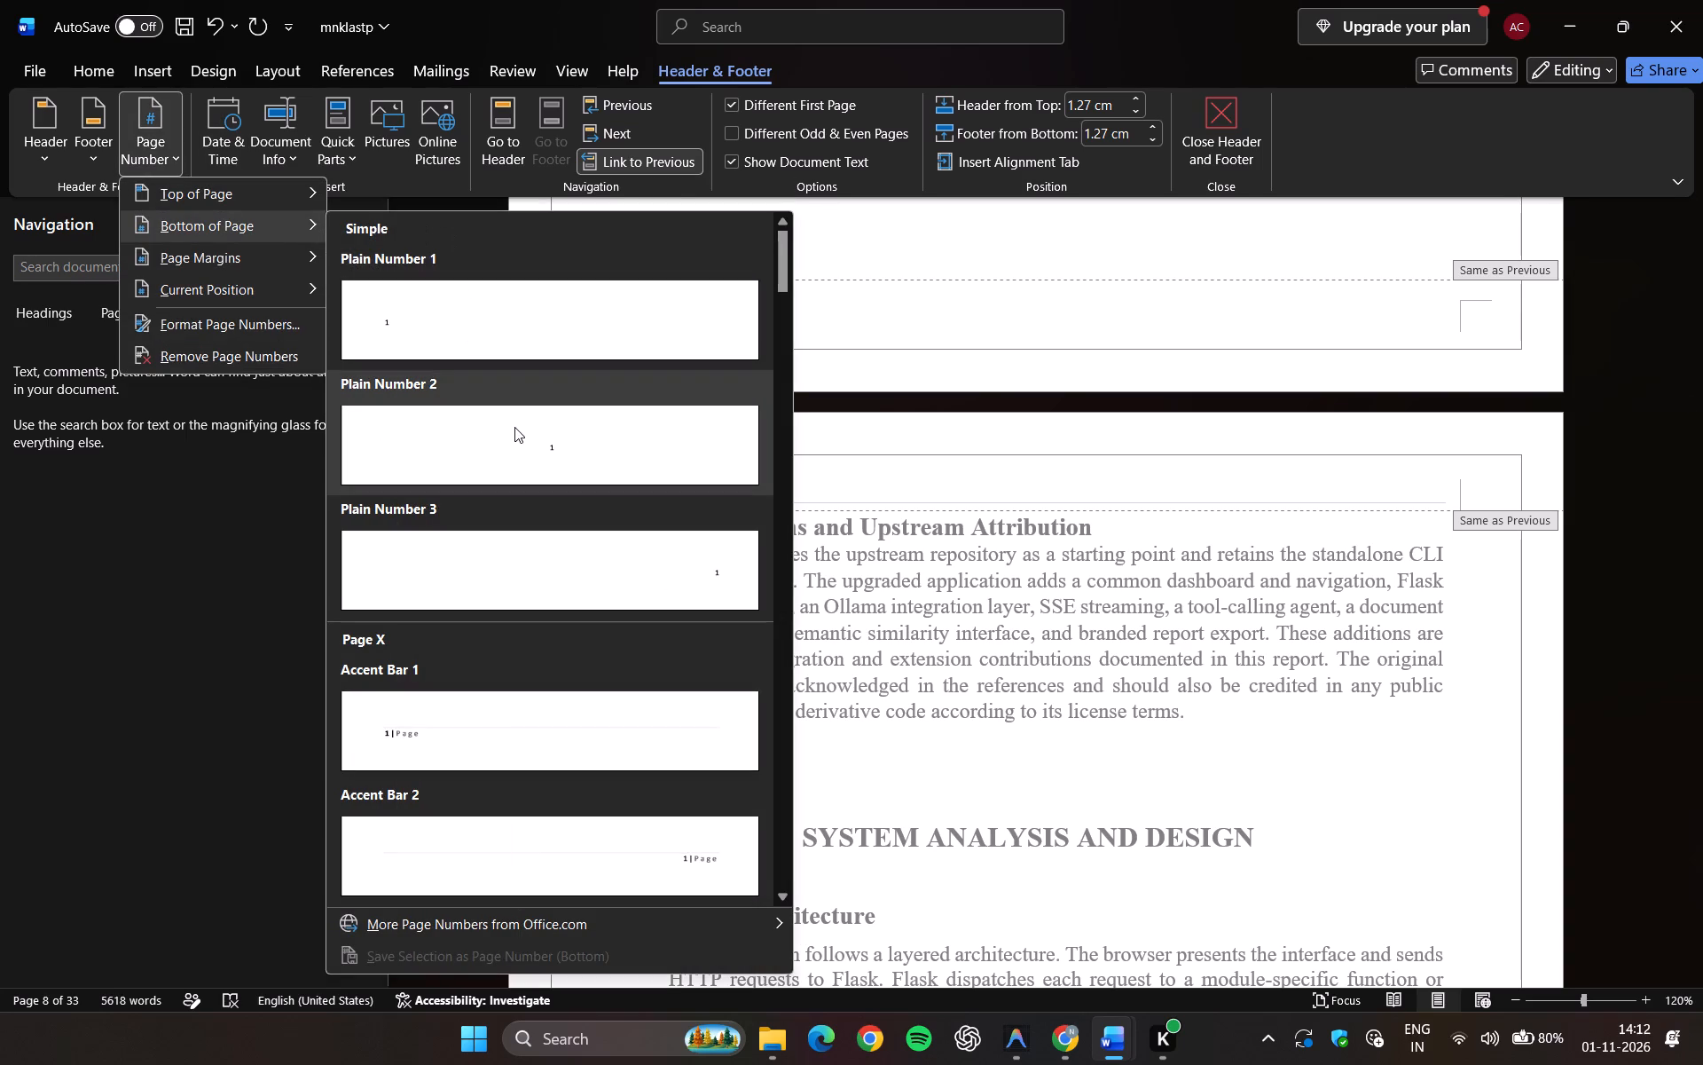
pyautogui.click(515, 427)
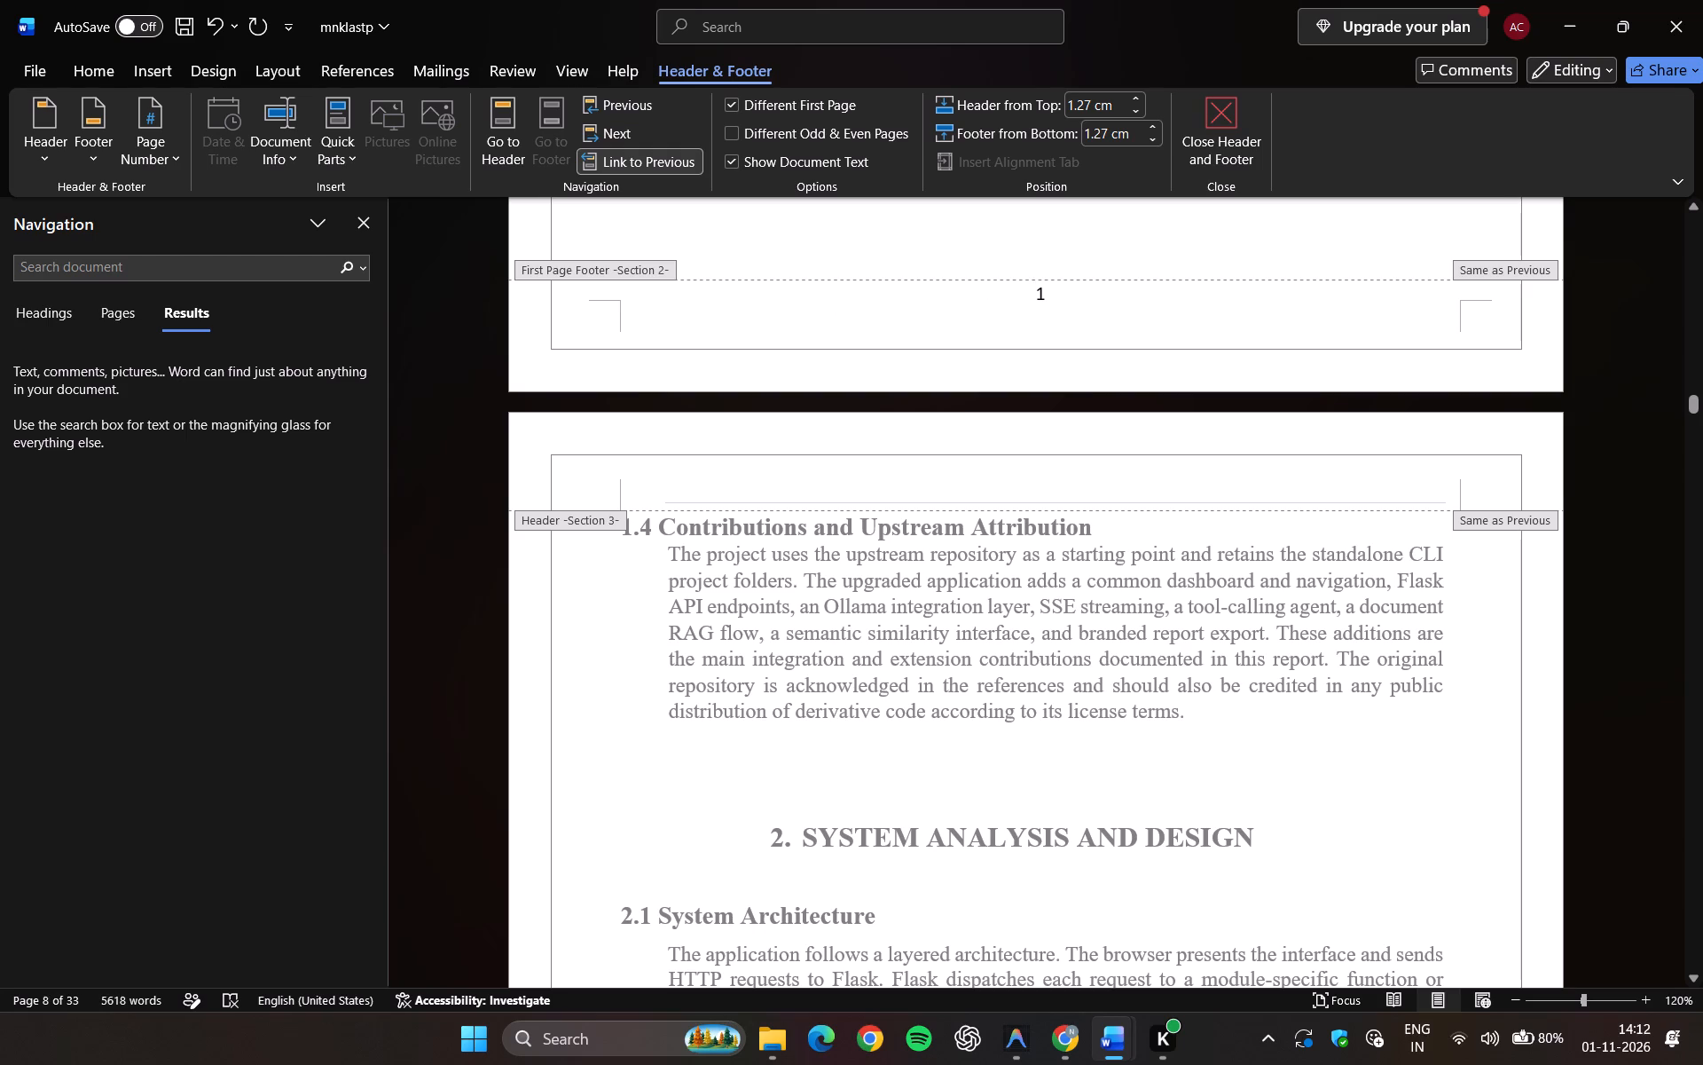
# Check the Section 3 footers on the System Analysis and Design pages against the Introduction page's footer.
pyautogui.scroll(-1, 814, 372)
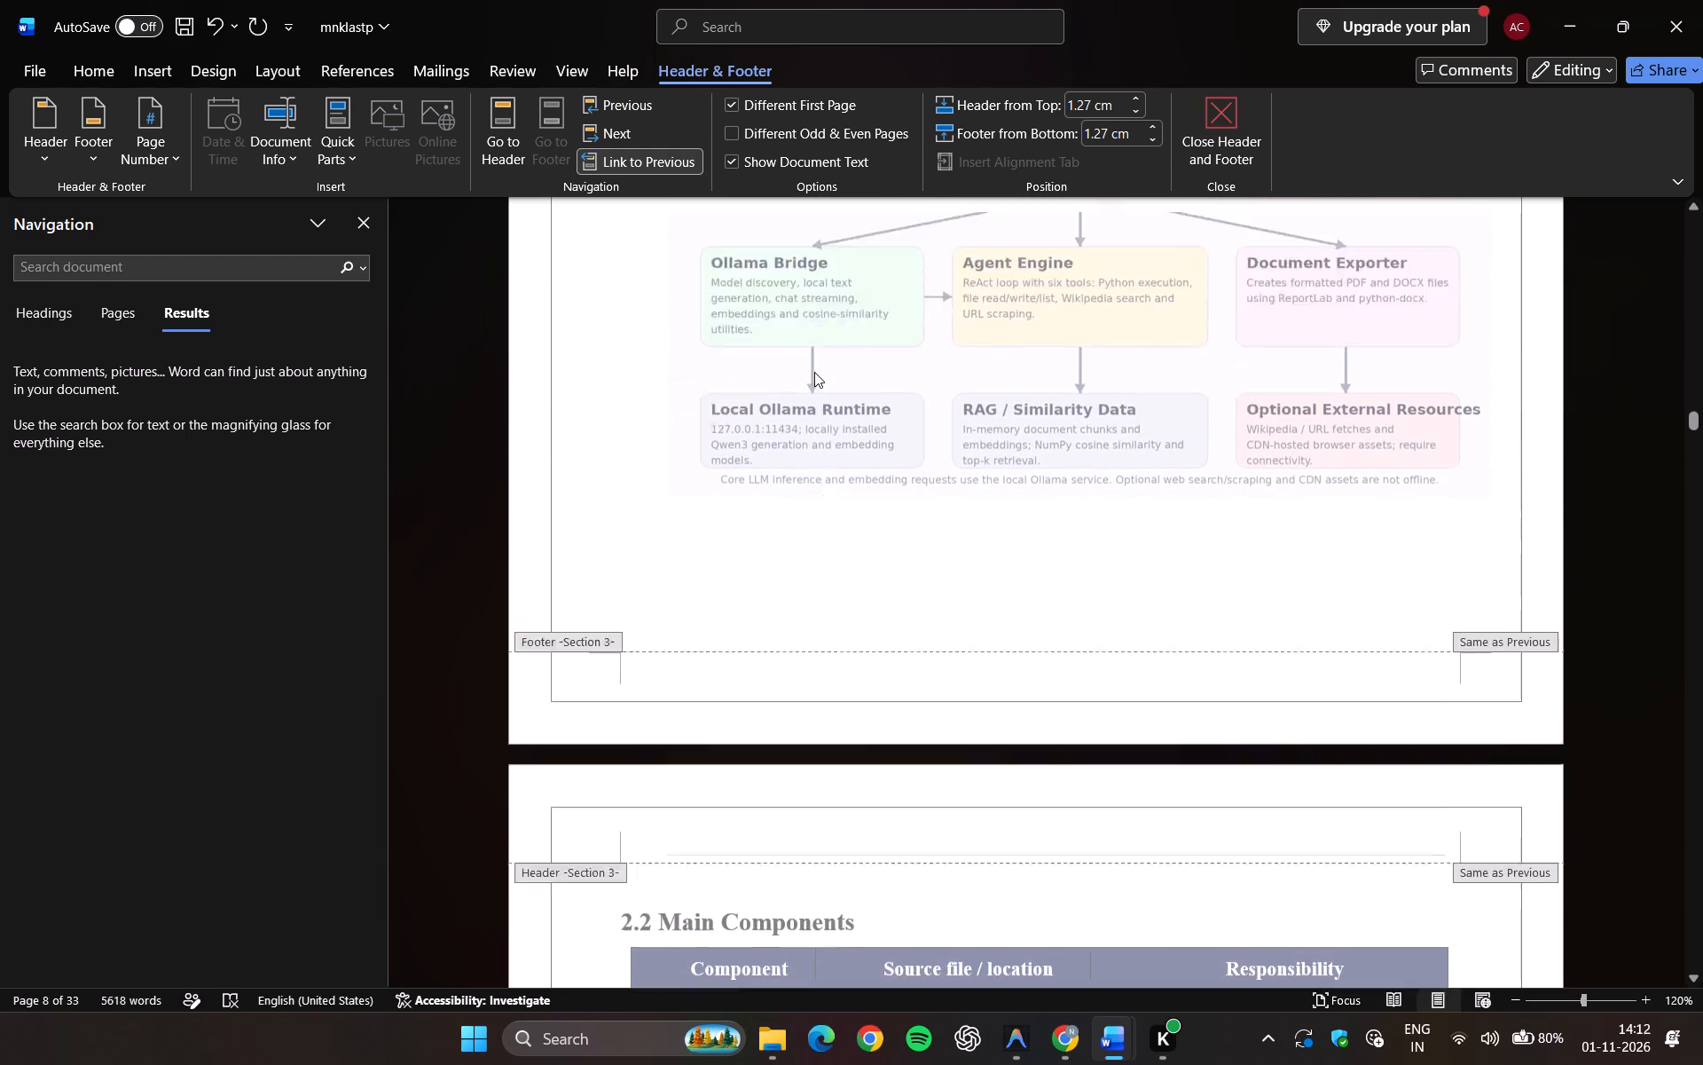
pyautogui.scroll(-1, 814, 372)
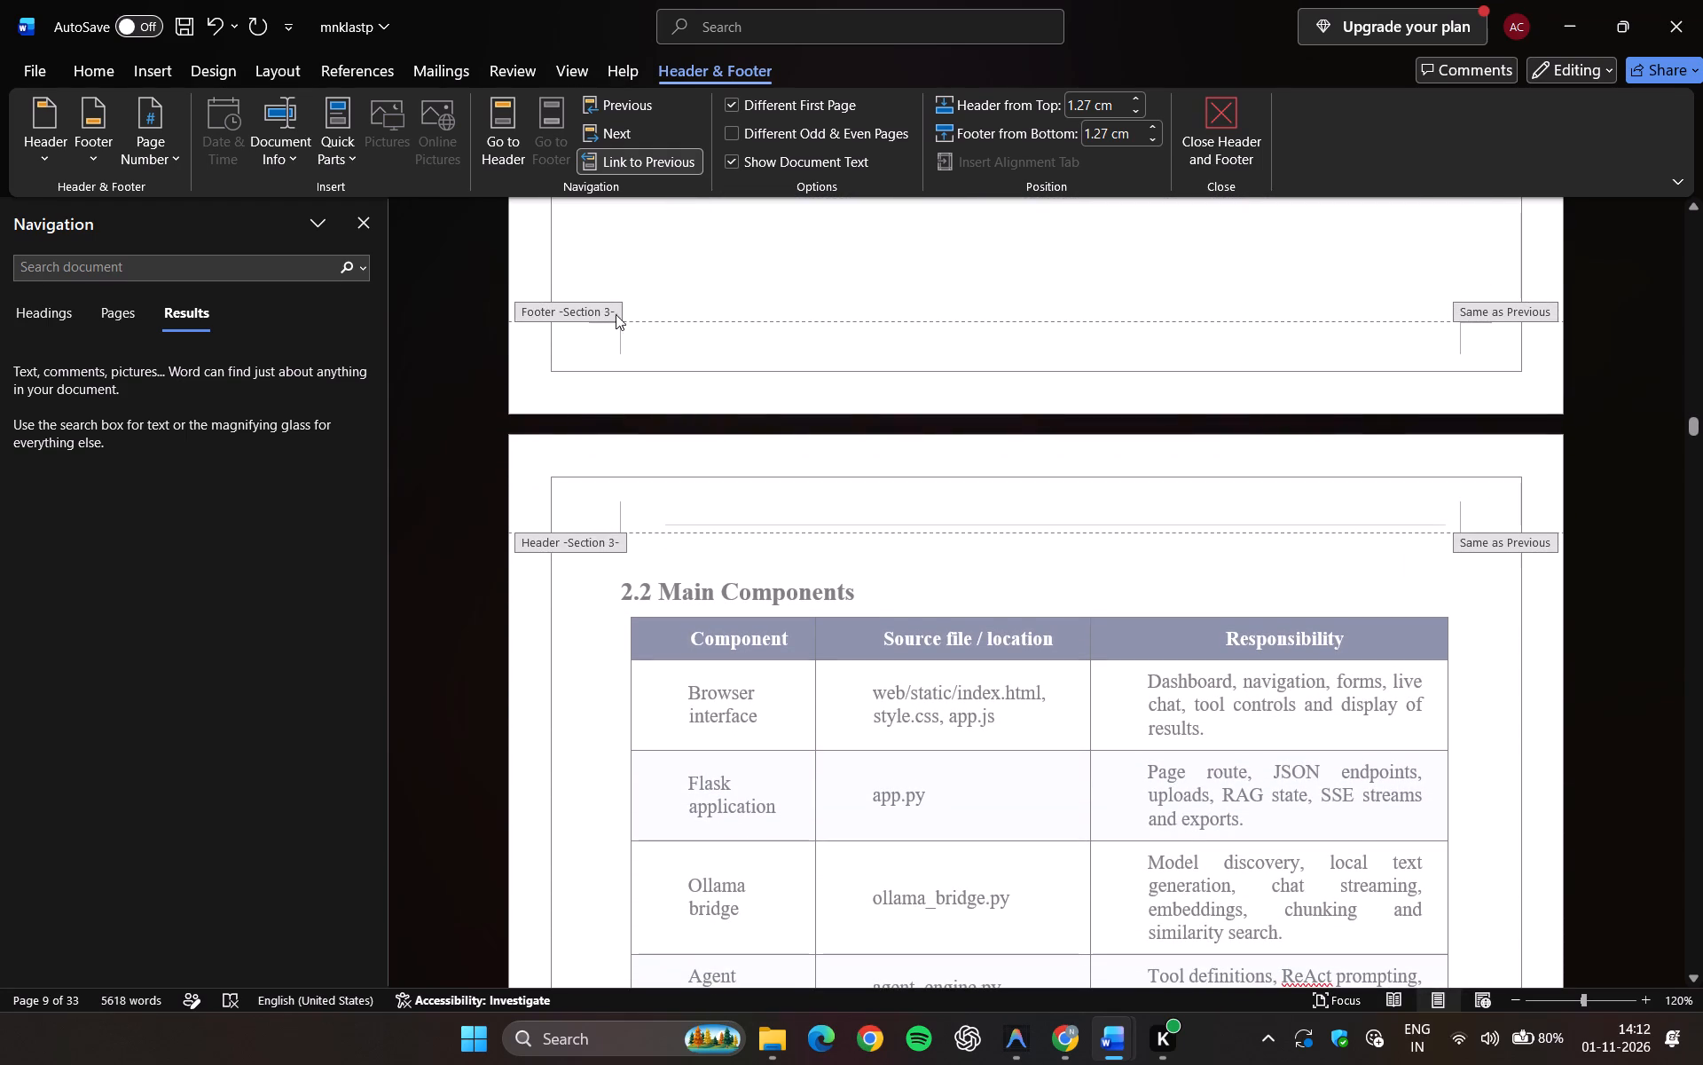
pyautogui.click(591, 306)
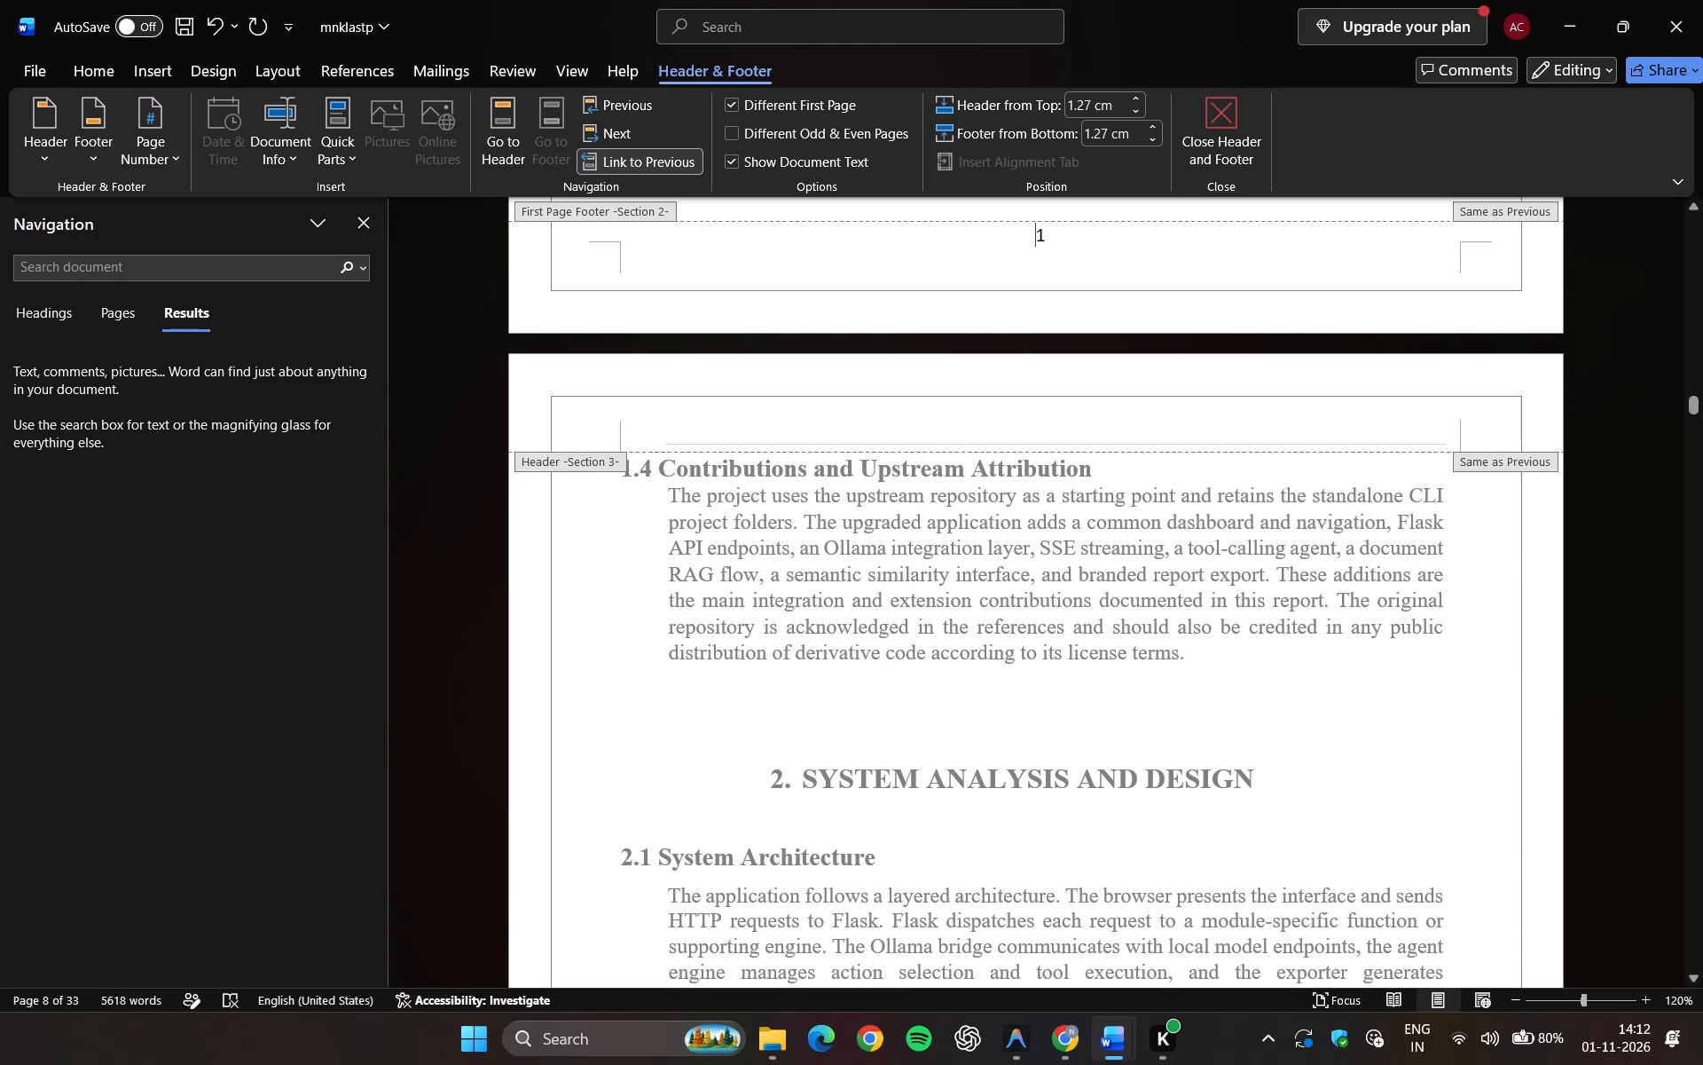
pyautogui.hscroll(3, 784, 350)
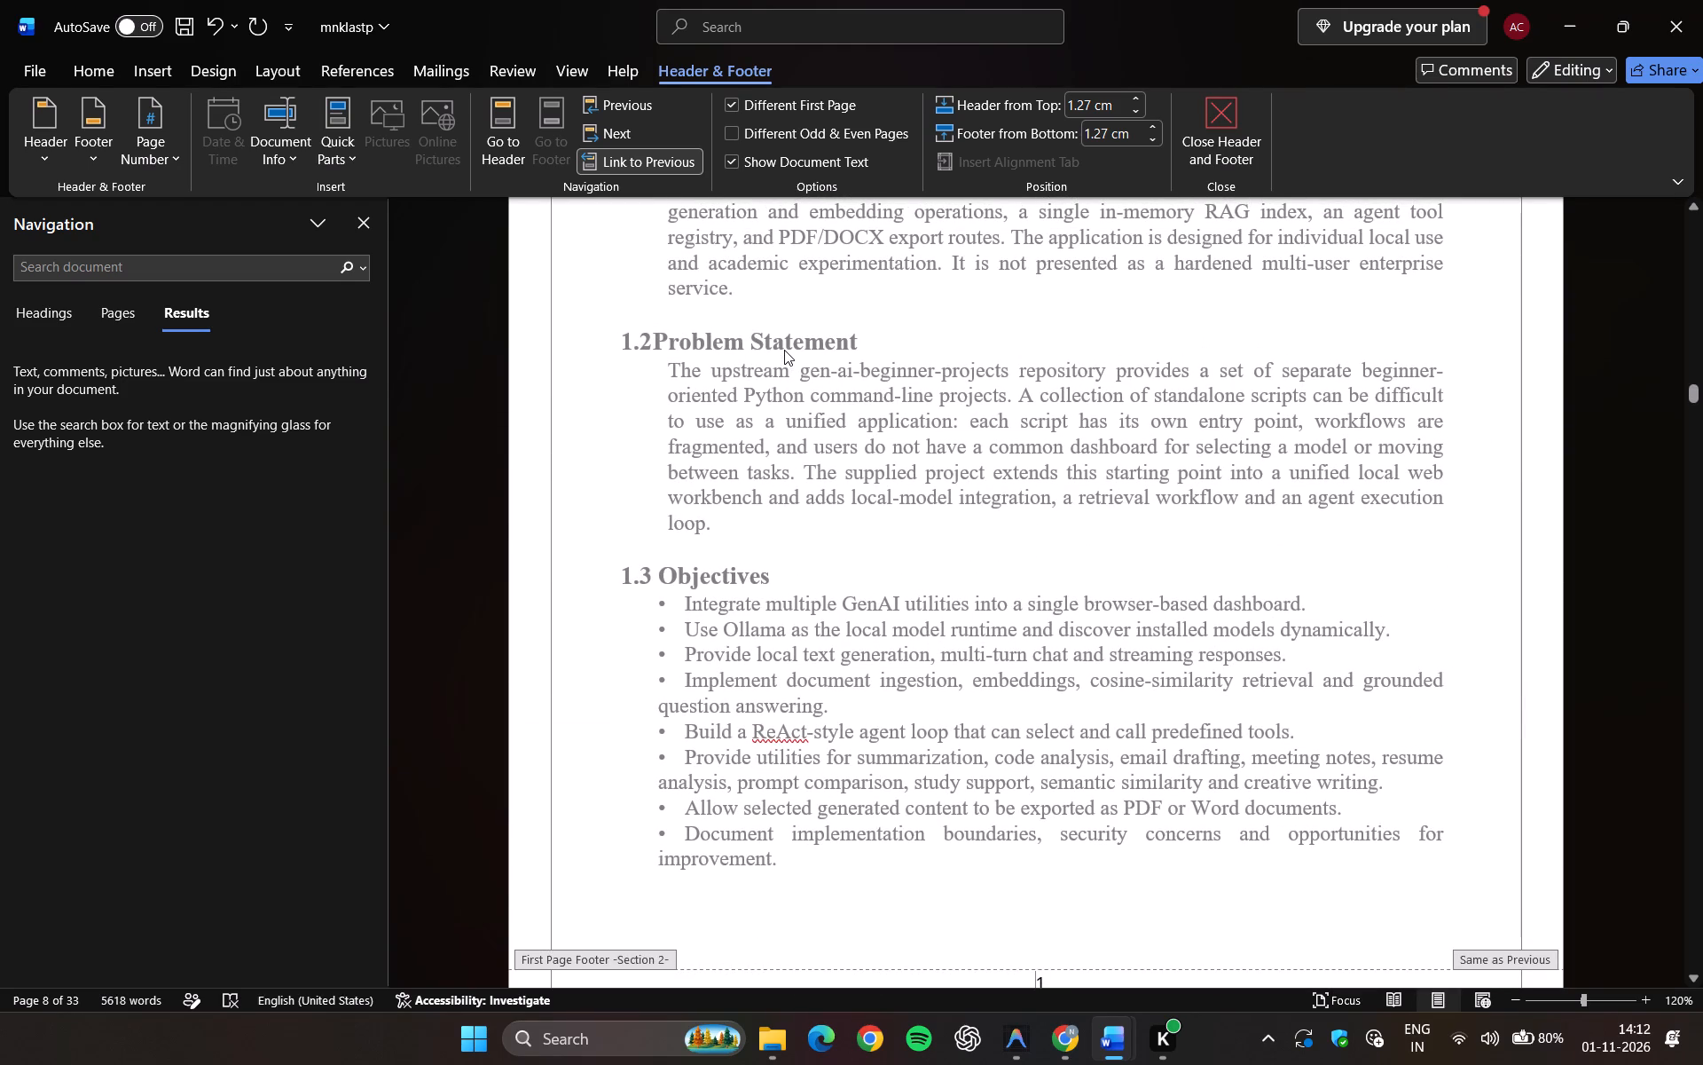
pyautogui.scroll(-4, 784, 350)
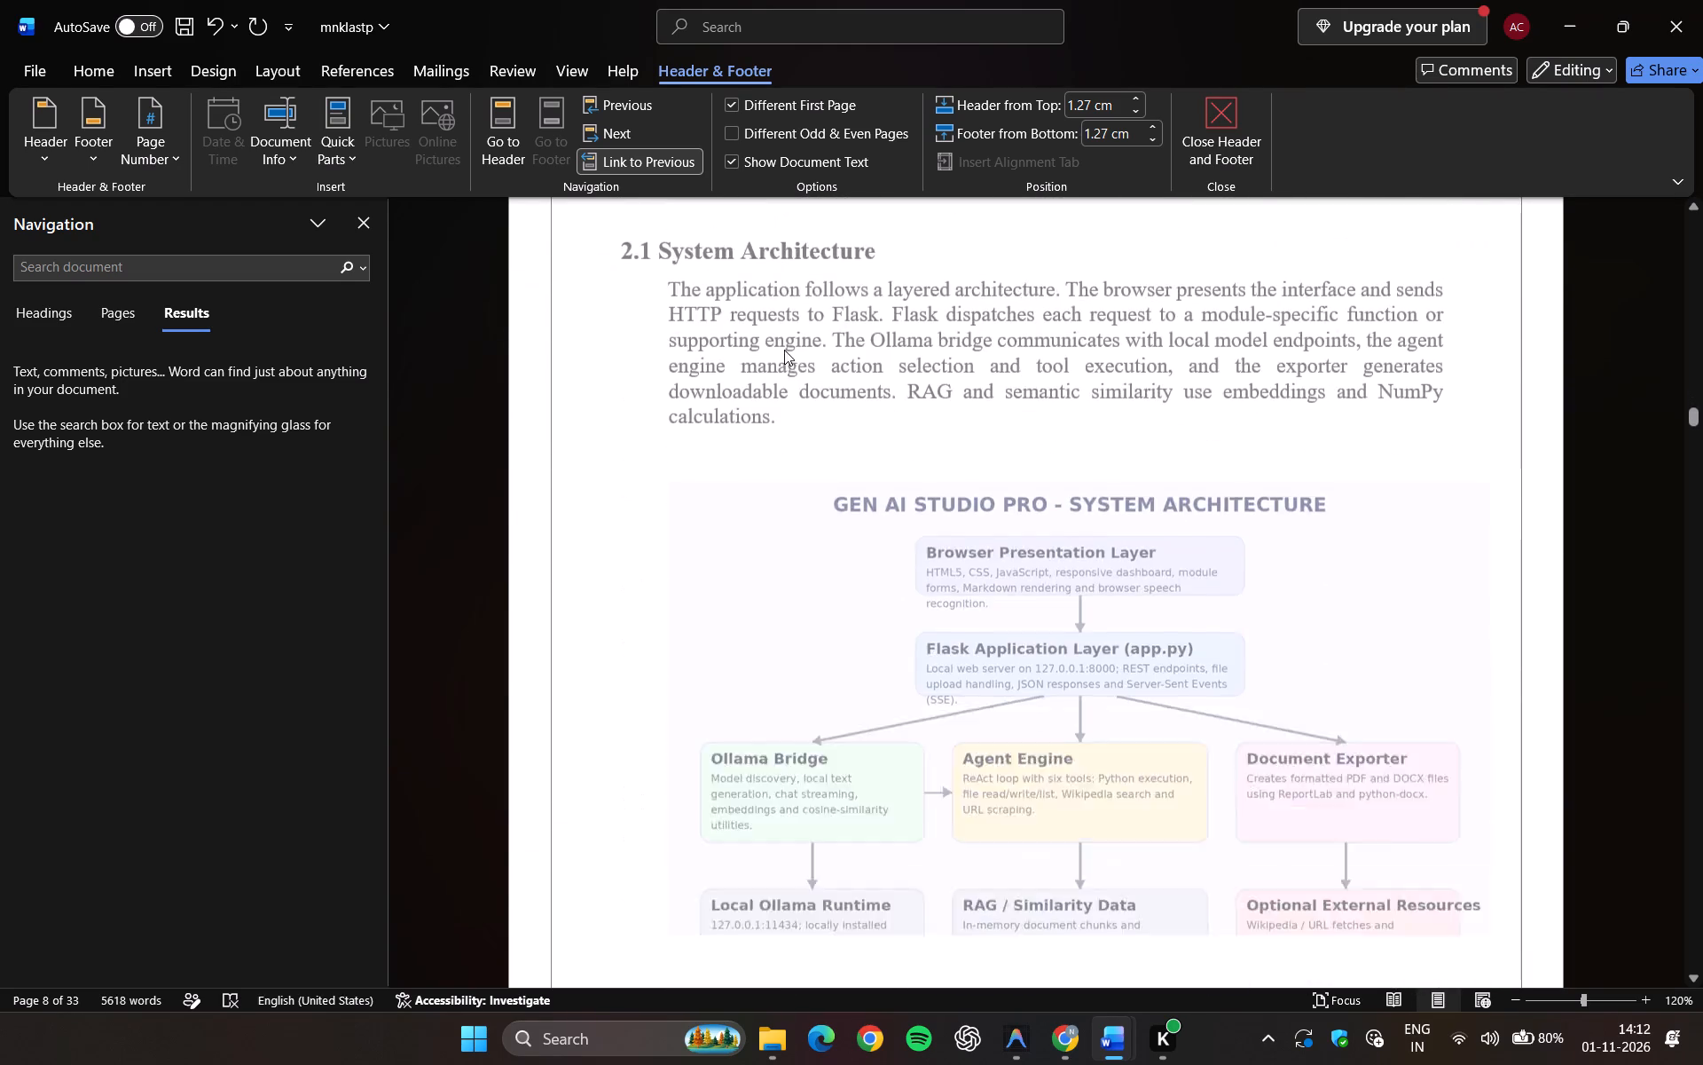
pyautogui.scroll(-4, 784, 350)
pyautogui.scroll(1, 784, 350)
pyautogui.scroll(-5, 784, 350)
pyautogui.scroll(1, 784, 350)
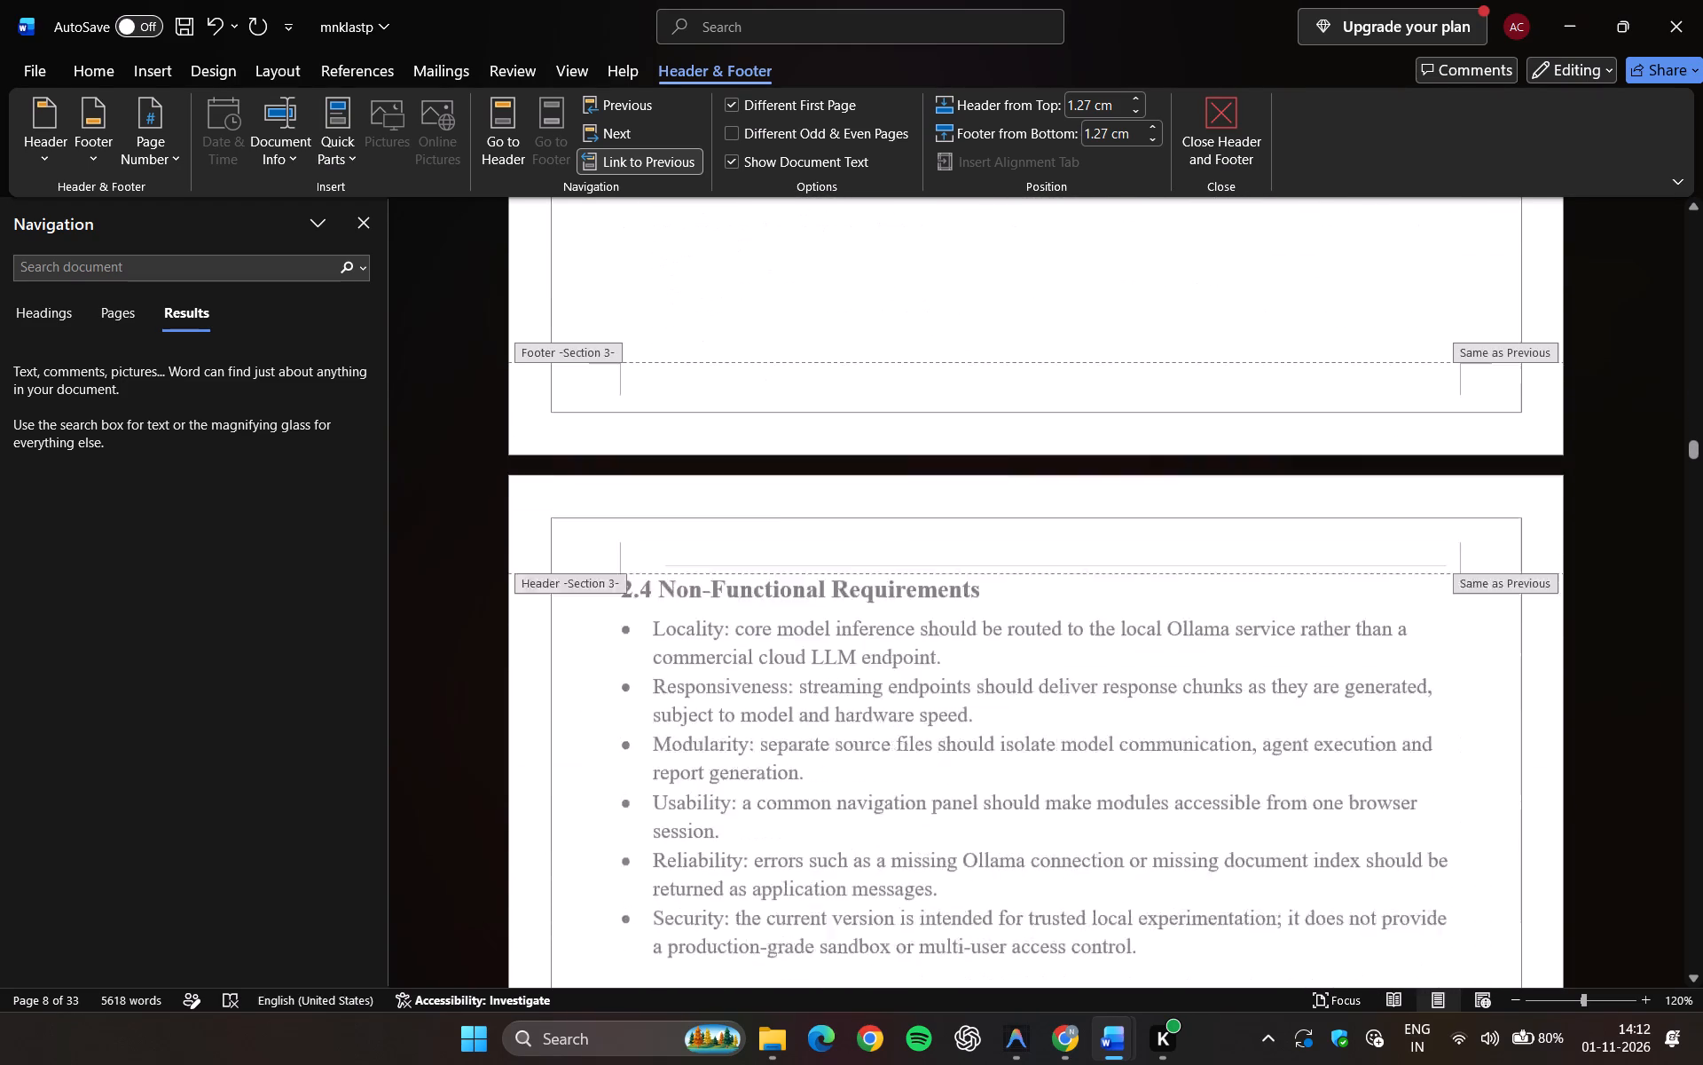
pyautogui.scroll(4, 784, 350)
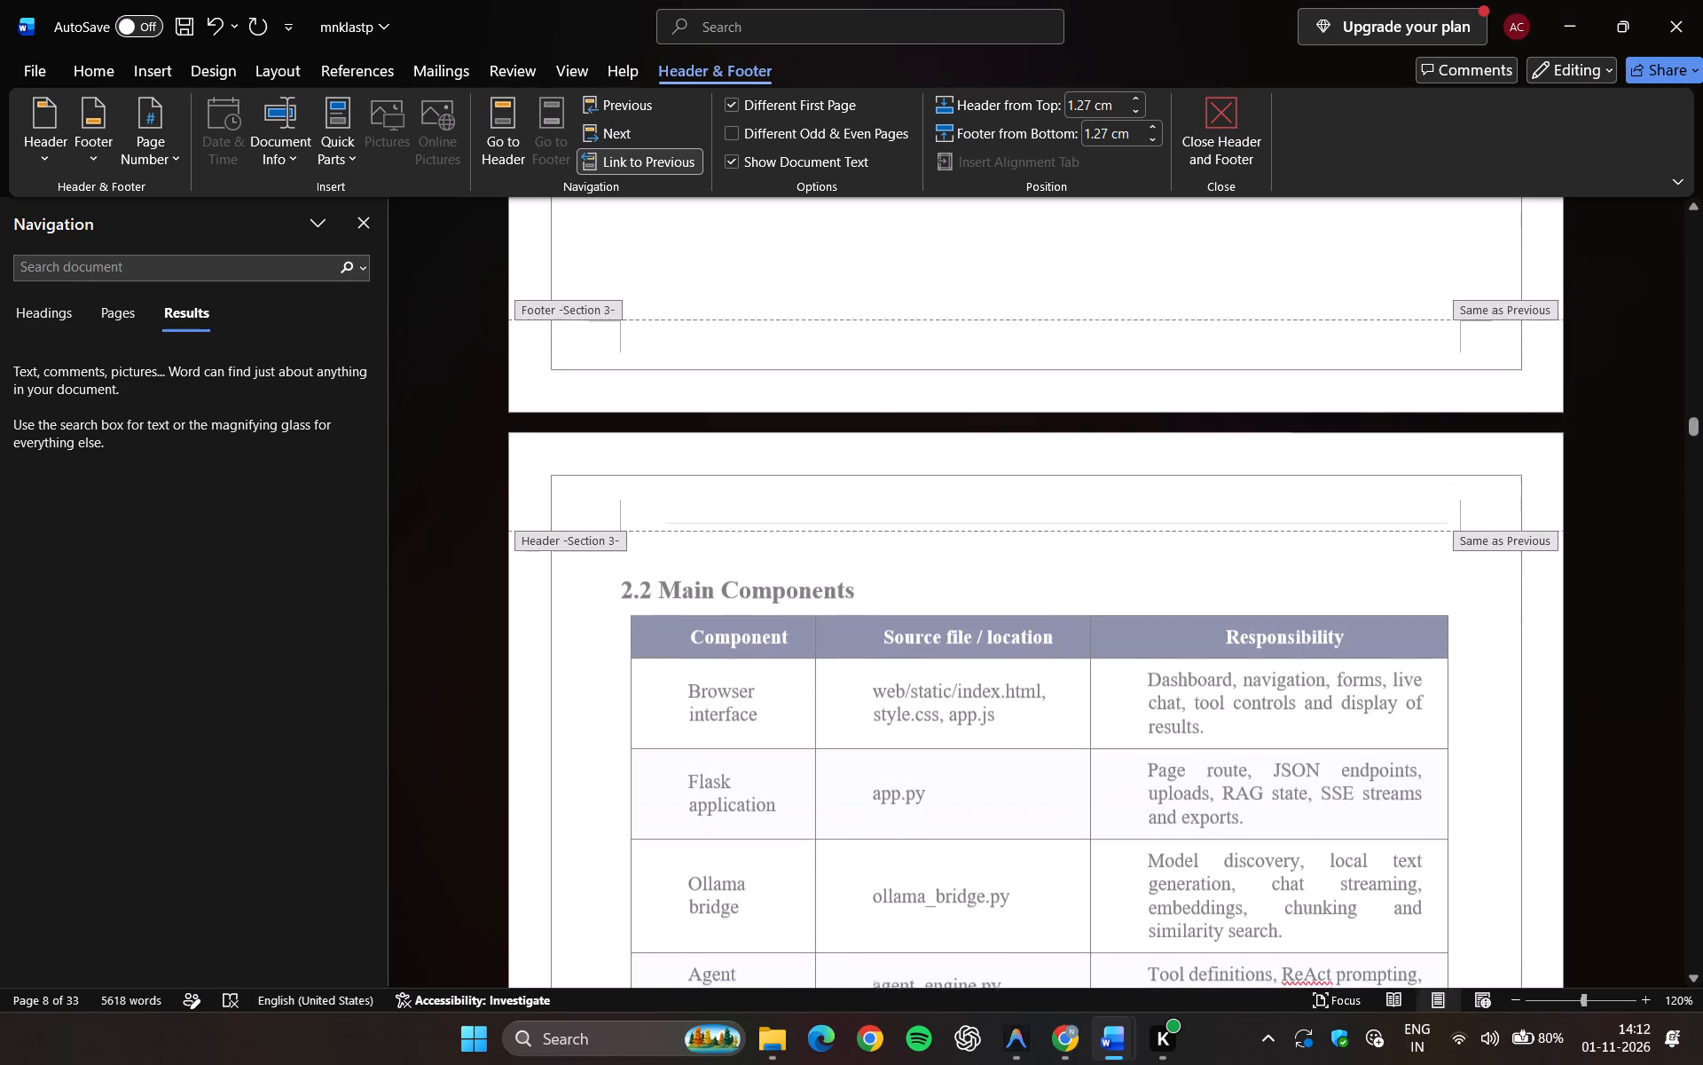
pyautogui.scroll(6, 784, 350)
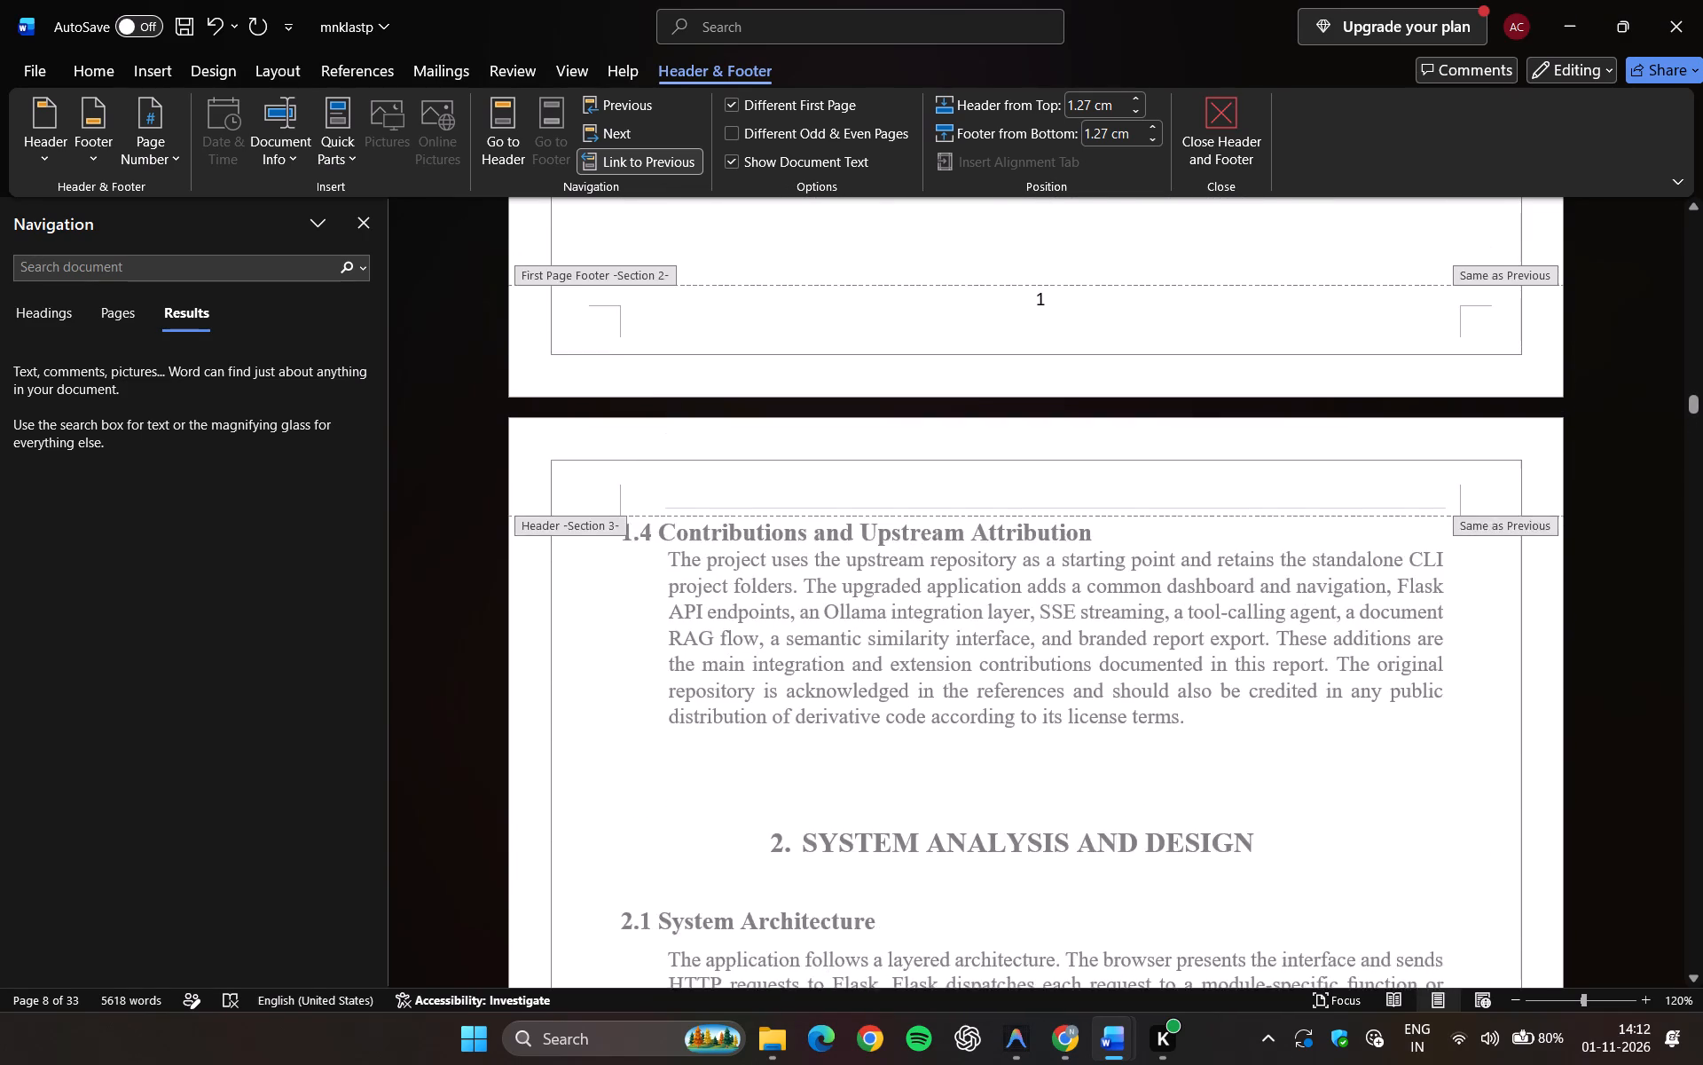
pyautogui.hscroll(1, 784, 350)
pyautogui.scroll(1, 784, 350)
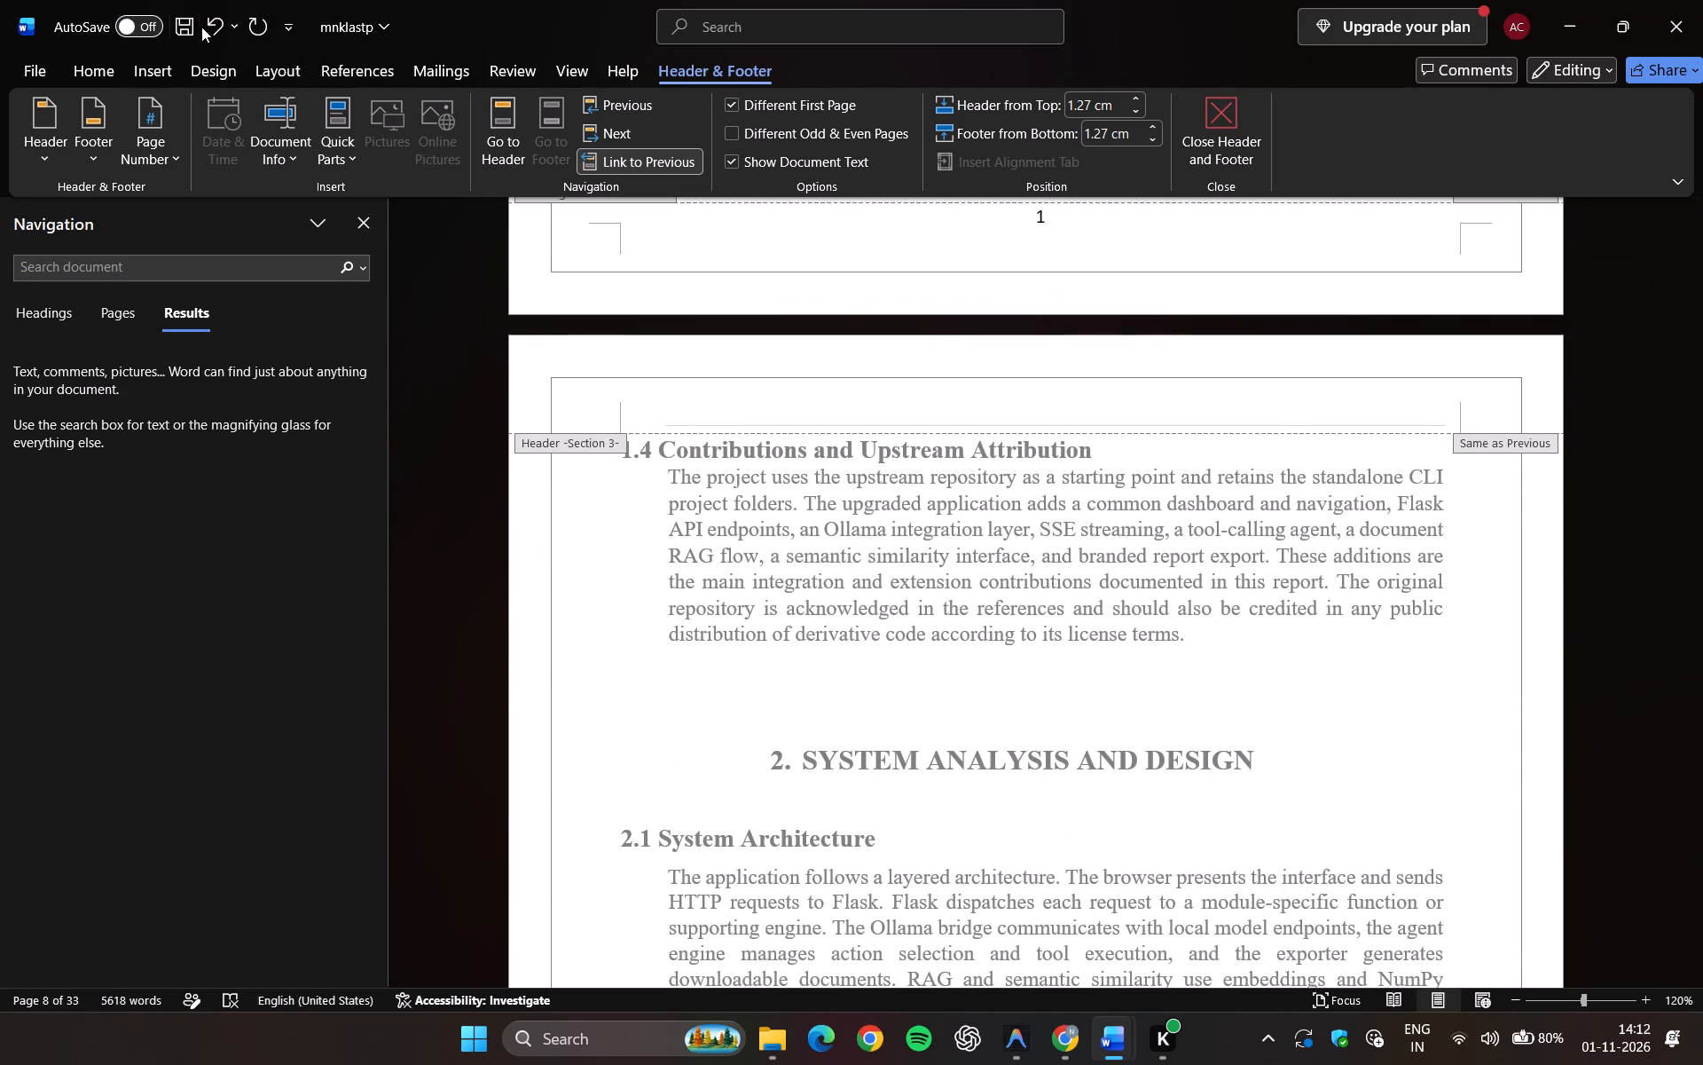
# Undo the recent series of page-number edits in the footers and leave footer editing.
pyautogui.click(212, 28)
pyautogui.click(212, 28)
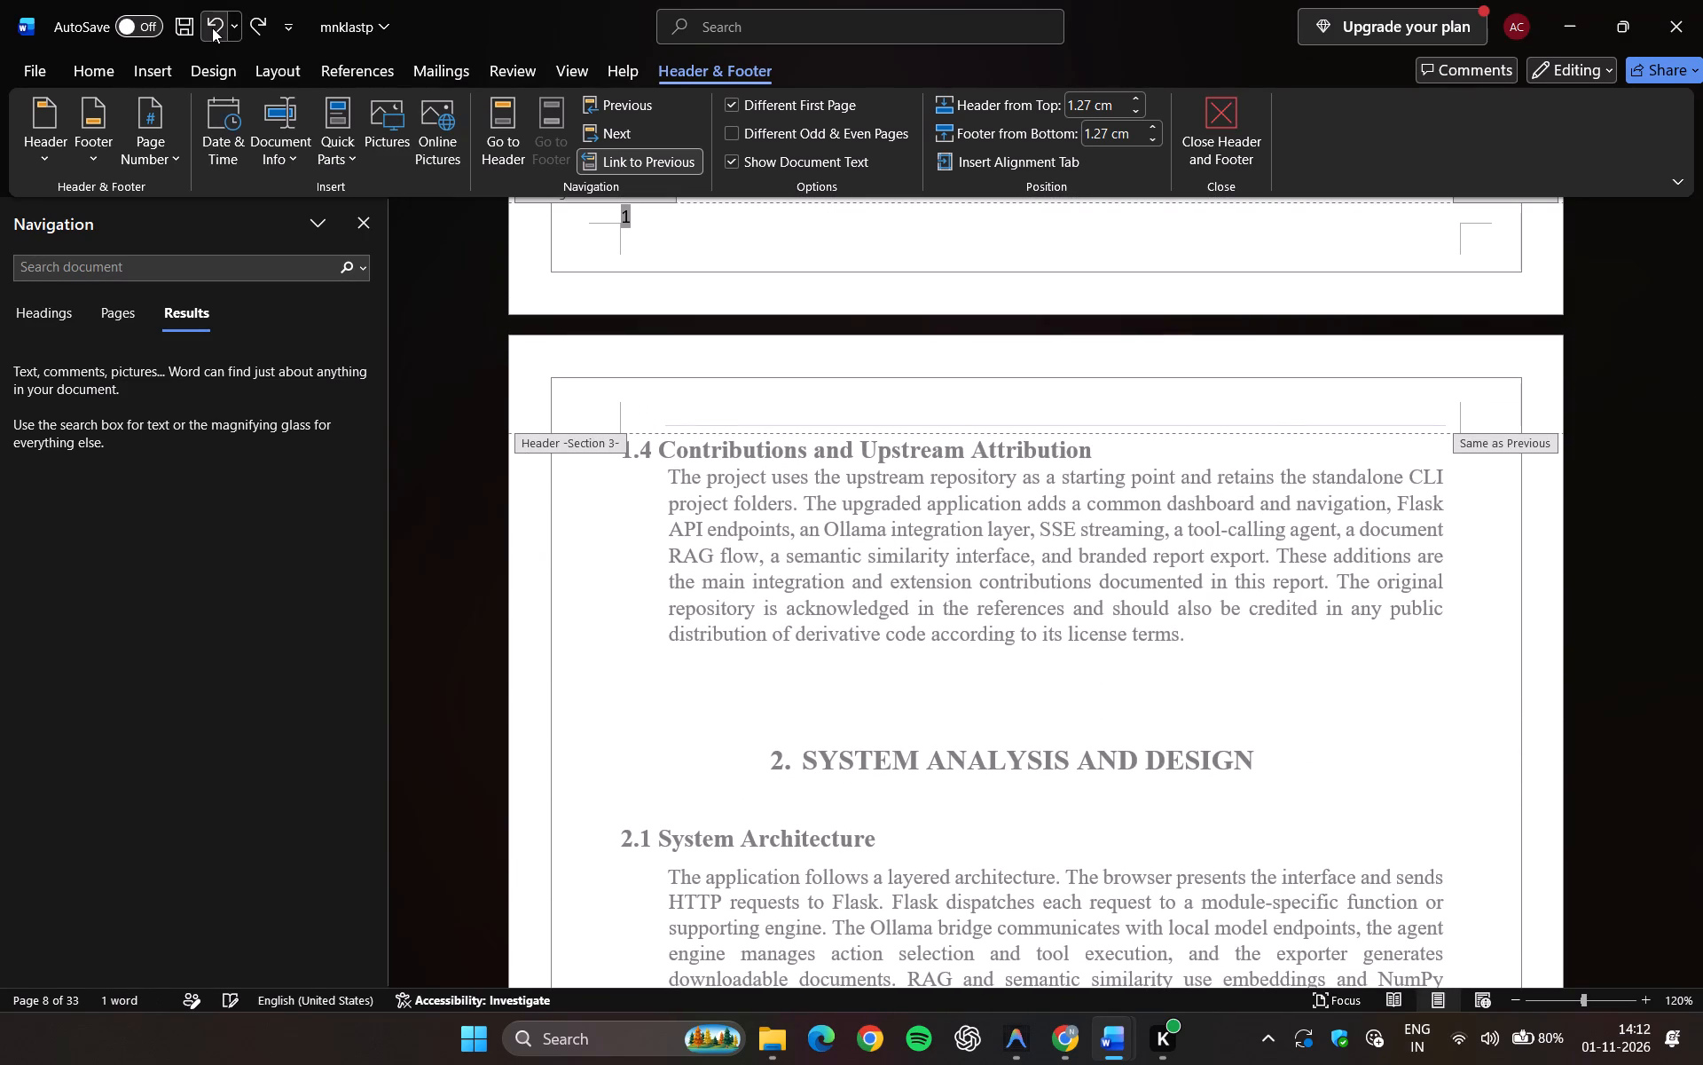
pyautogui.click(212, 28)
pyautogui.click(212, 28)
pyautogui.click(212, 28)
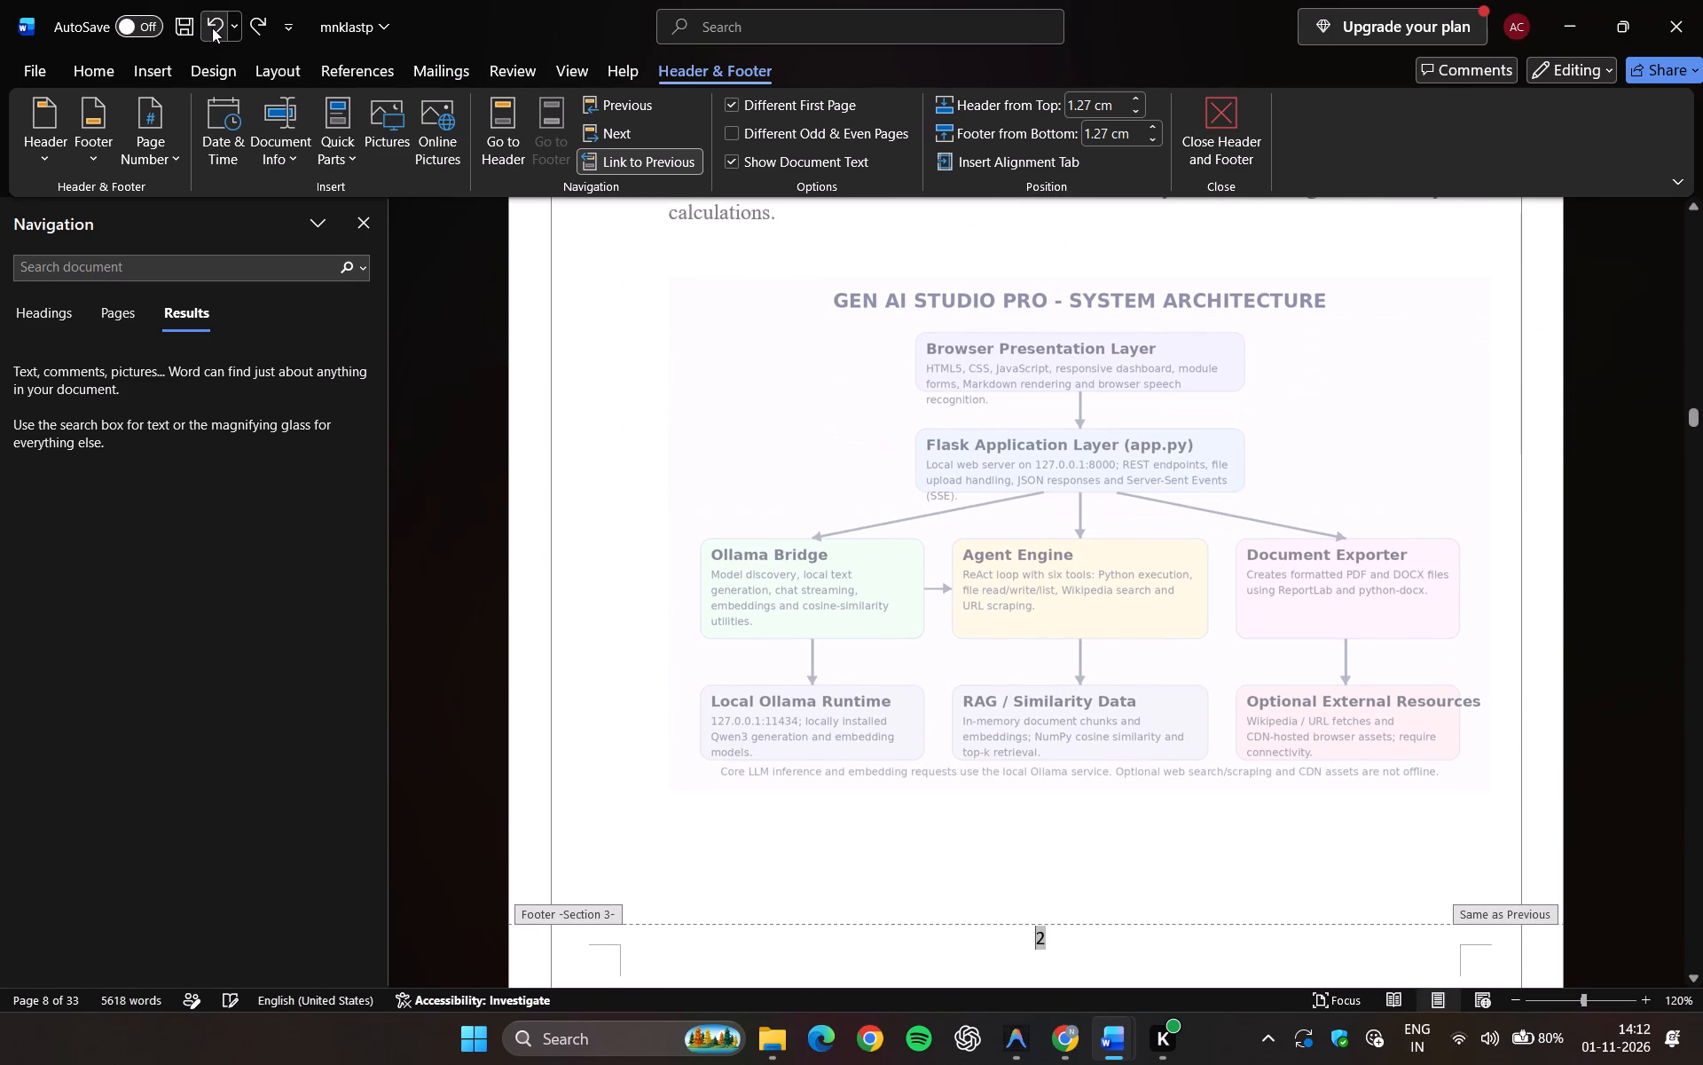
pyautogui.click(212, 28)
pyautogui.click(212, 28)
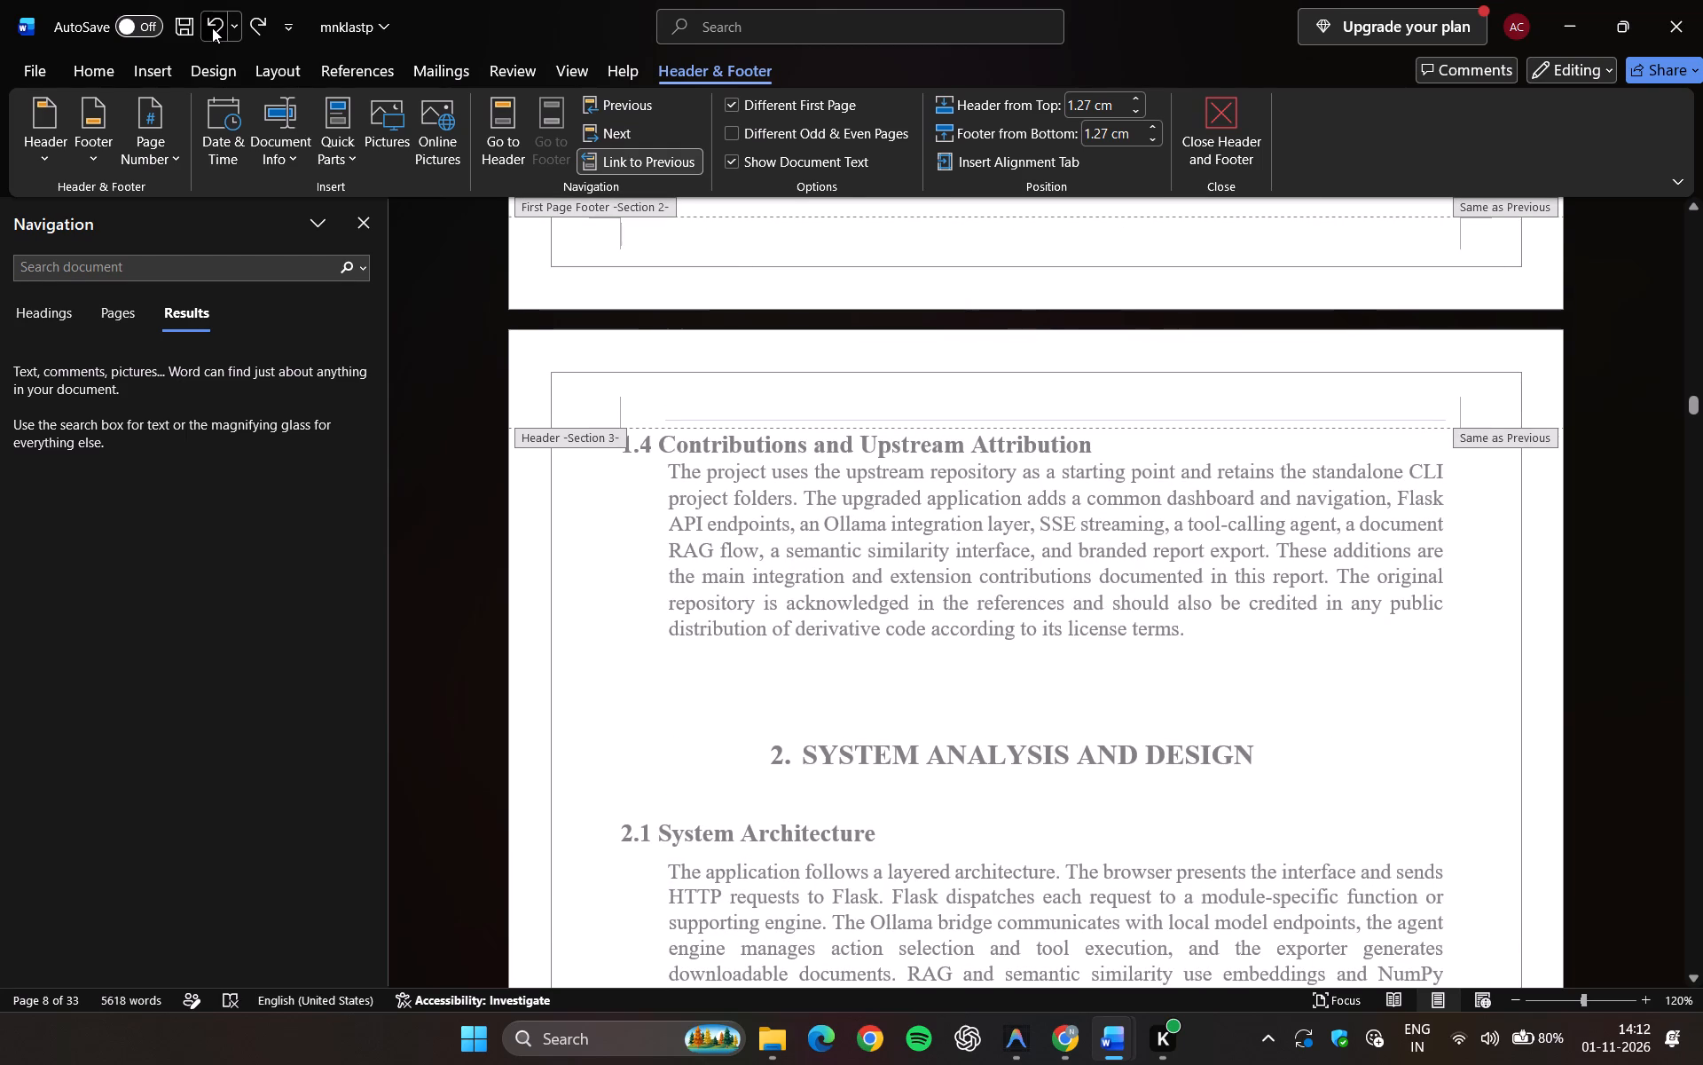
pyautogui.click(212, 28)
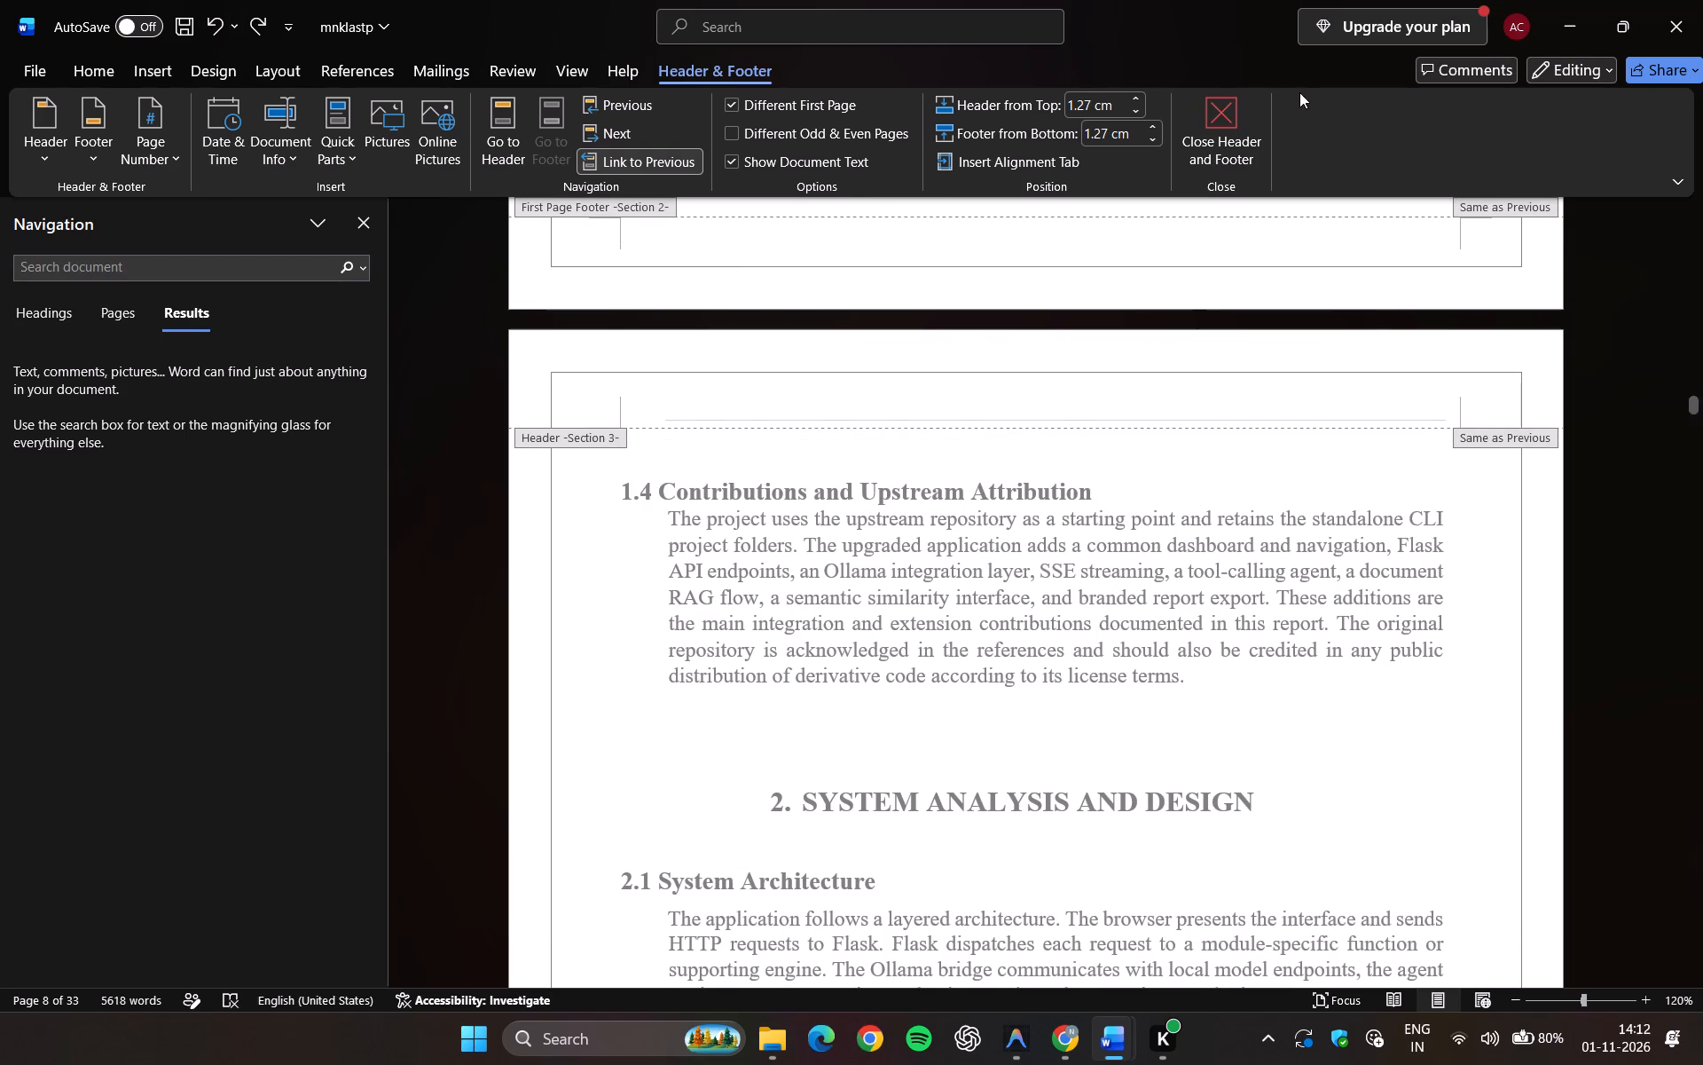
pyautogui.click(1212, 132)
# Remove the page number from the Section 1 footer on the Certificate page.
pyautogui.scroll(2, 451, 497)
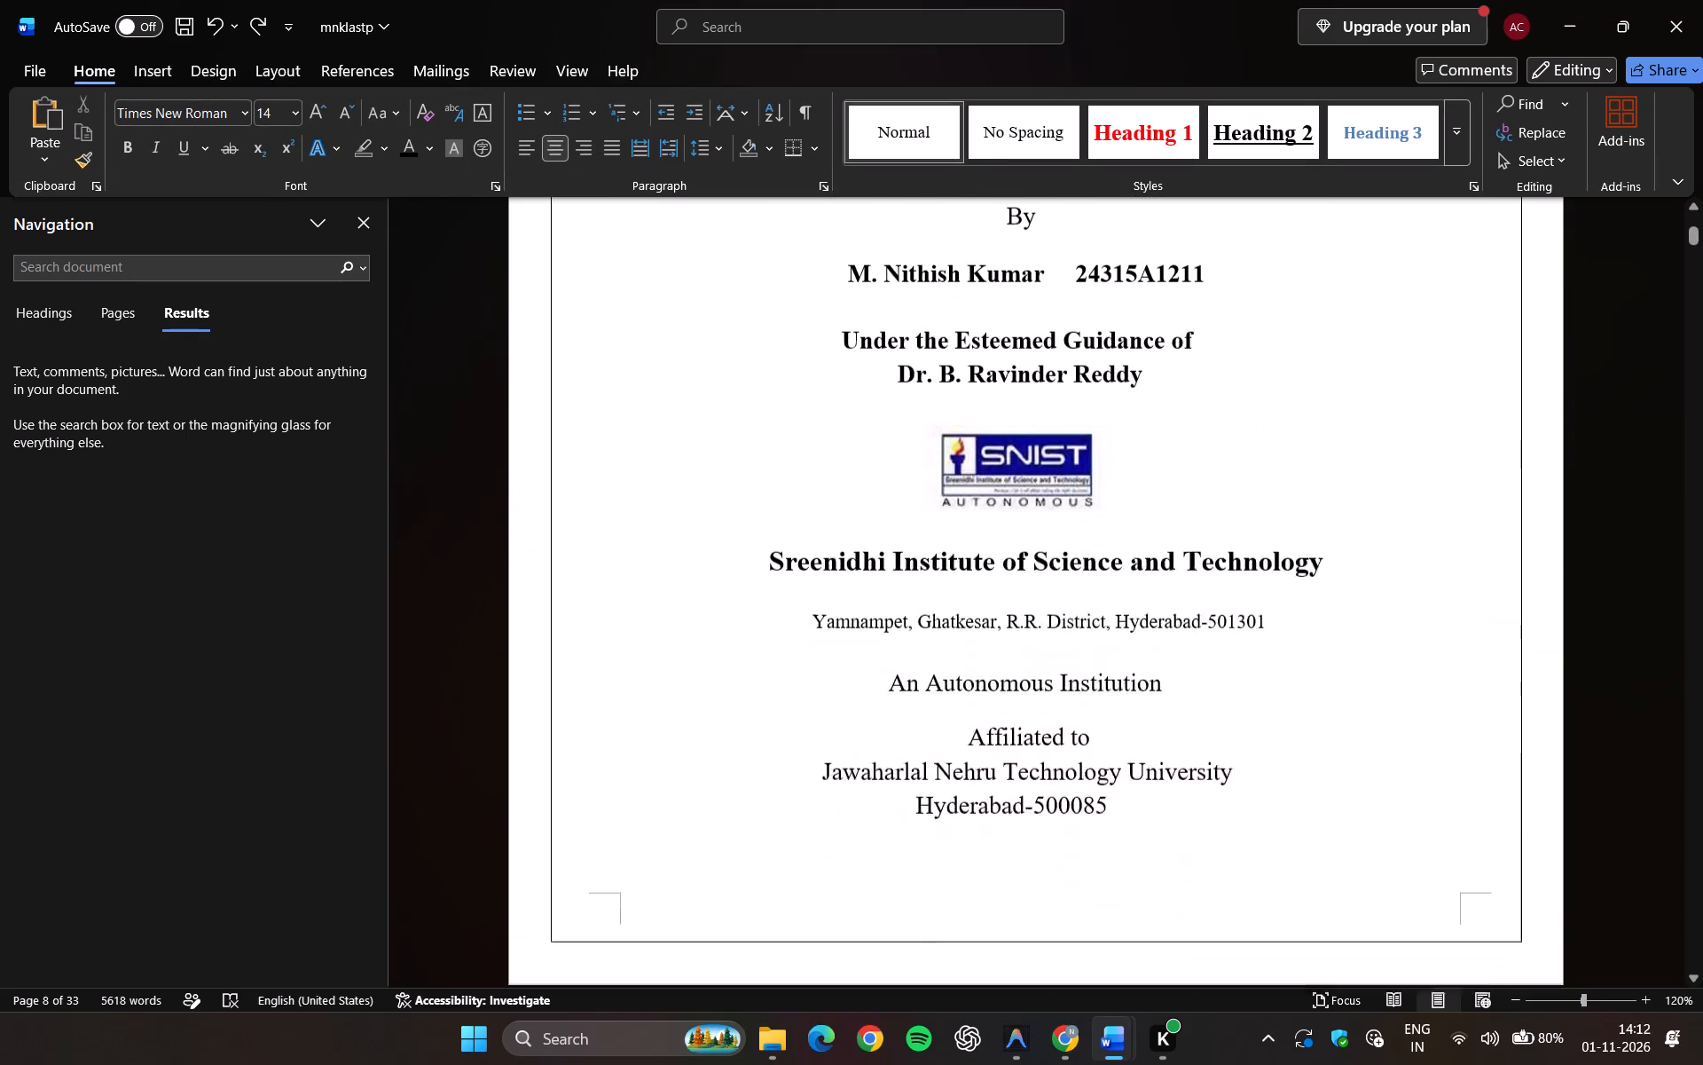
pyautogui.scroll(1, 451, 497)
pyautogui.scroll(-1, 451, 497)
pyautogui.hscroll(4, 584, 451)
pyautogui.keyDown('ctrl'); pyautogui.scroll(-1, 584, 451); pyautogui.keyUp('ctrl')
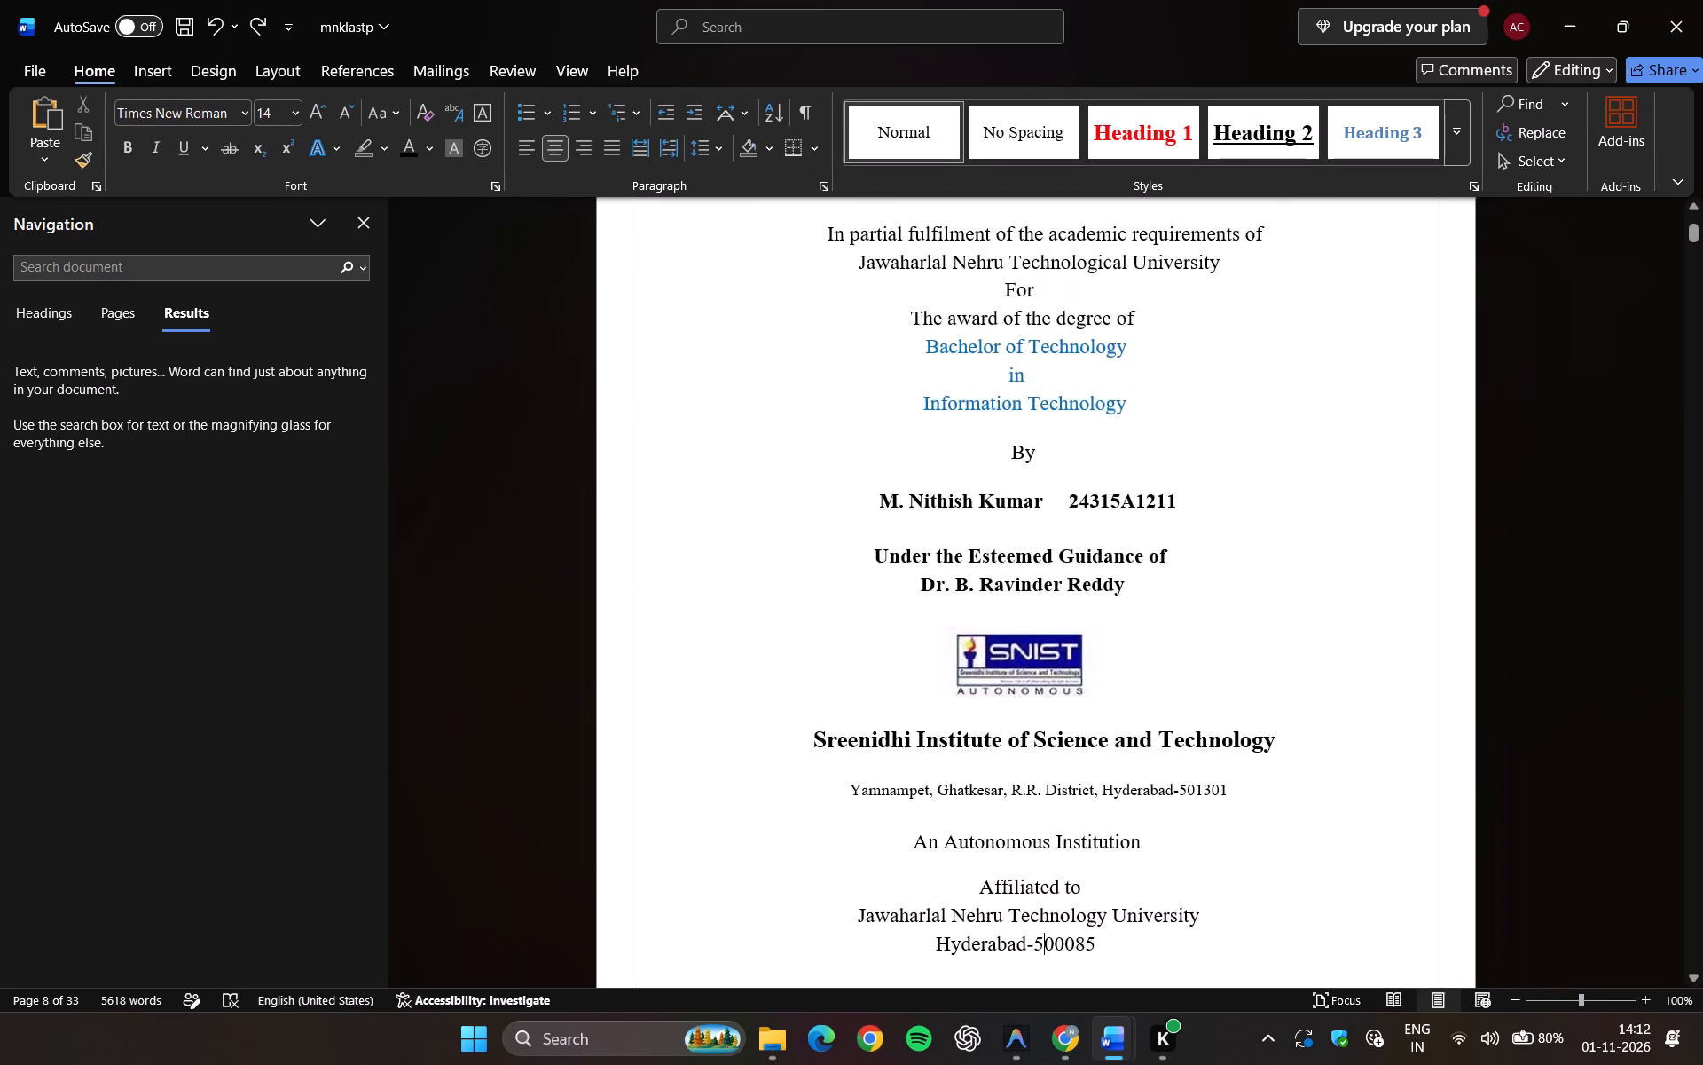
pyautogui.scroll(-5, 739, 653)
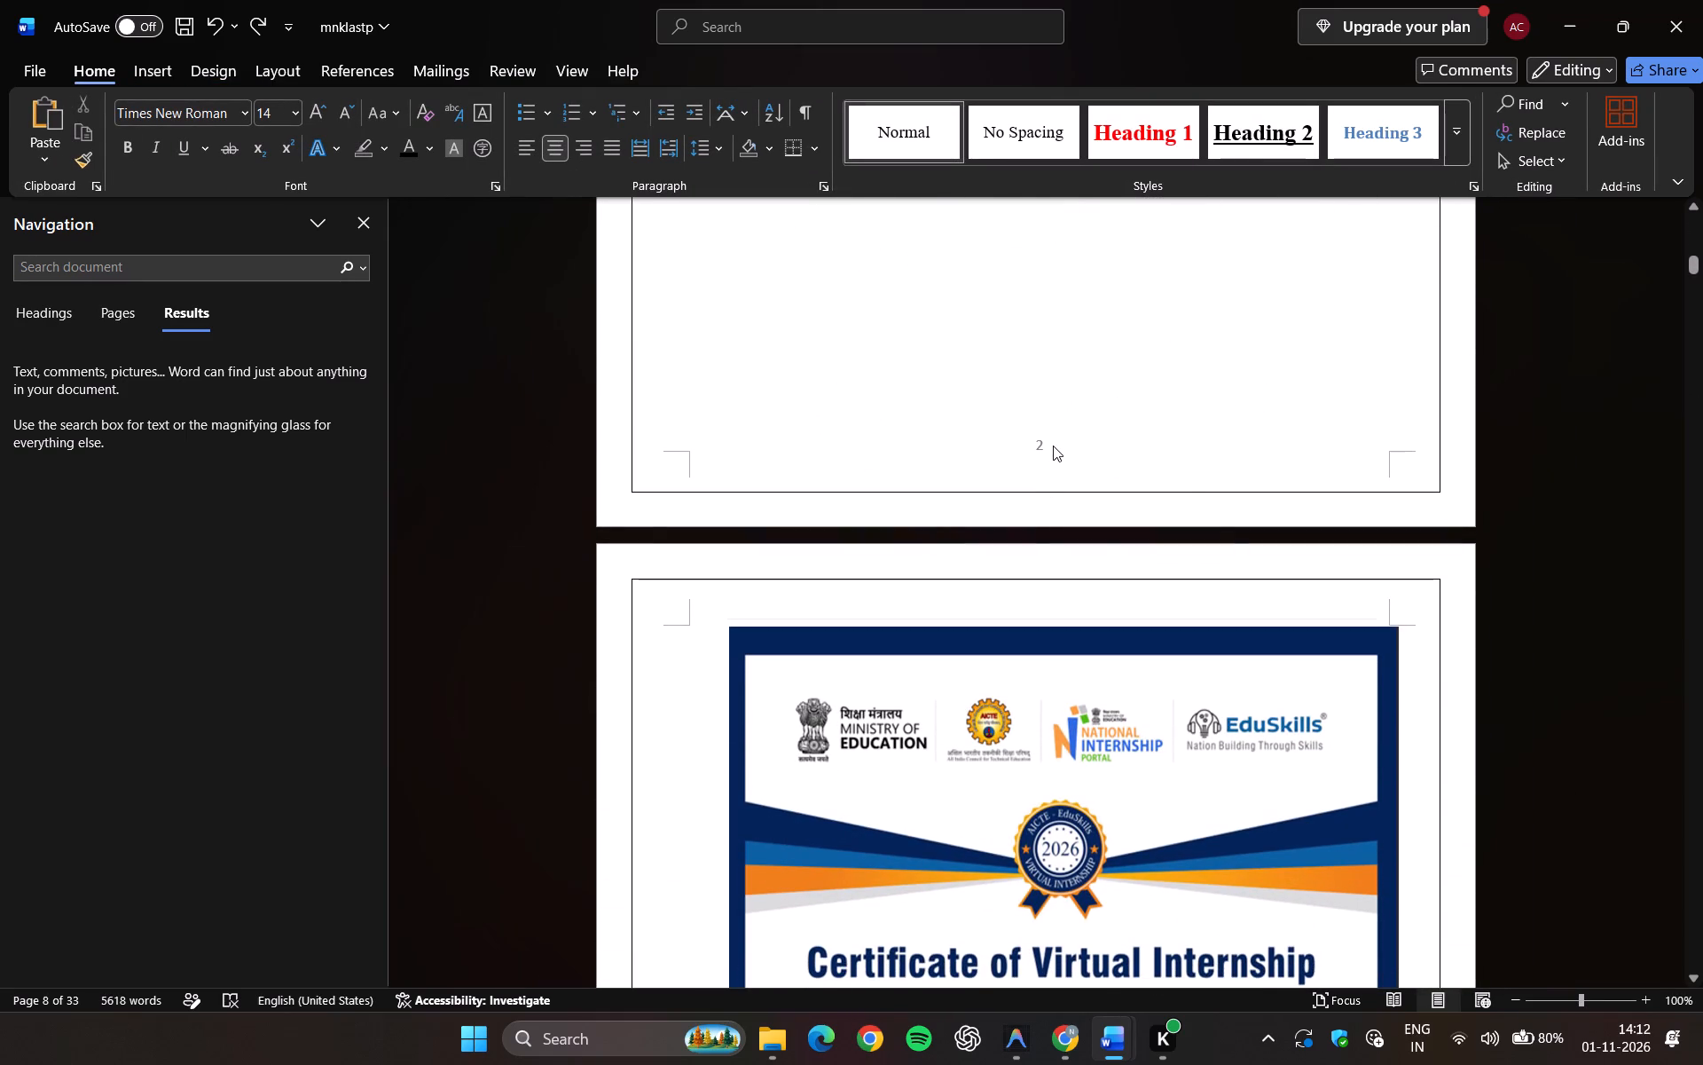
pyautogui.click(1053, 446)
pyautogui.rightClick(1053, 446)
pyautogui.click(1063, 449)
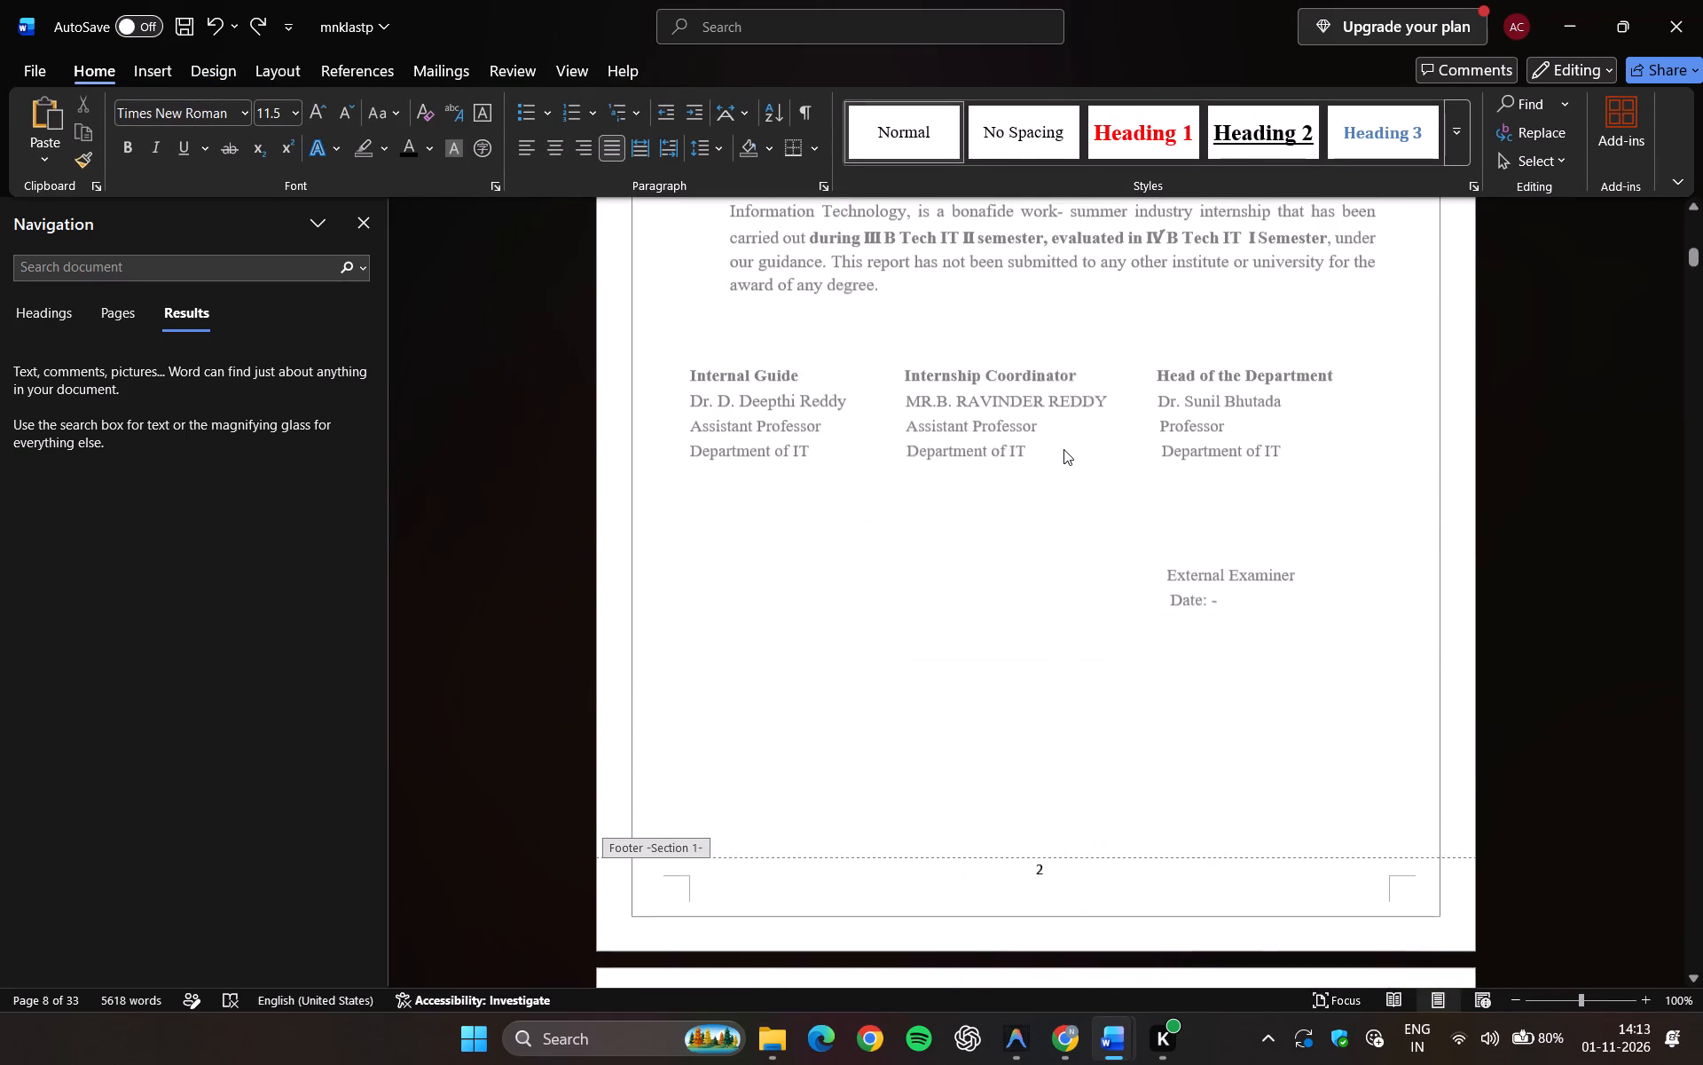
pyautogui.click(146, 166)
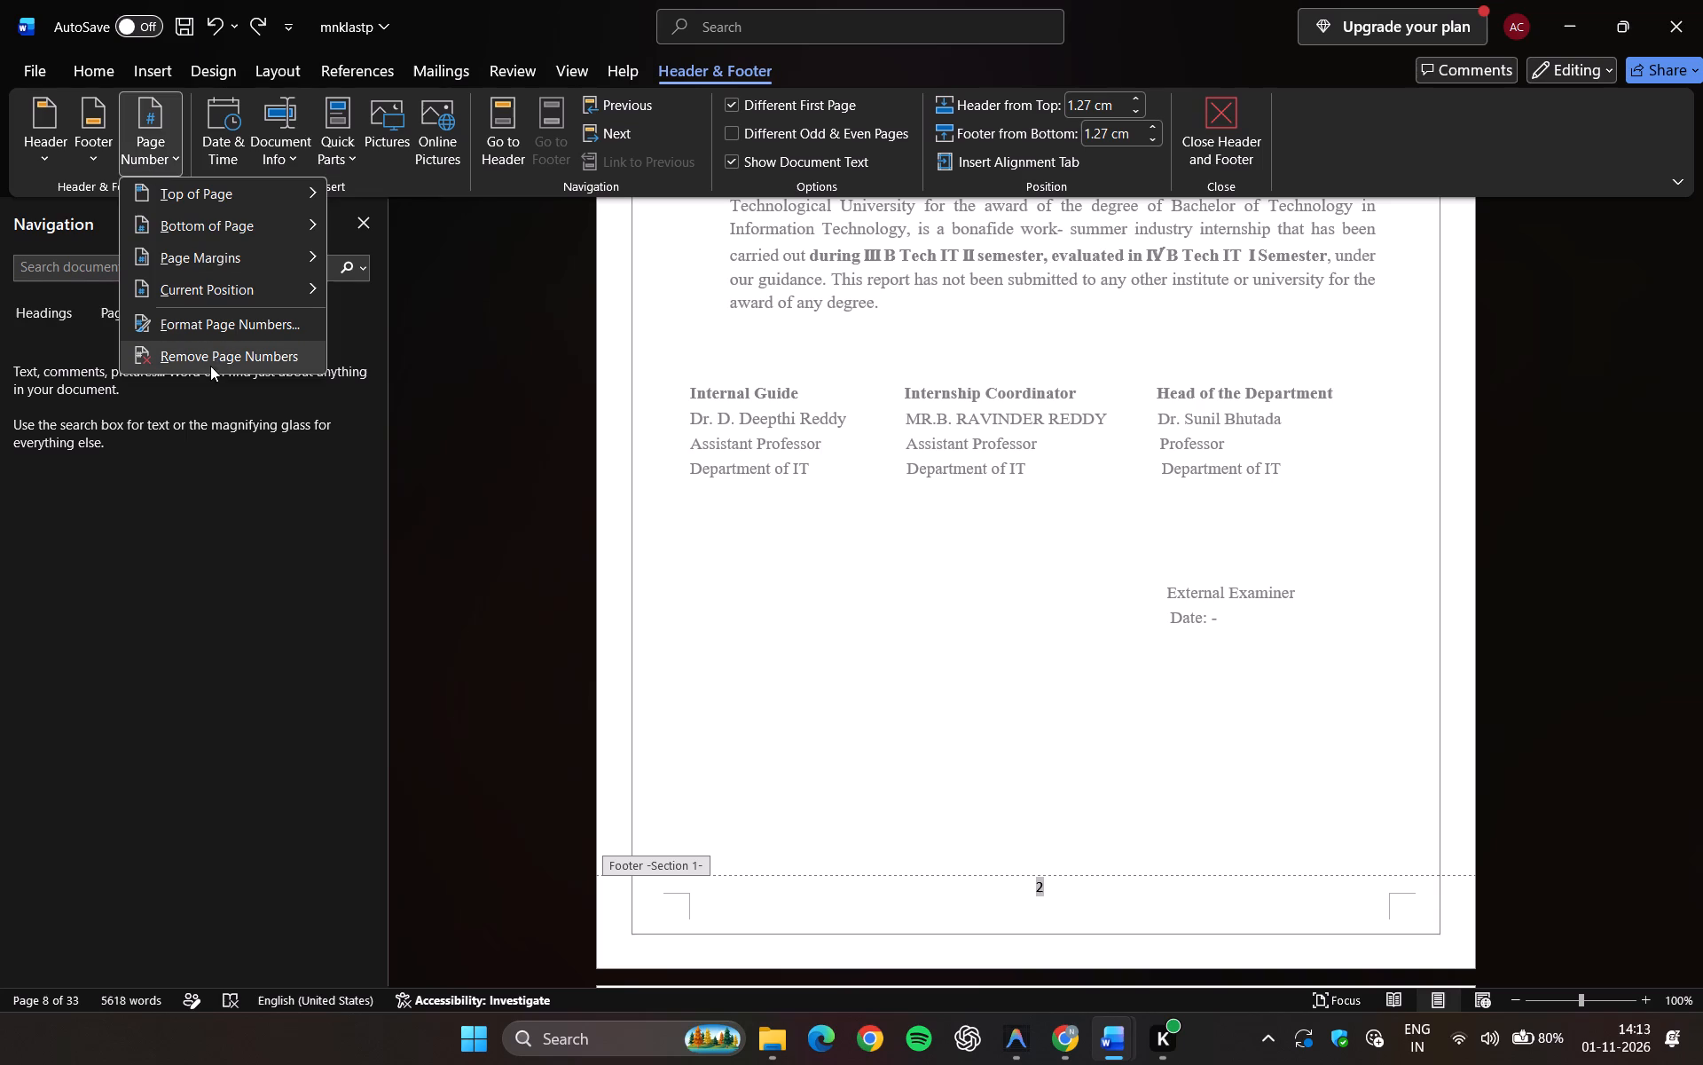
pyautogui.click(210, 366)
# Insert a centred Plain Number 2 page number in the Introduction page's Section 2 first-page footer, with numbering starting at 1.
pyautogui.scroll(-6, 688, 831)
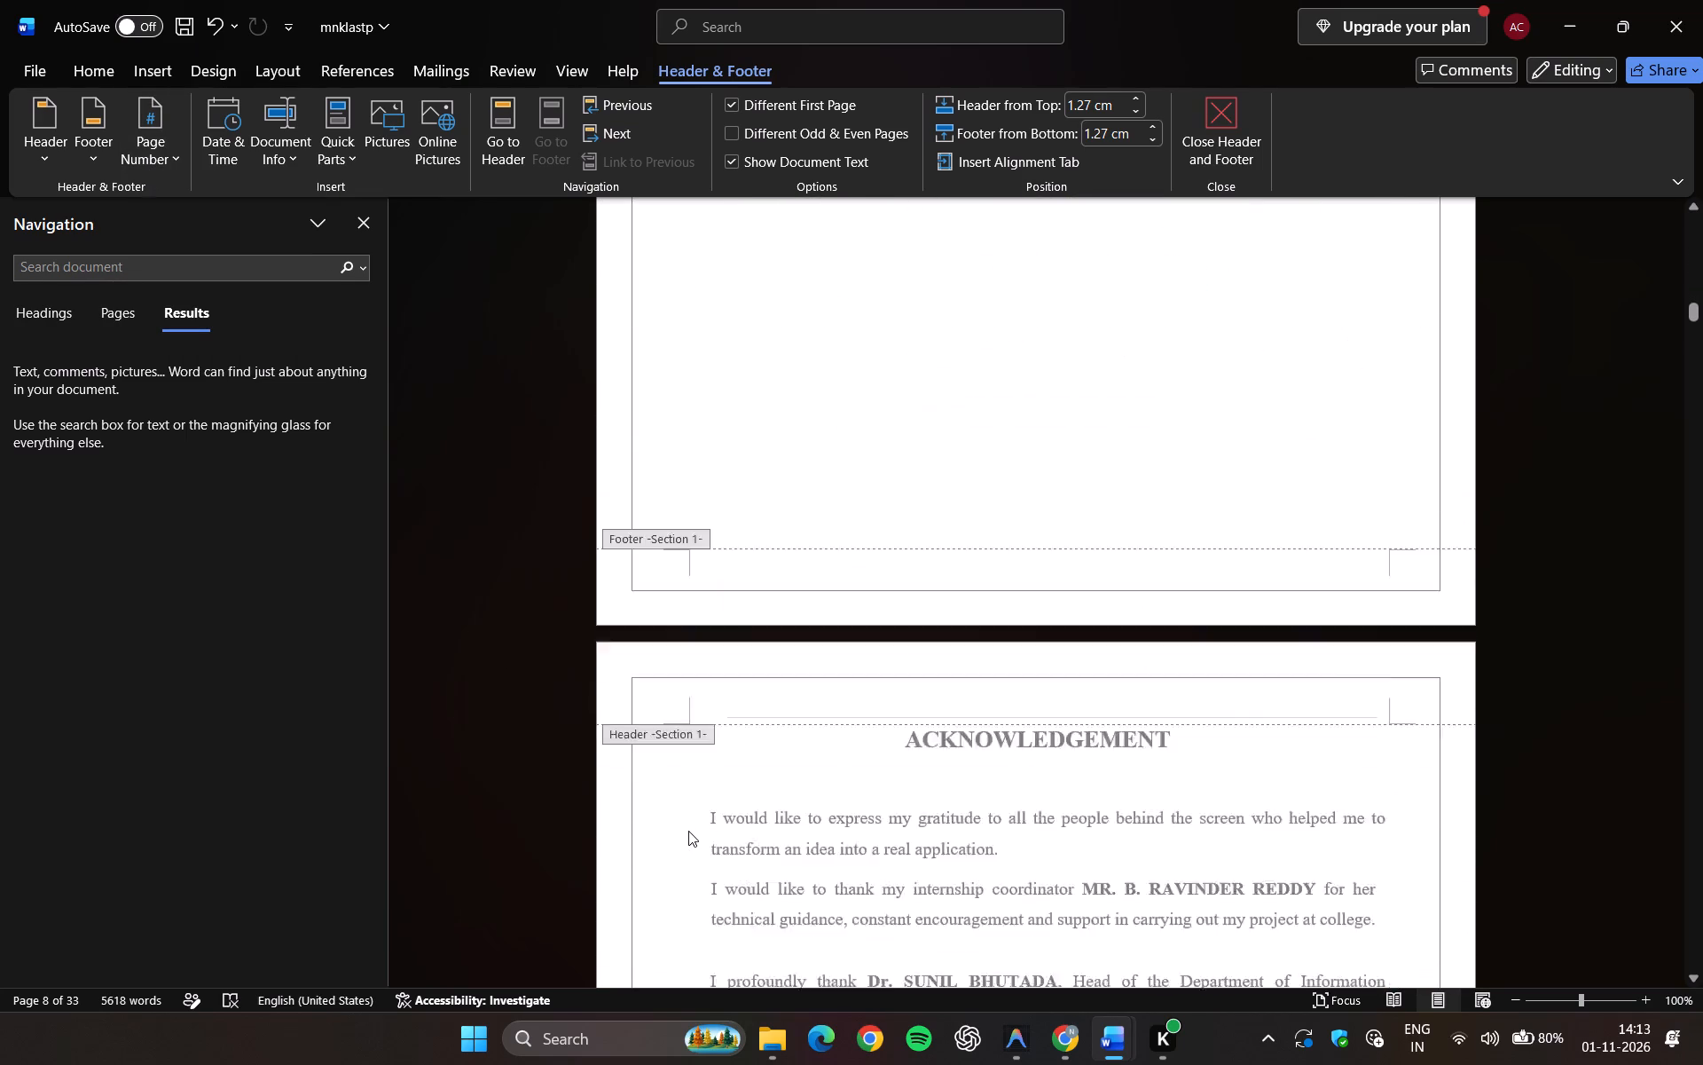
pyautogui.scroll(-11, 688, 831)
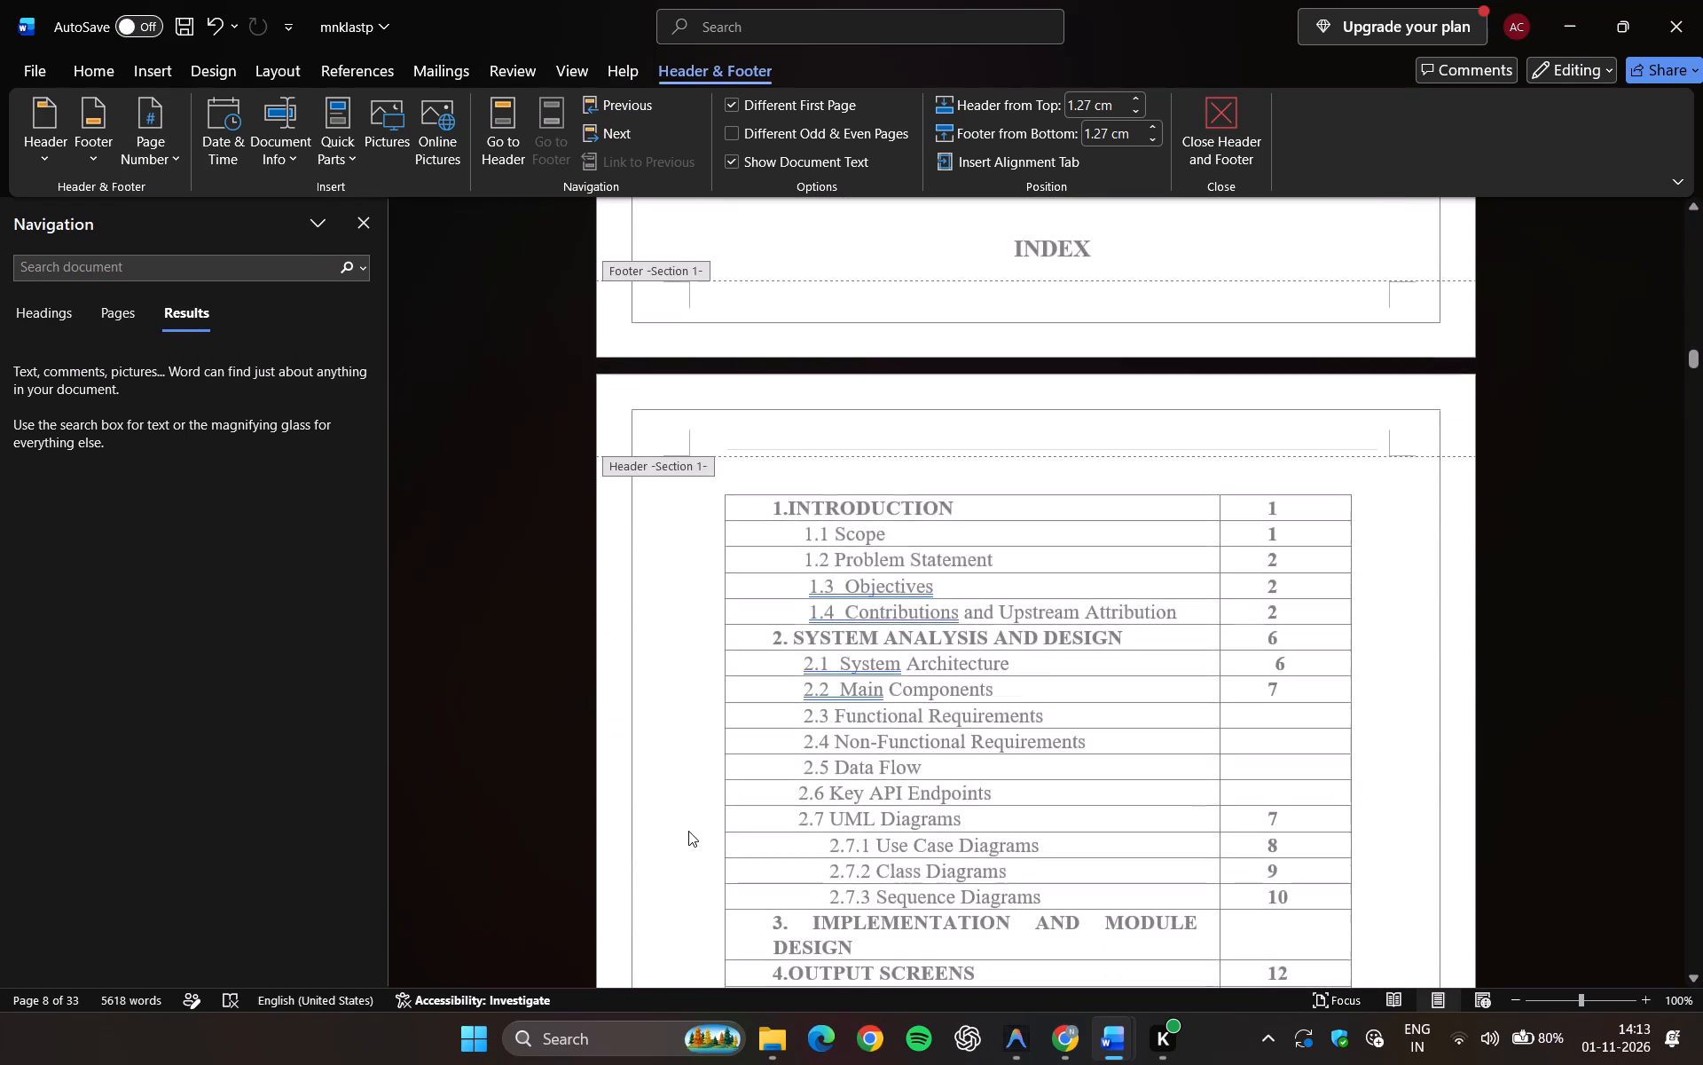
pyautogui.scroll(1, 688, 831)
pyautogui.scroll(-6, 688, 831)
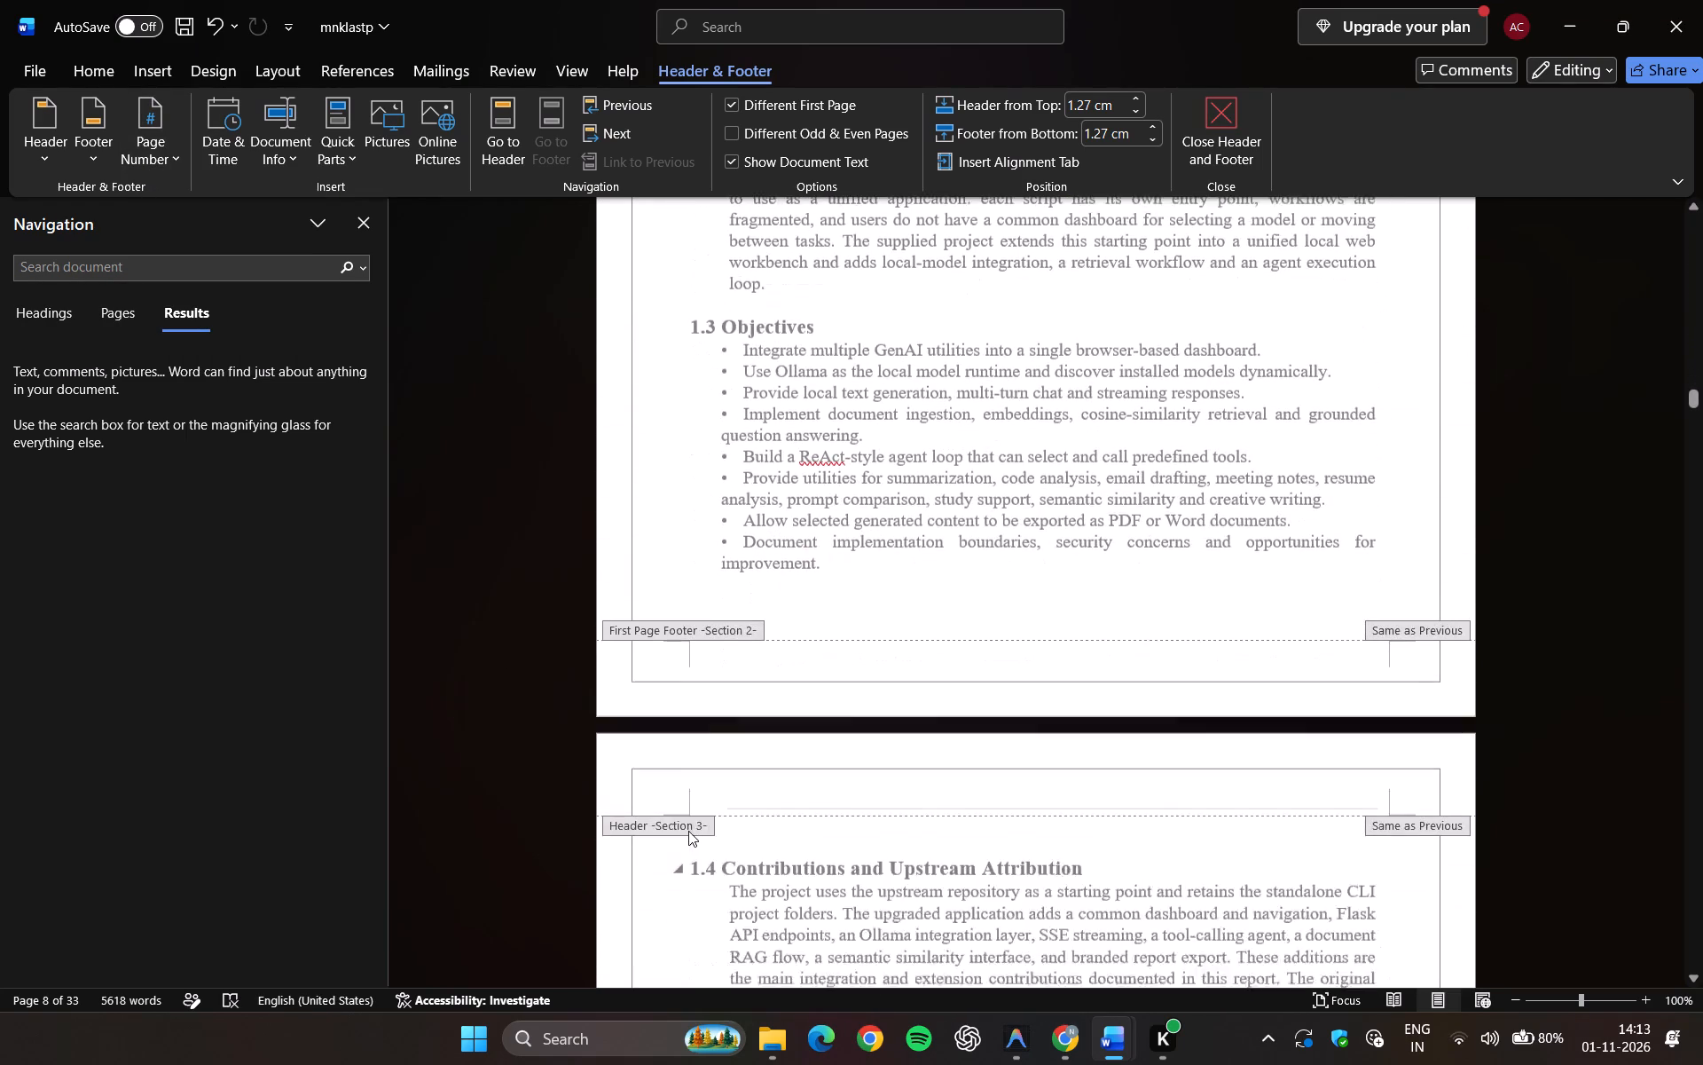
pyautogui.scroll(-2, 688, 831)
pyautogui.click(977, 651)
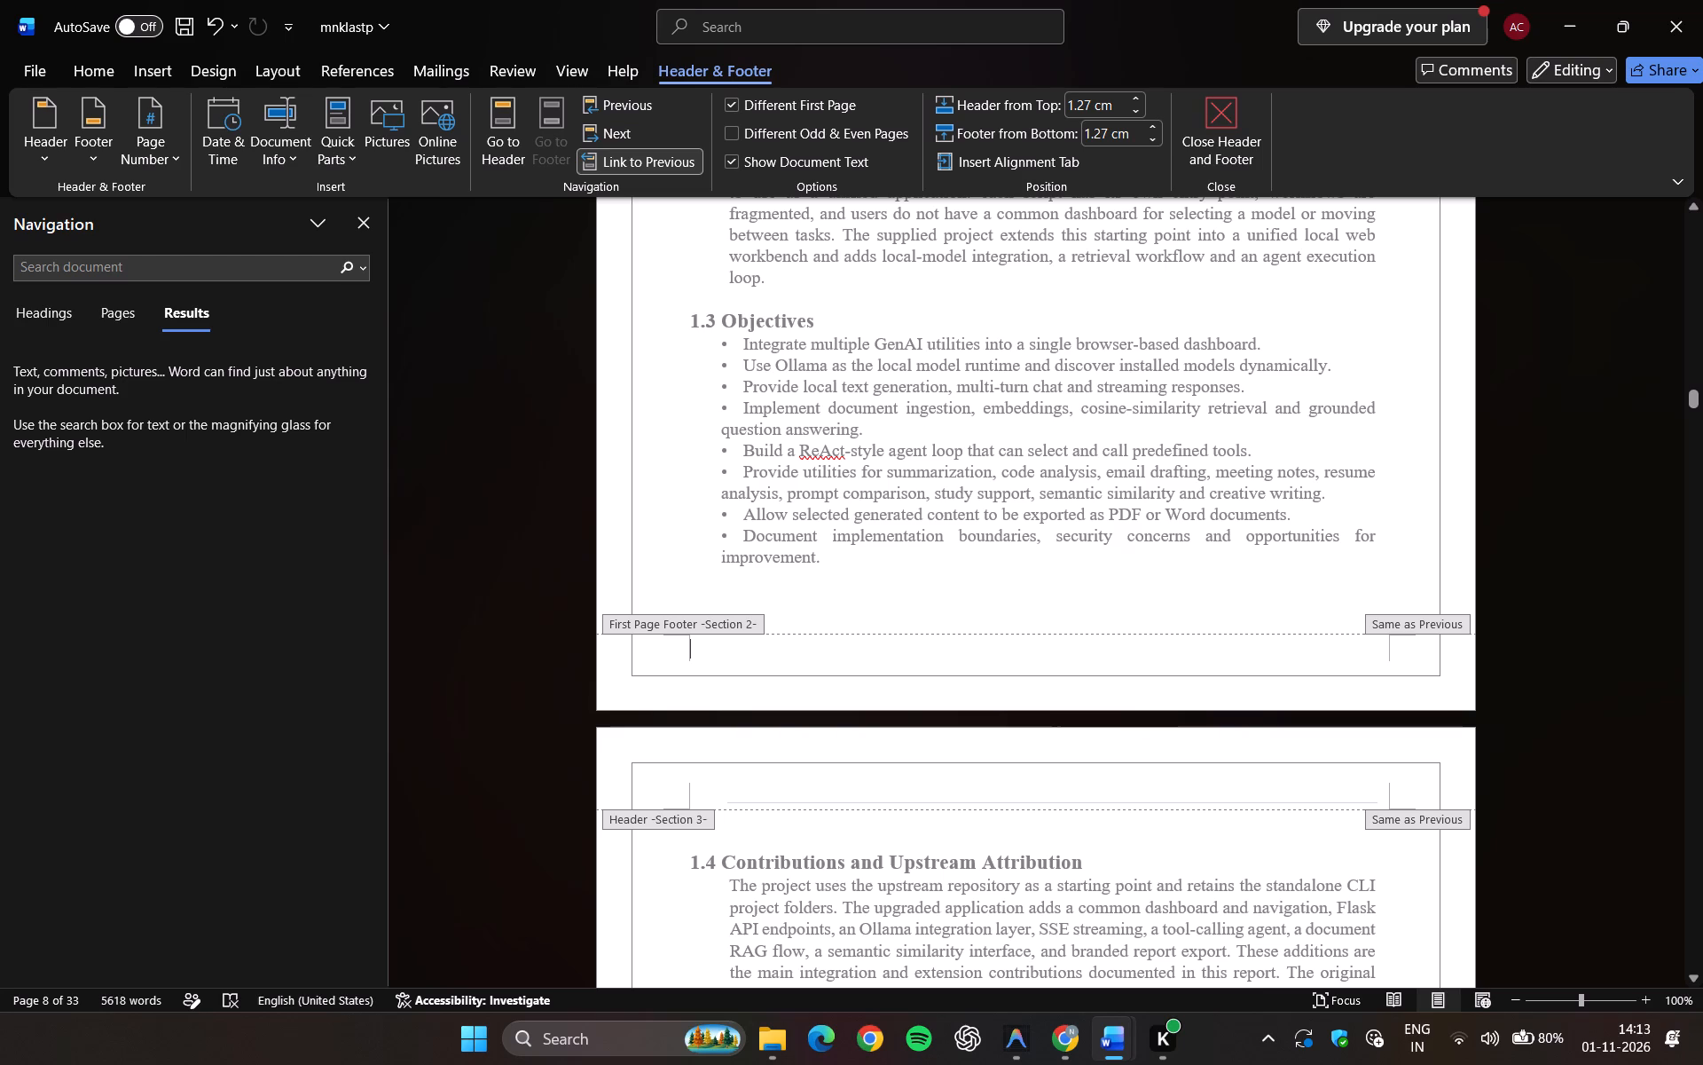
pyautogui.click(157, 142)
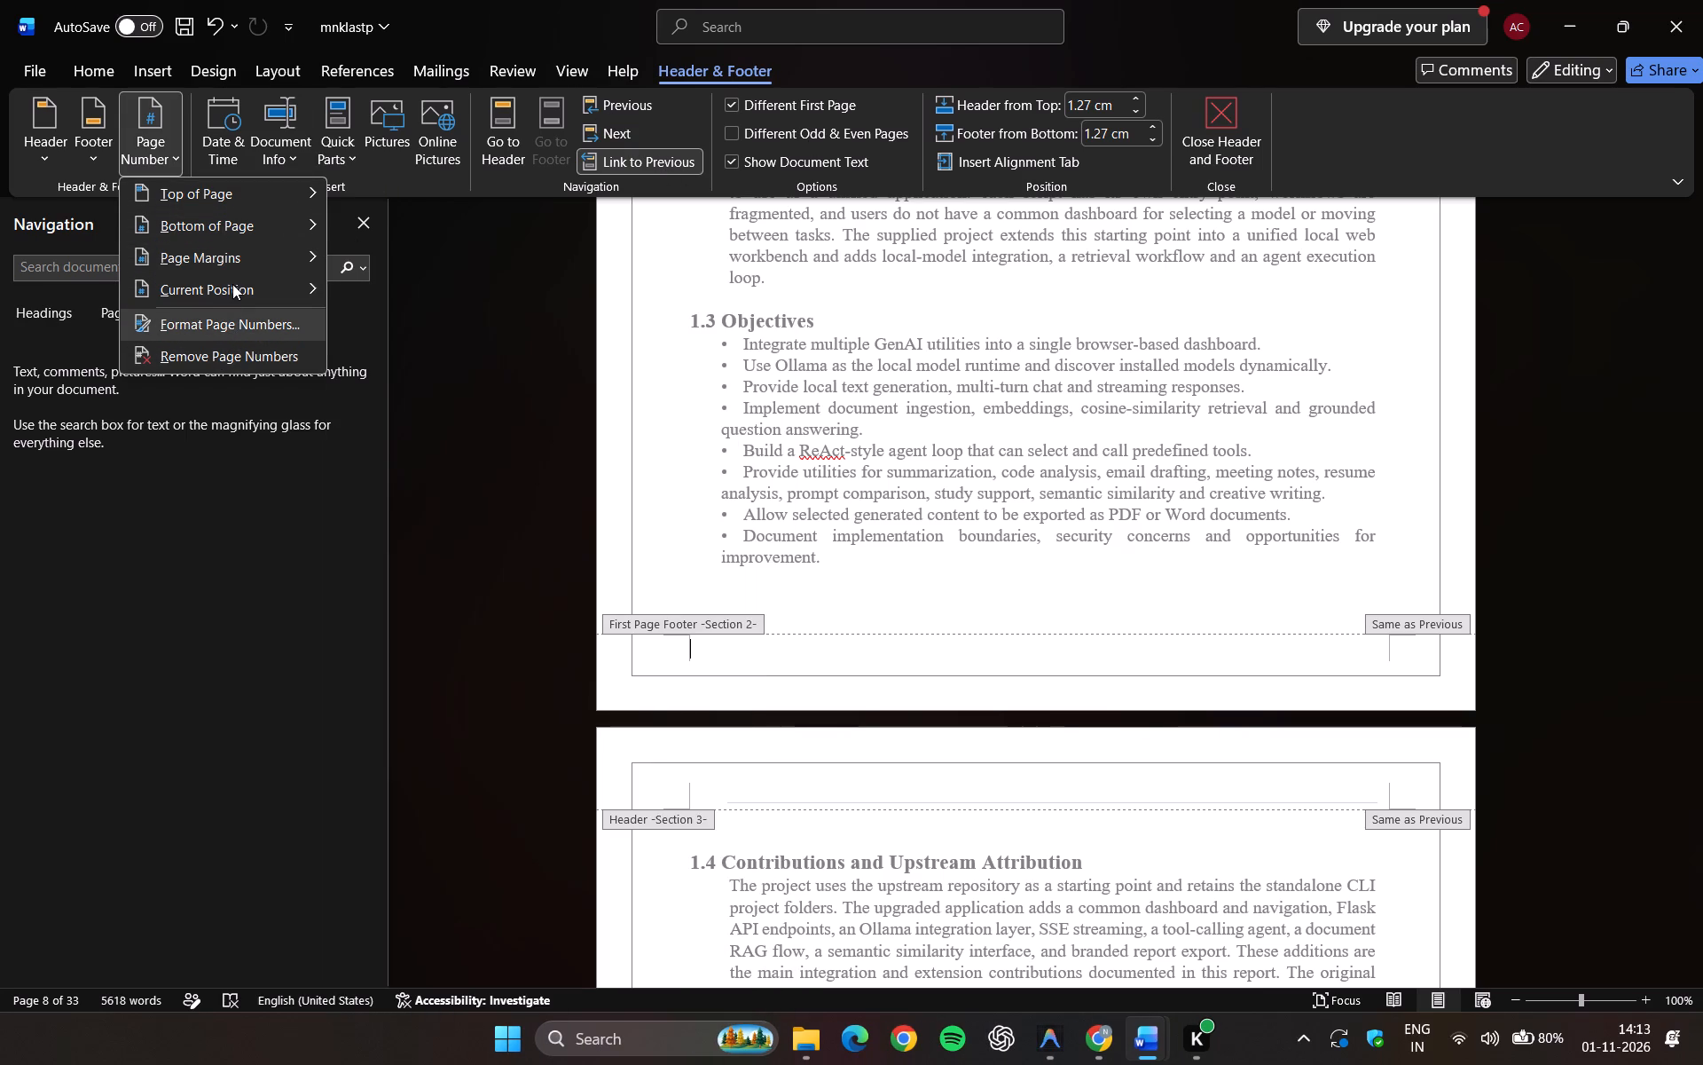
pyautogui.click(224, 327)
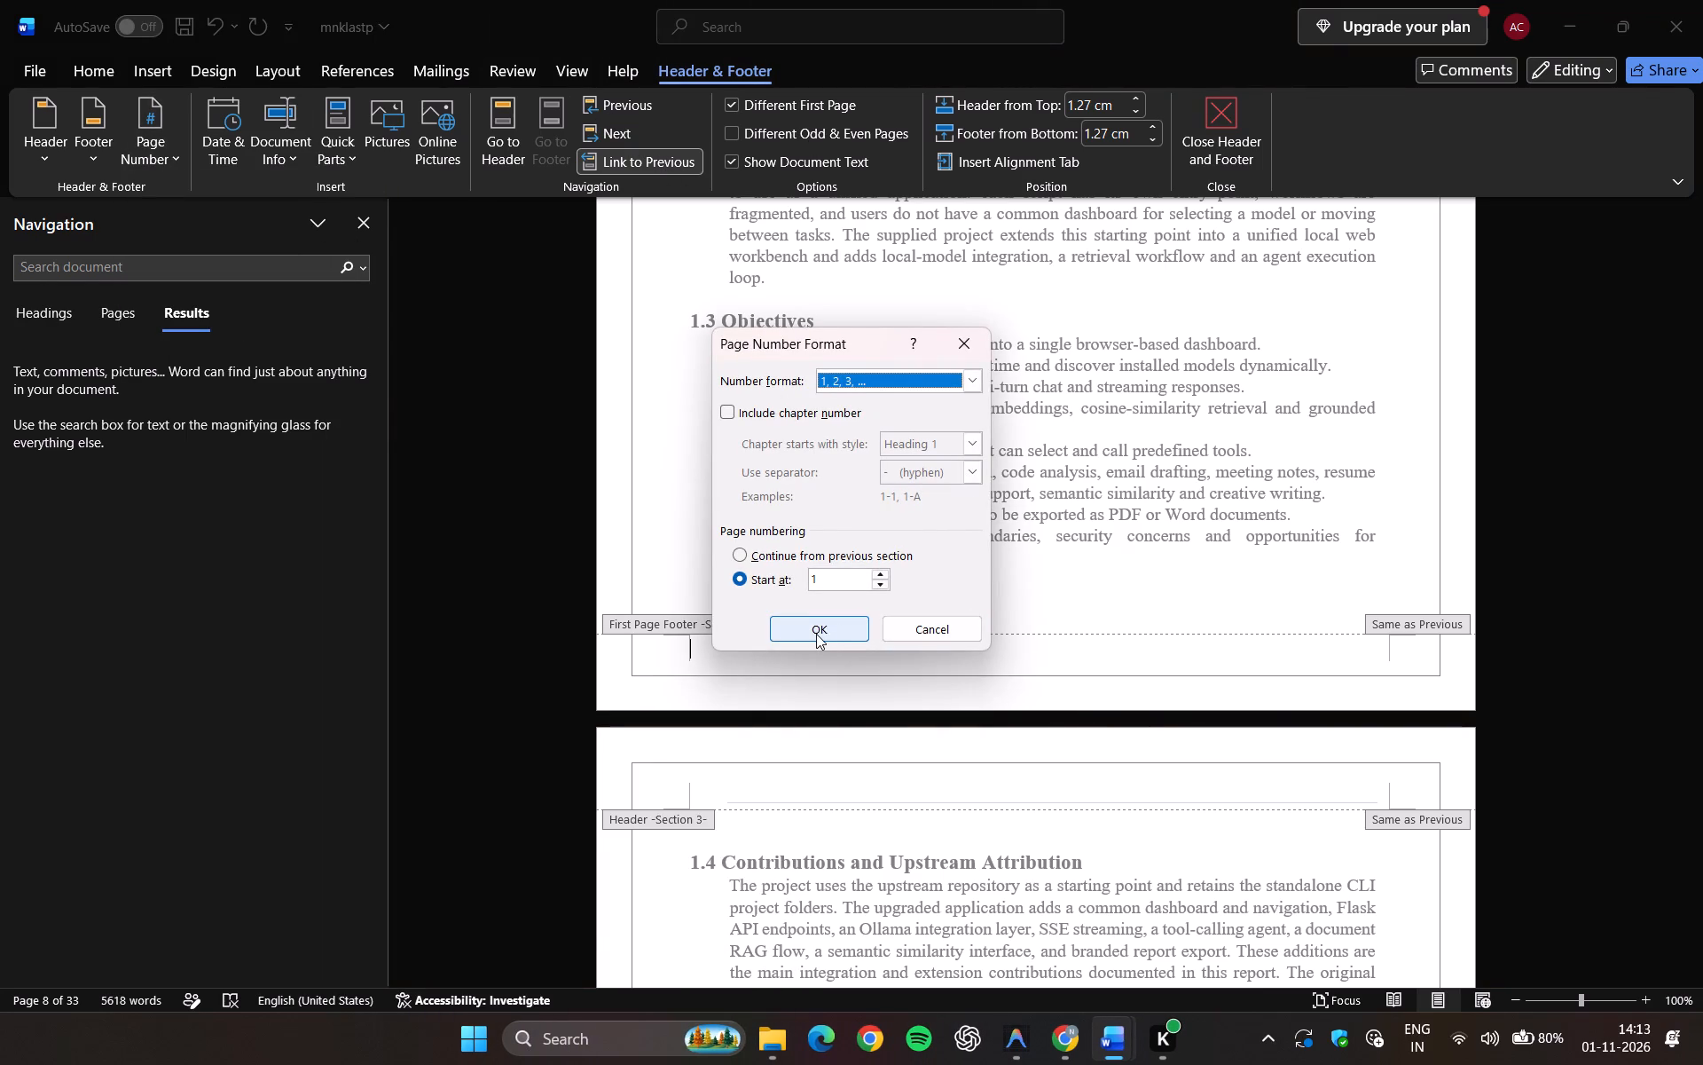
pyautogui.click(816, 634)
pyautogui.click(153, 157)
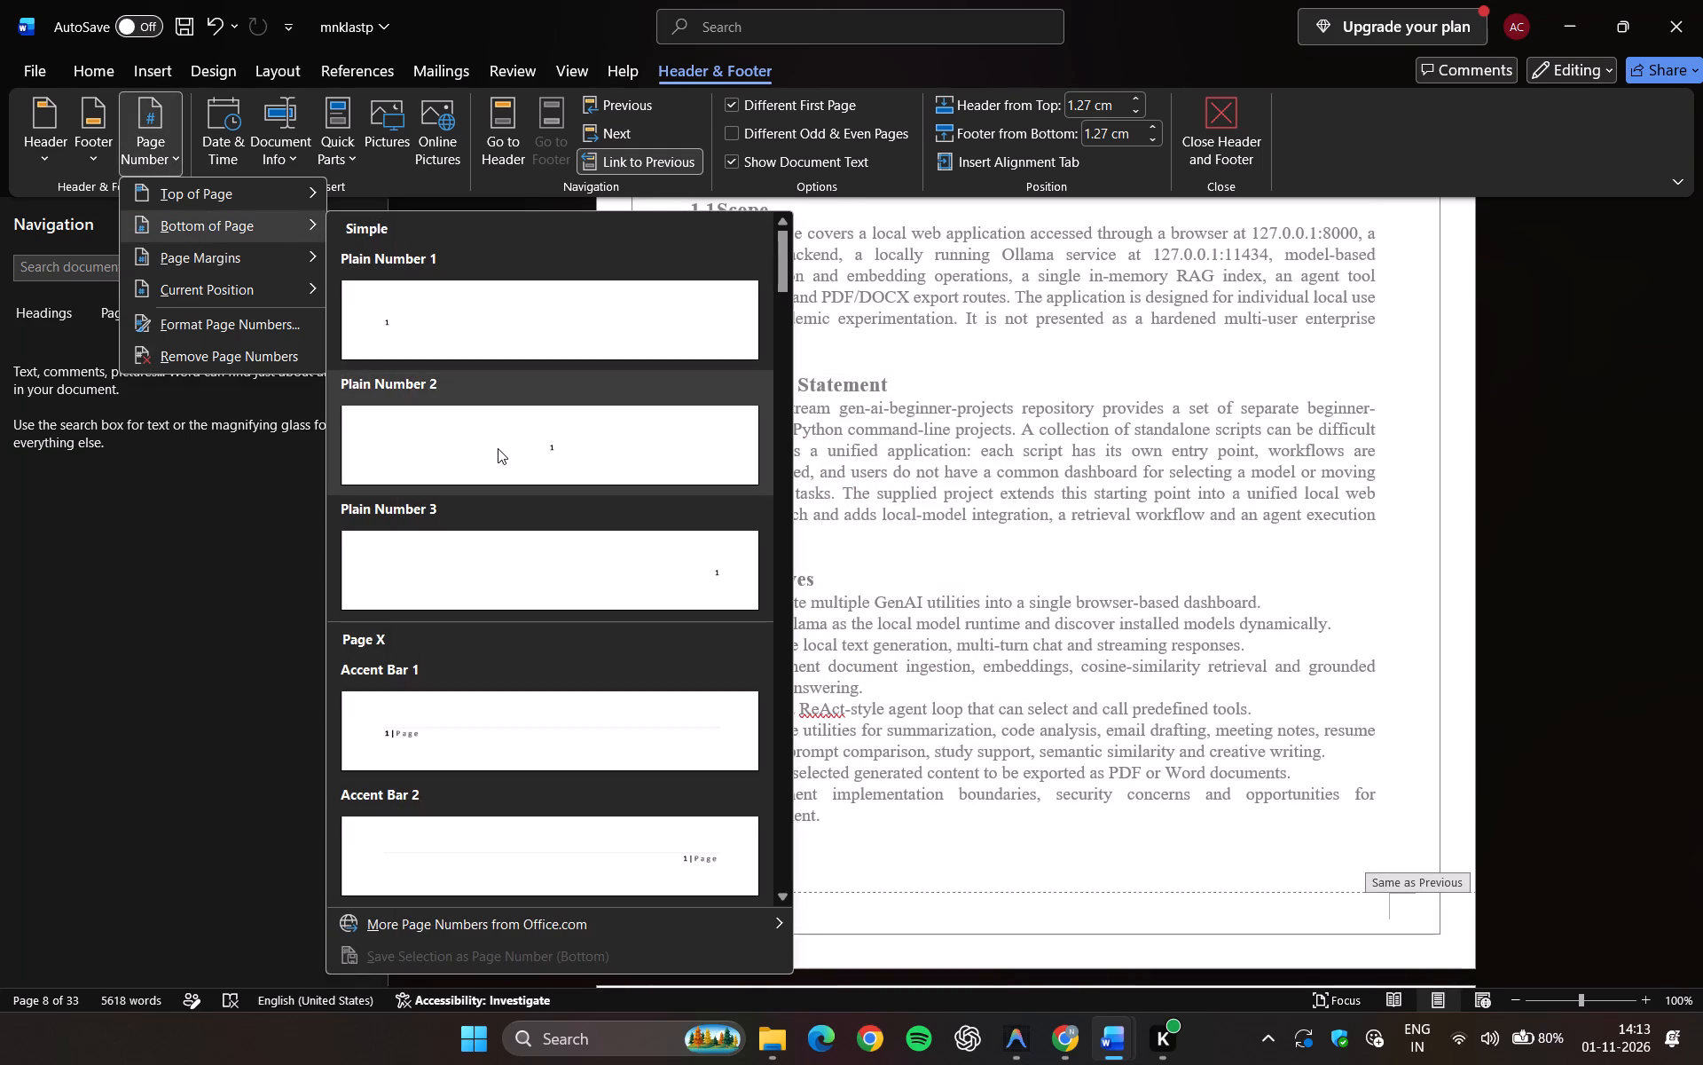
pyautogui.click(498, 448)
# Insert a centred Plain Number 2 page number in the Section 3 footer below the System Architecture diagram and leave footer editing.
pyautogui.scroll(4, 808, 797)
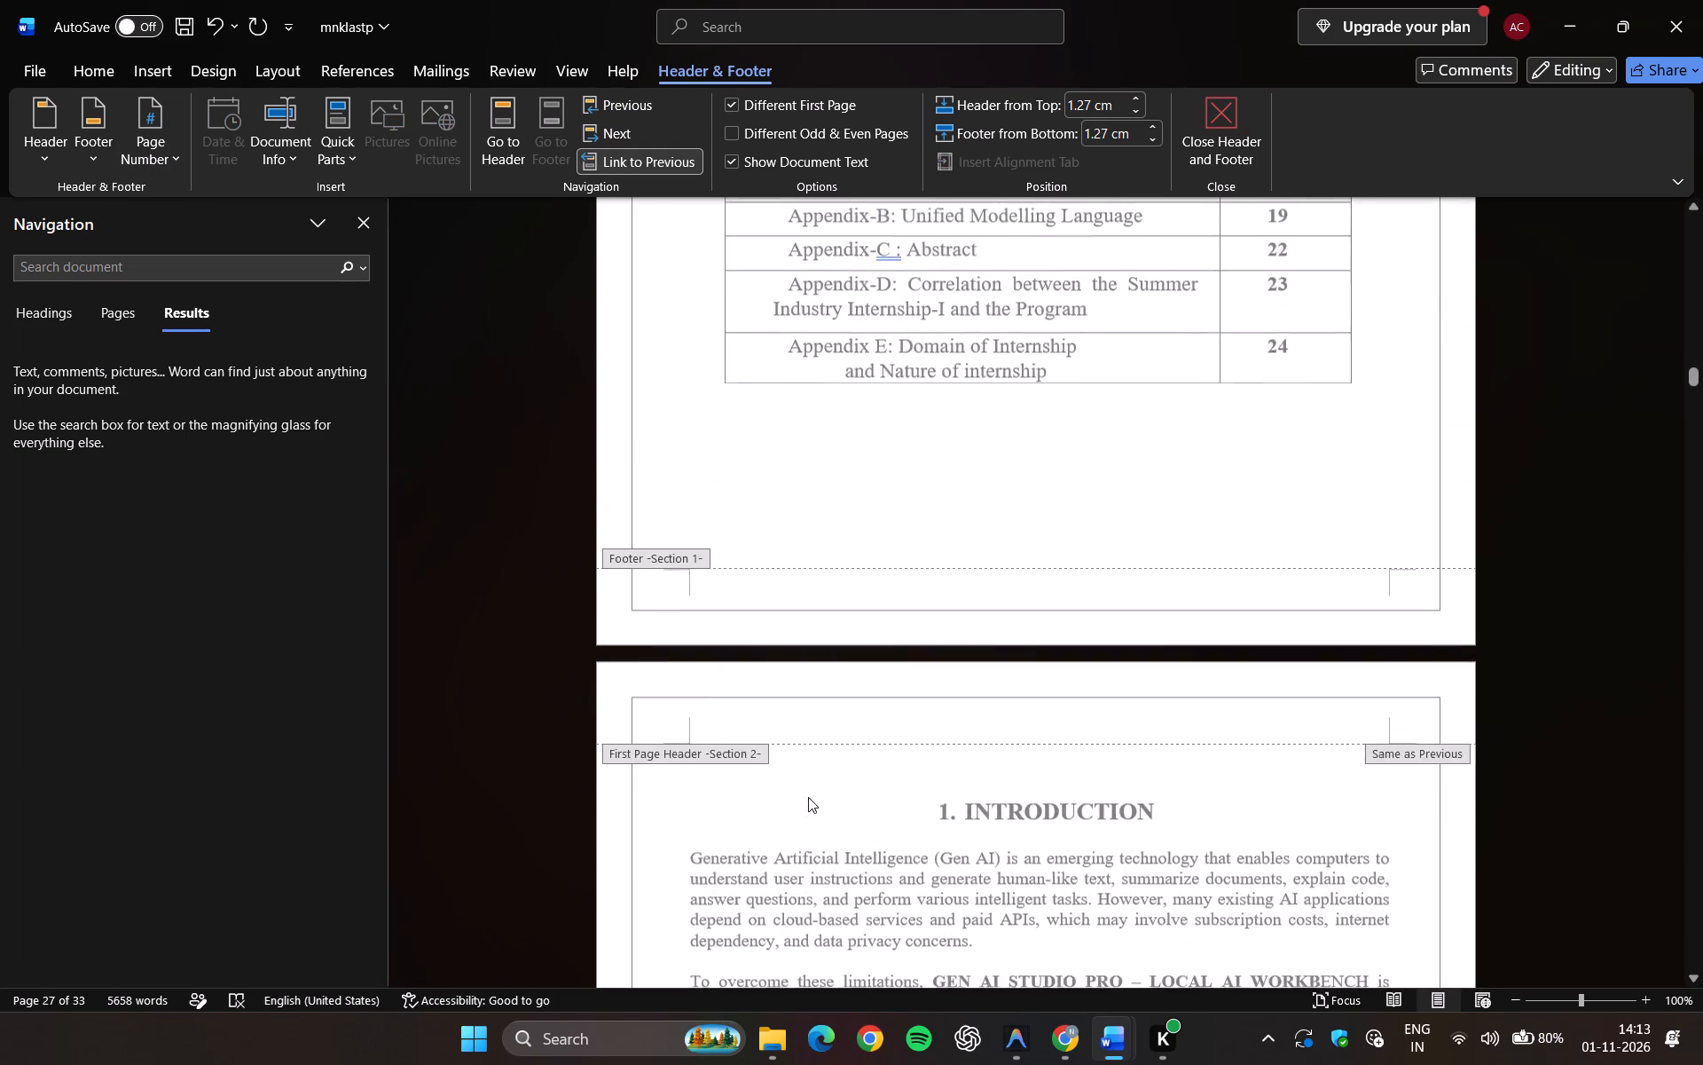
pyautogui.scroll(2, 808, 797)
pyautogui.scroll(-2, 808, 797)
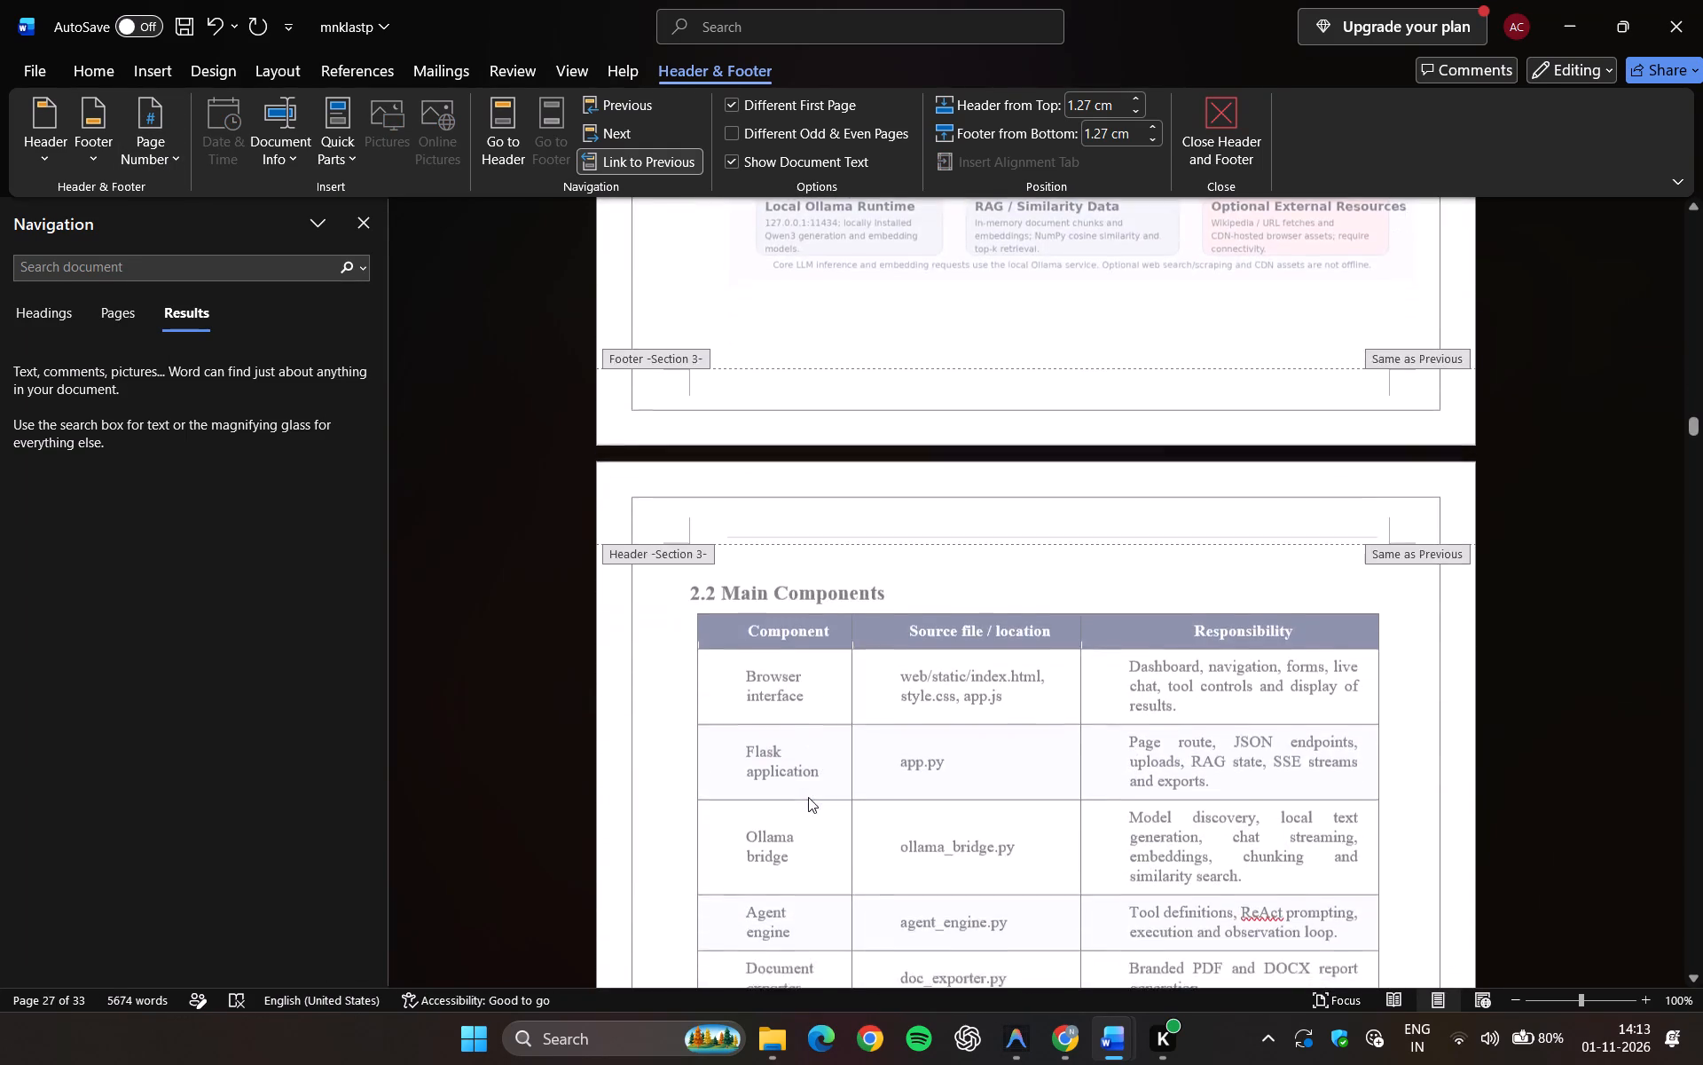
pyautogui.scroll(2, 808, 797)
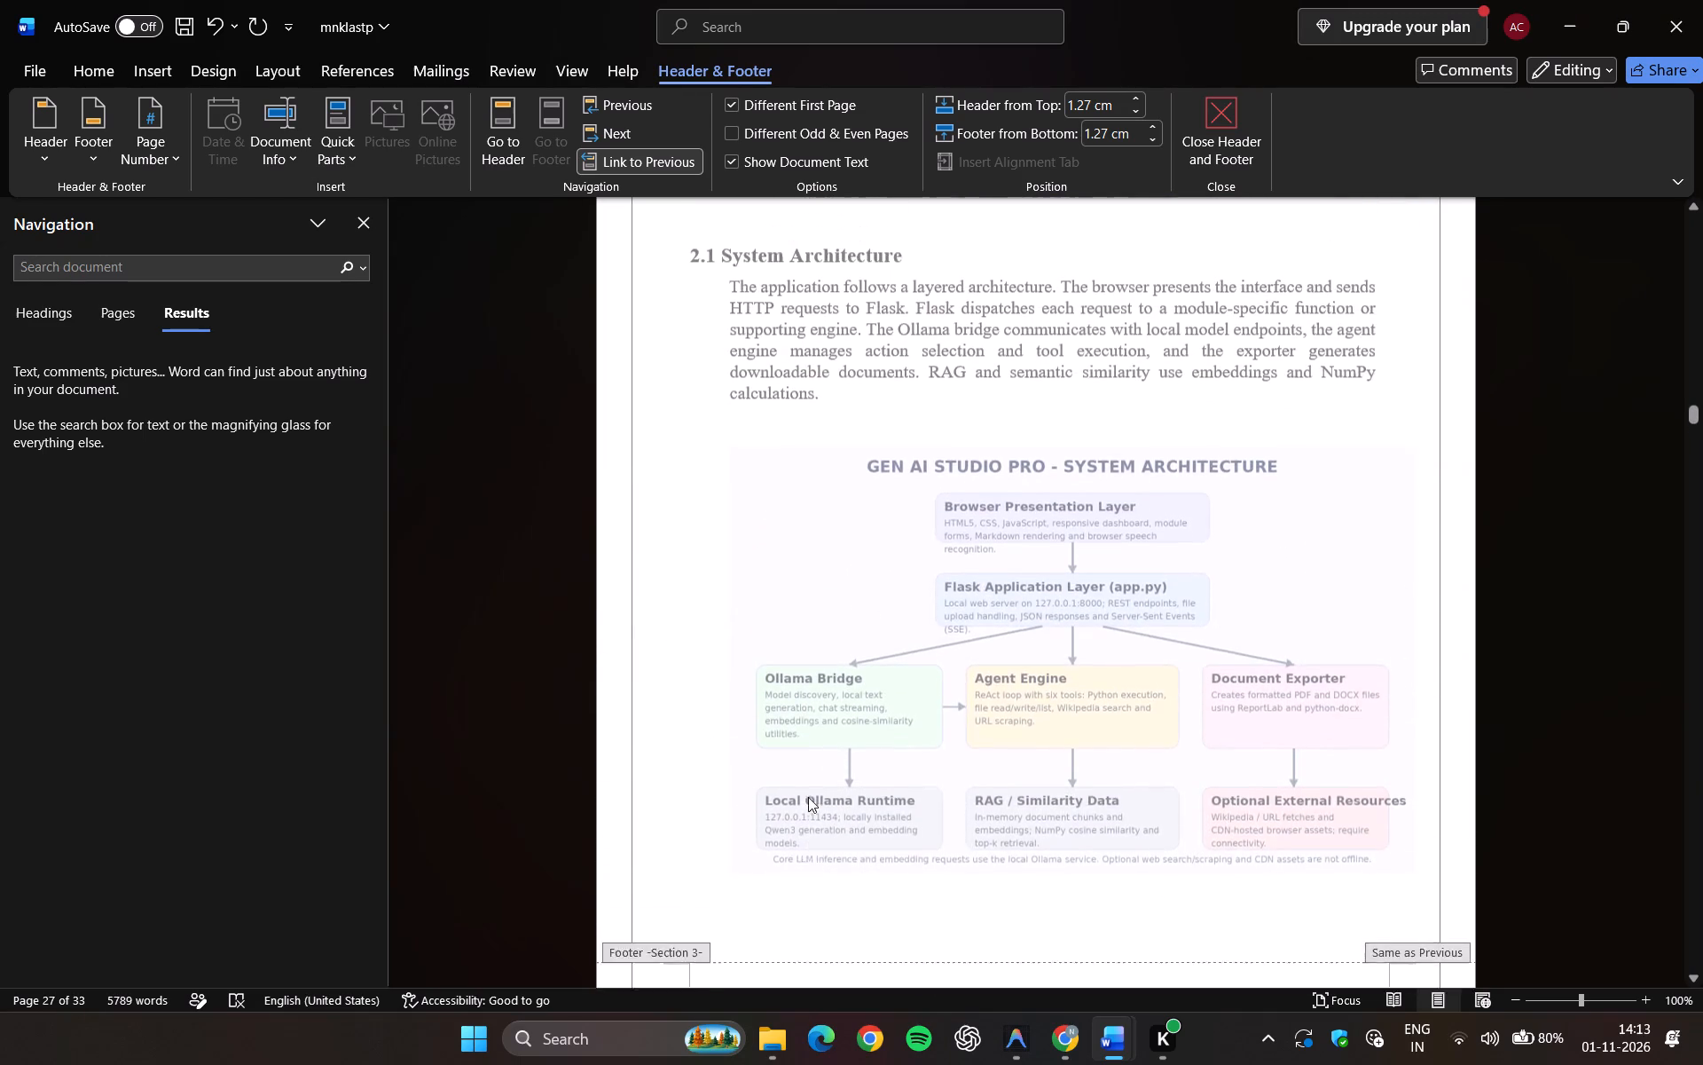
pyautogui.scroll(2, 808, 797)
pyautogui.scroll(-1, 808, 797)
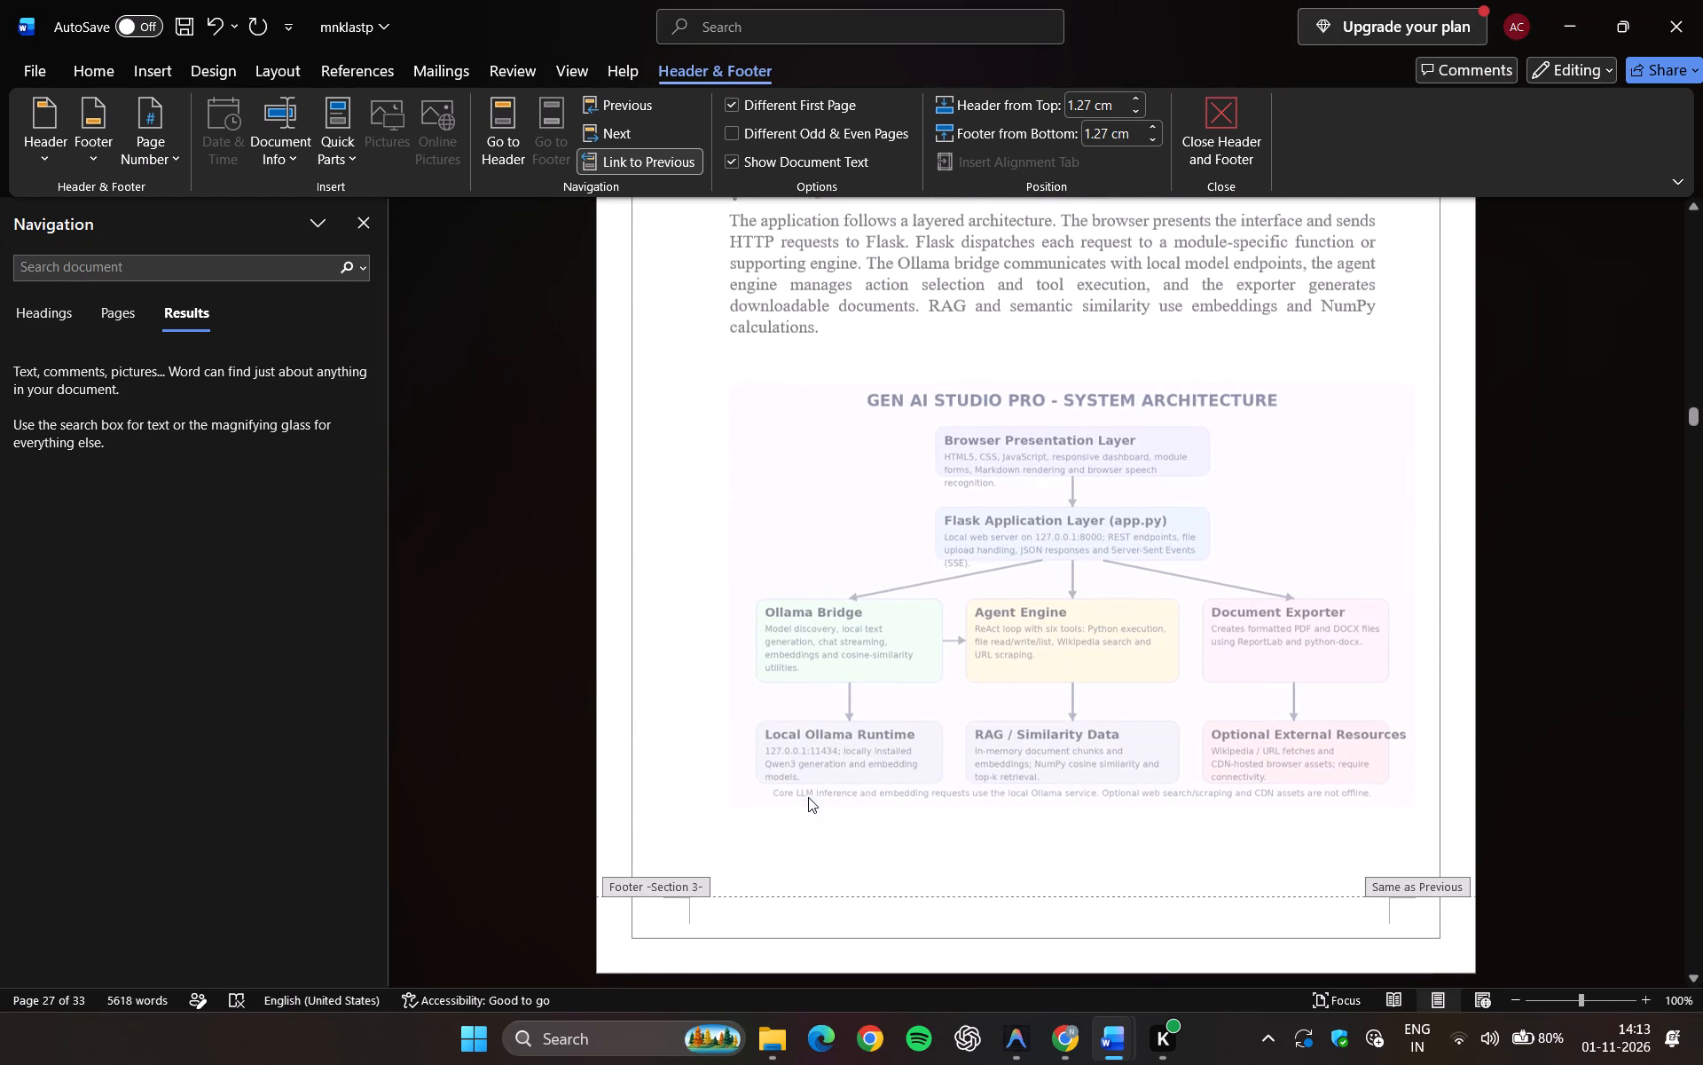
pyautogui.scroll(-1, 875, 726)
pyautogui.click(955, 716)
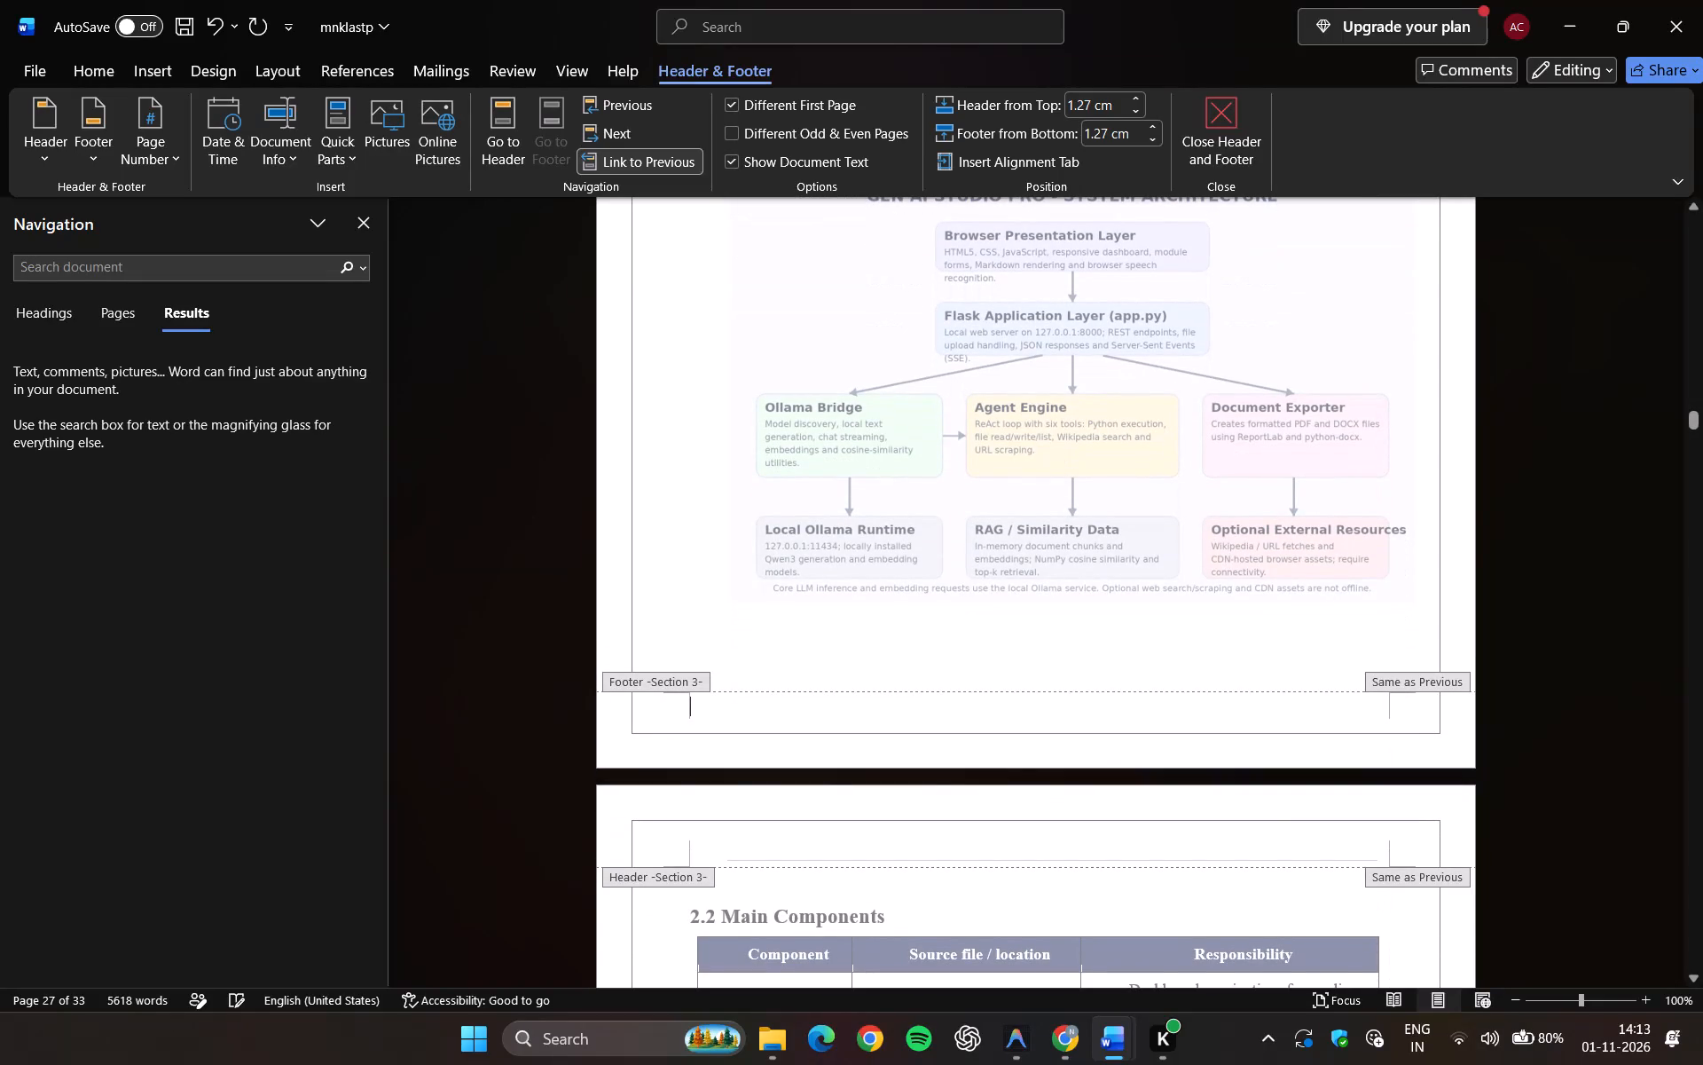
pyautogui.click(149, 166)
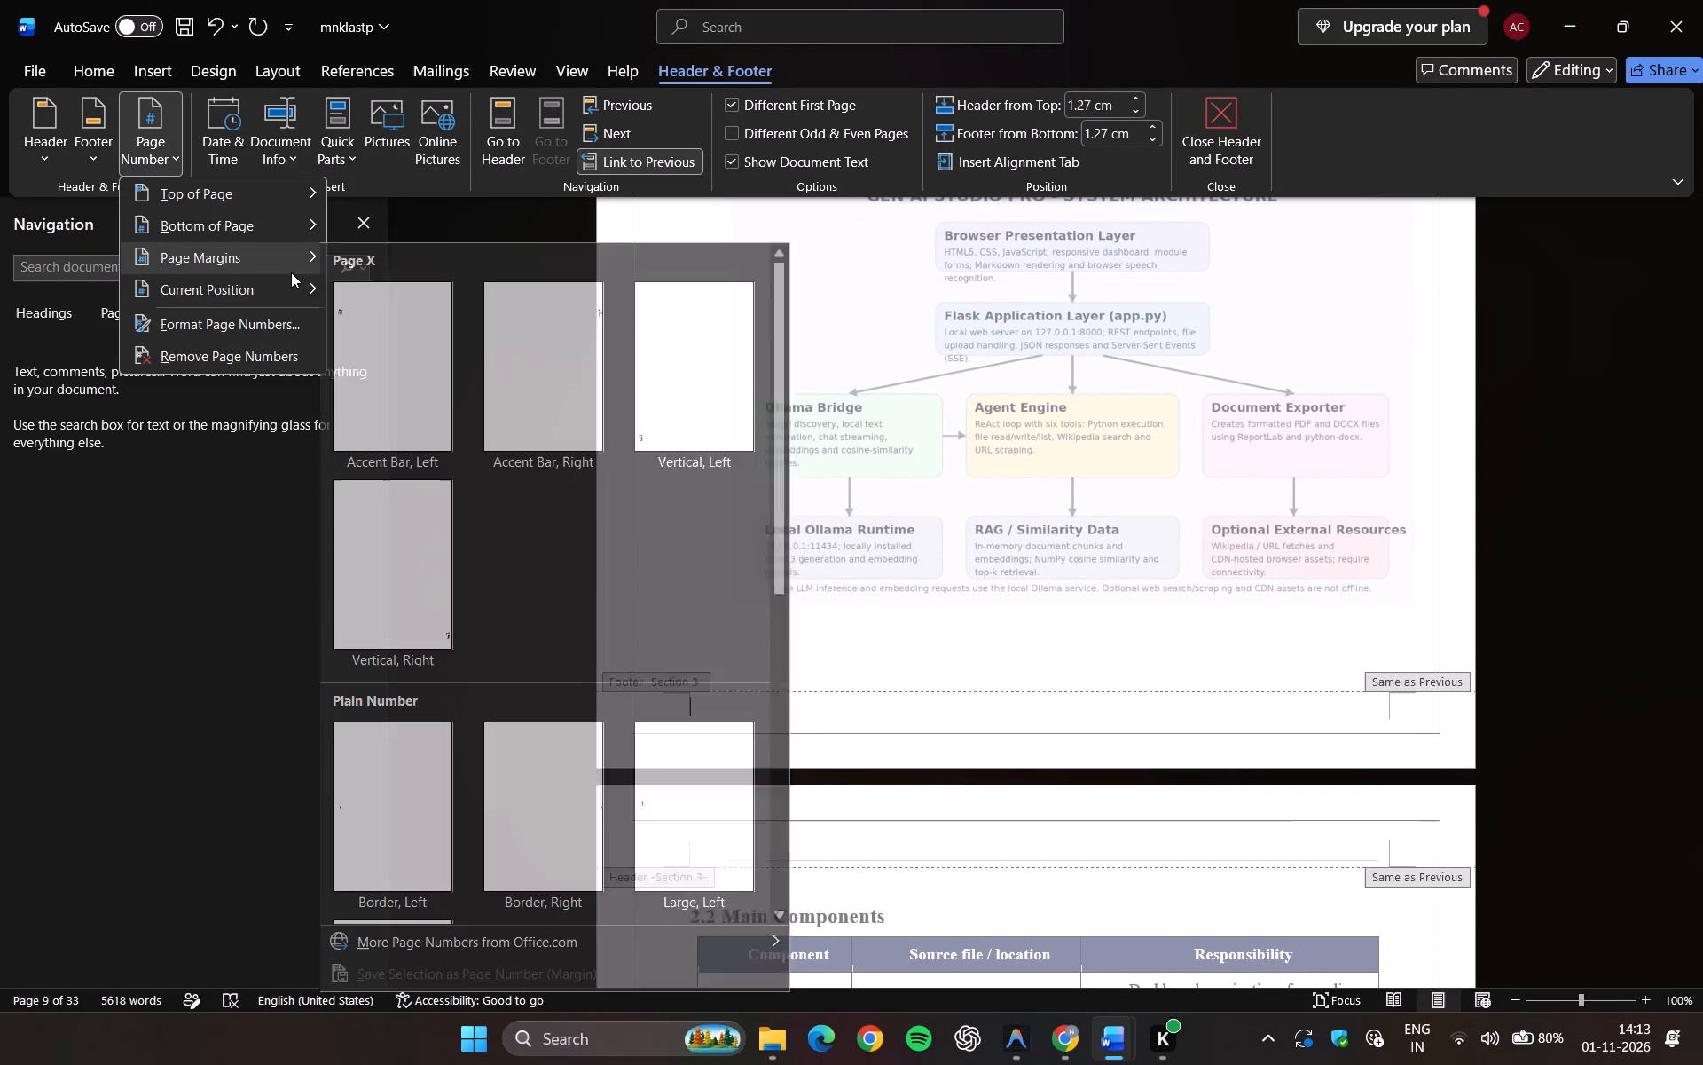
pyautogui.click(514, 455)
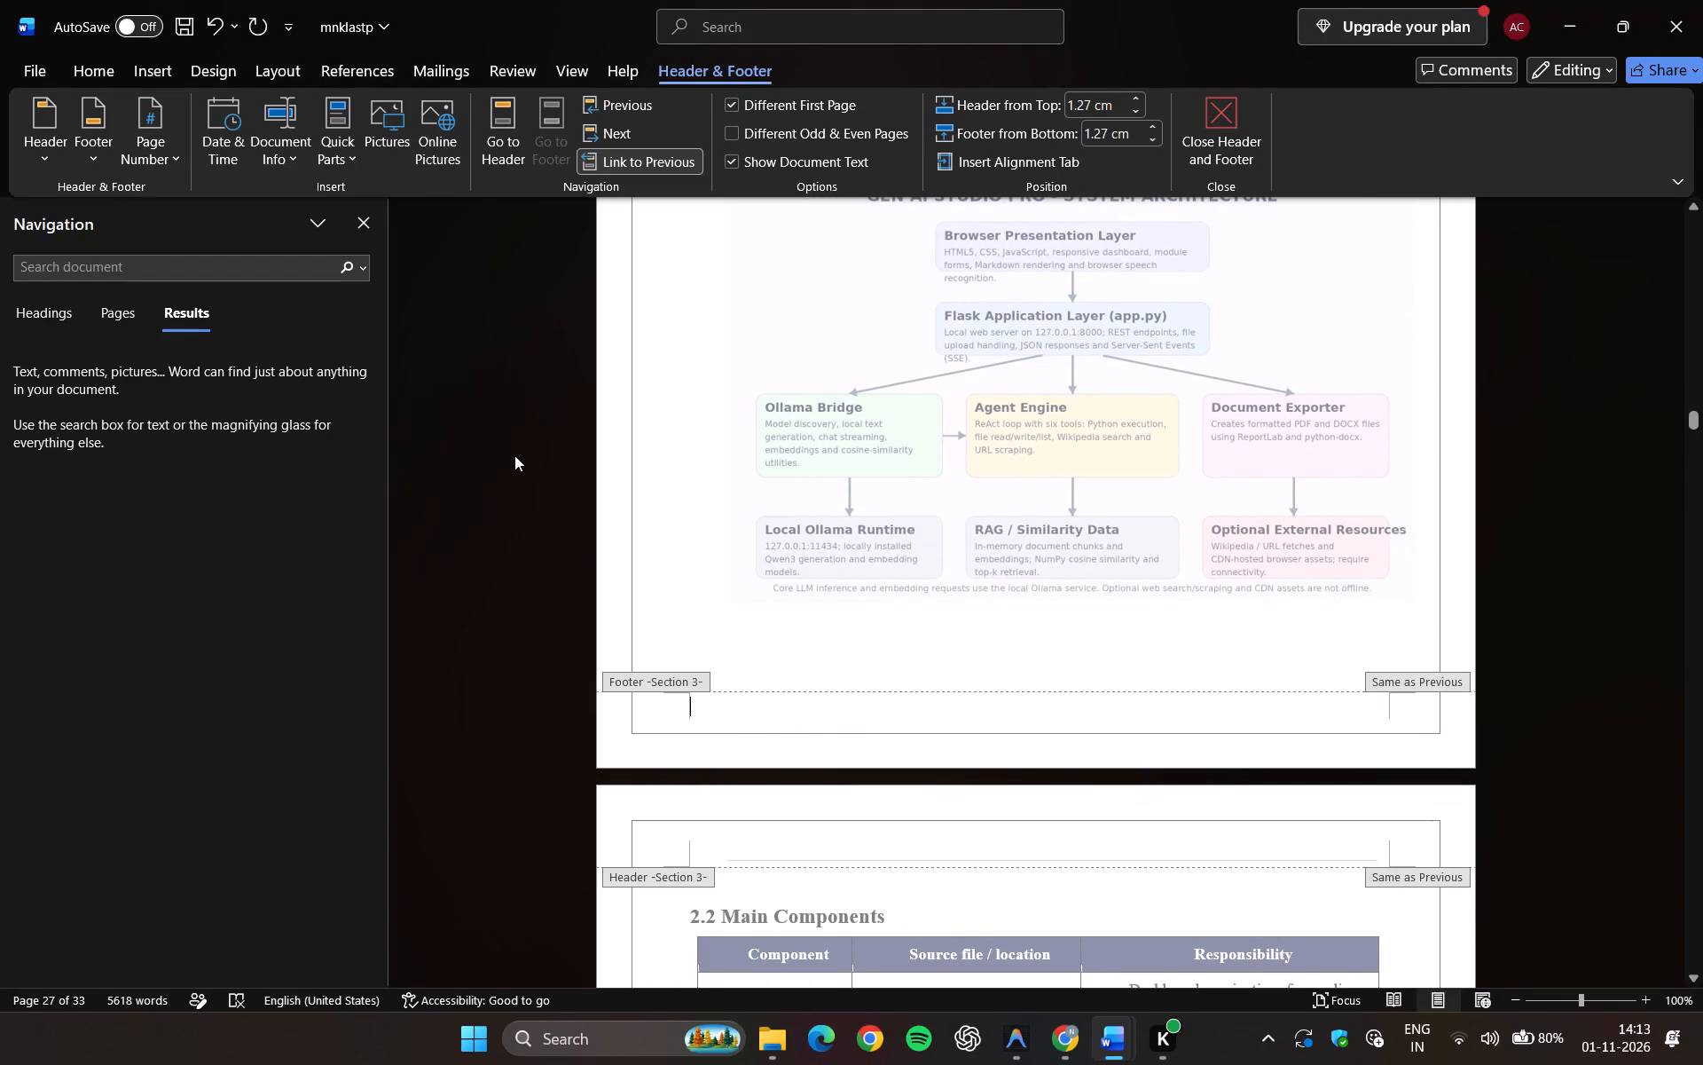
pyautogui.scroll(-1, 808, 739)
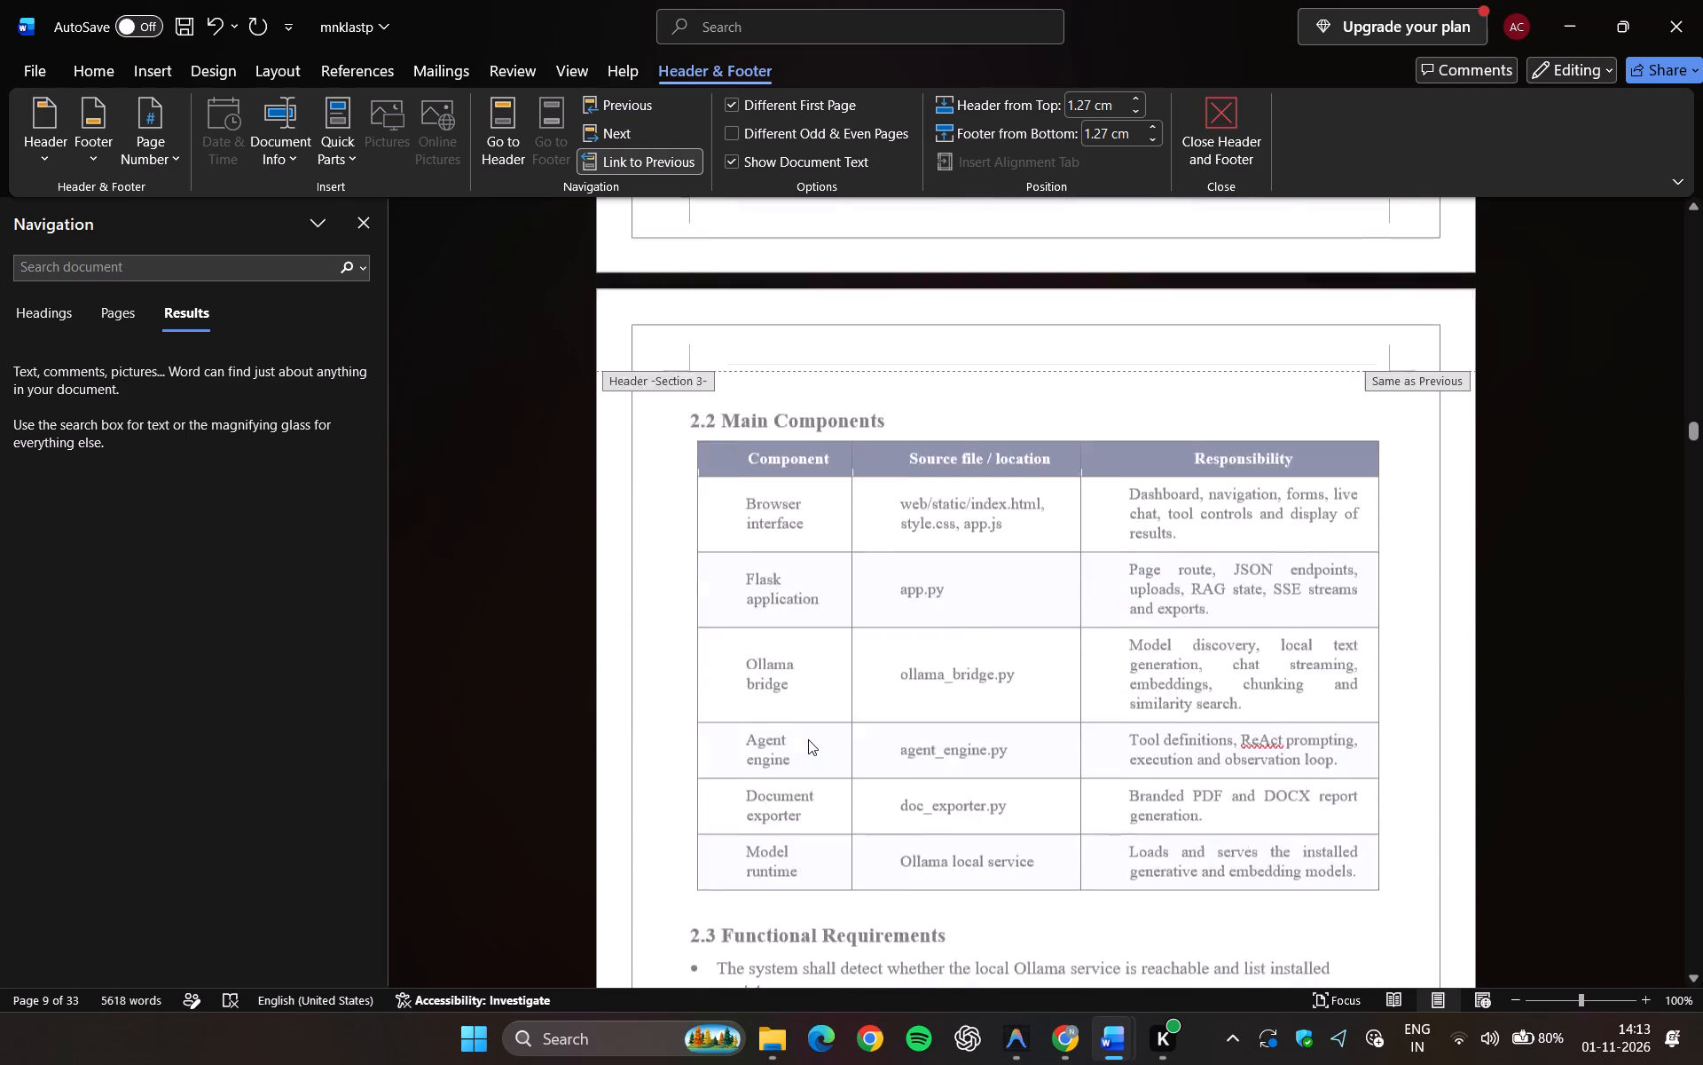
pyautogui.scroll(-2, 808, 739)
pyautogui.scroll(3, 808, 739)
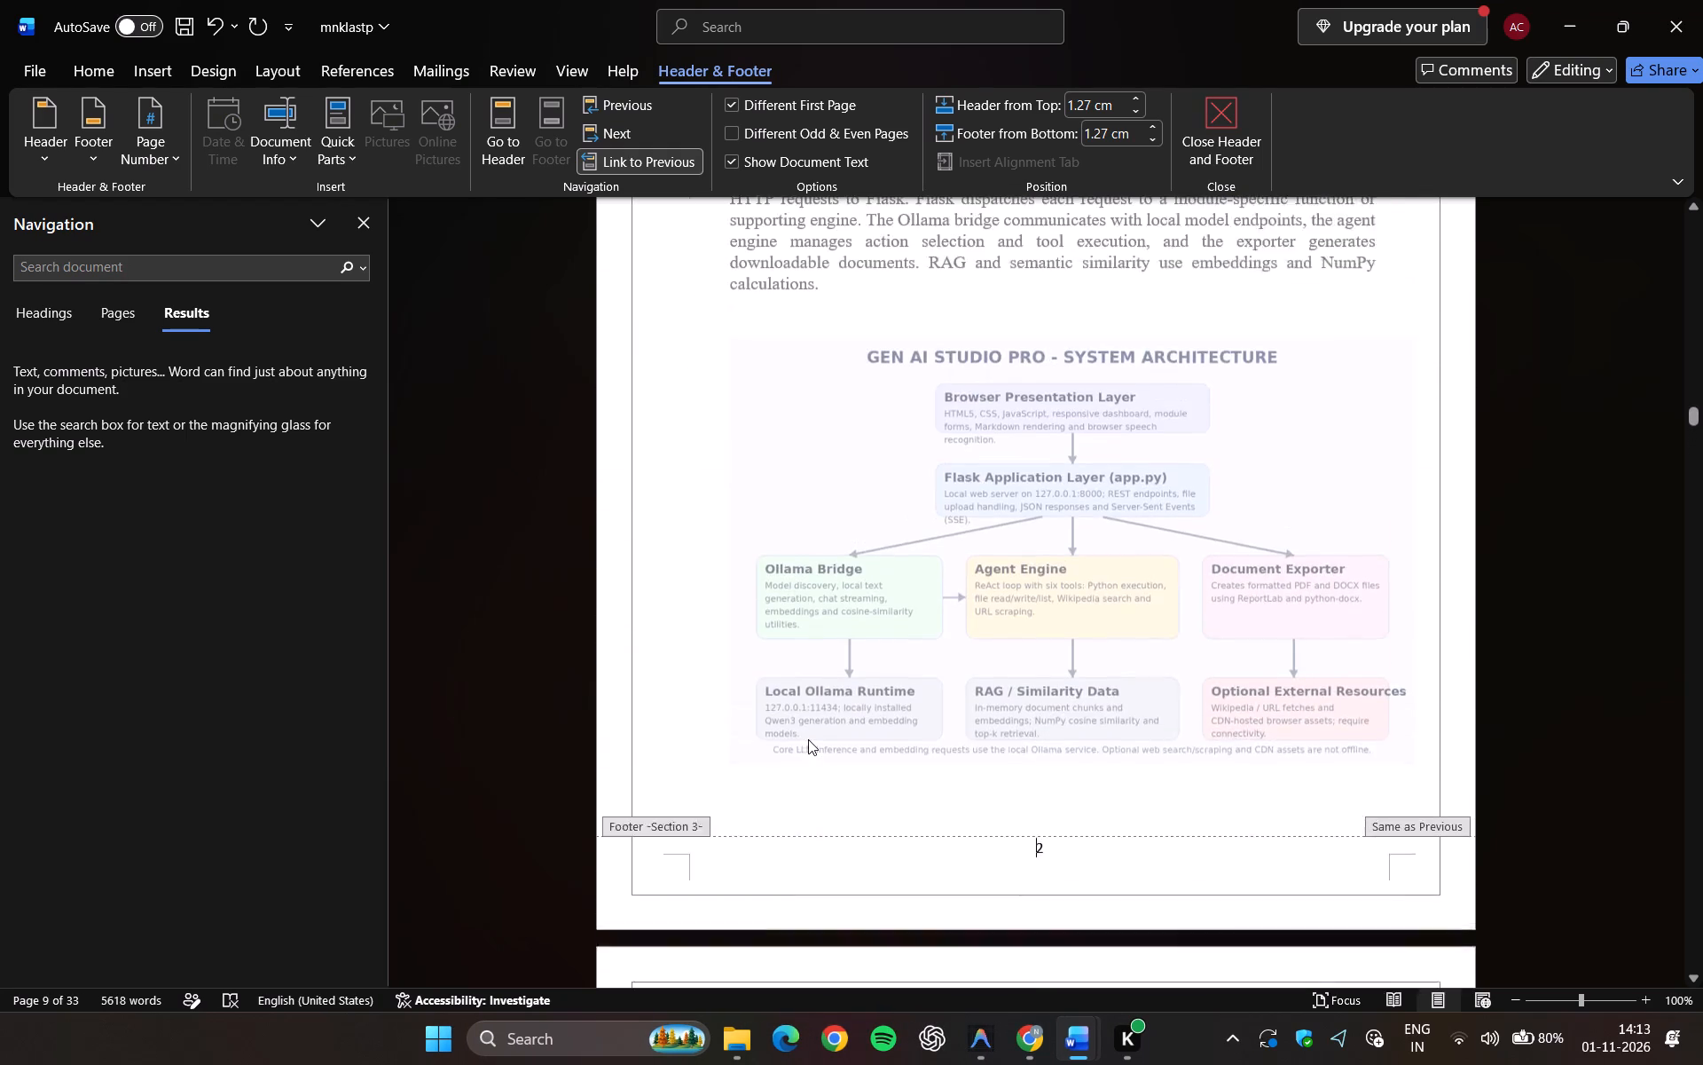
pyautogui.scroll(5, 808, 739)
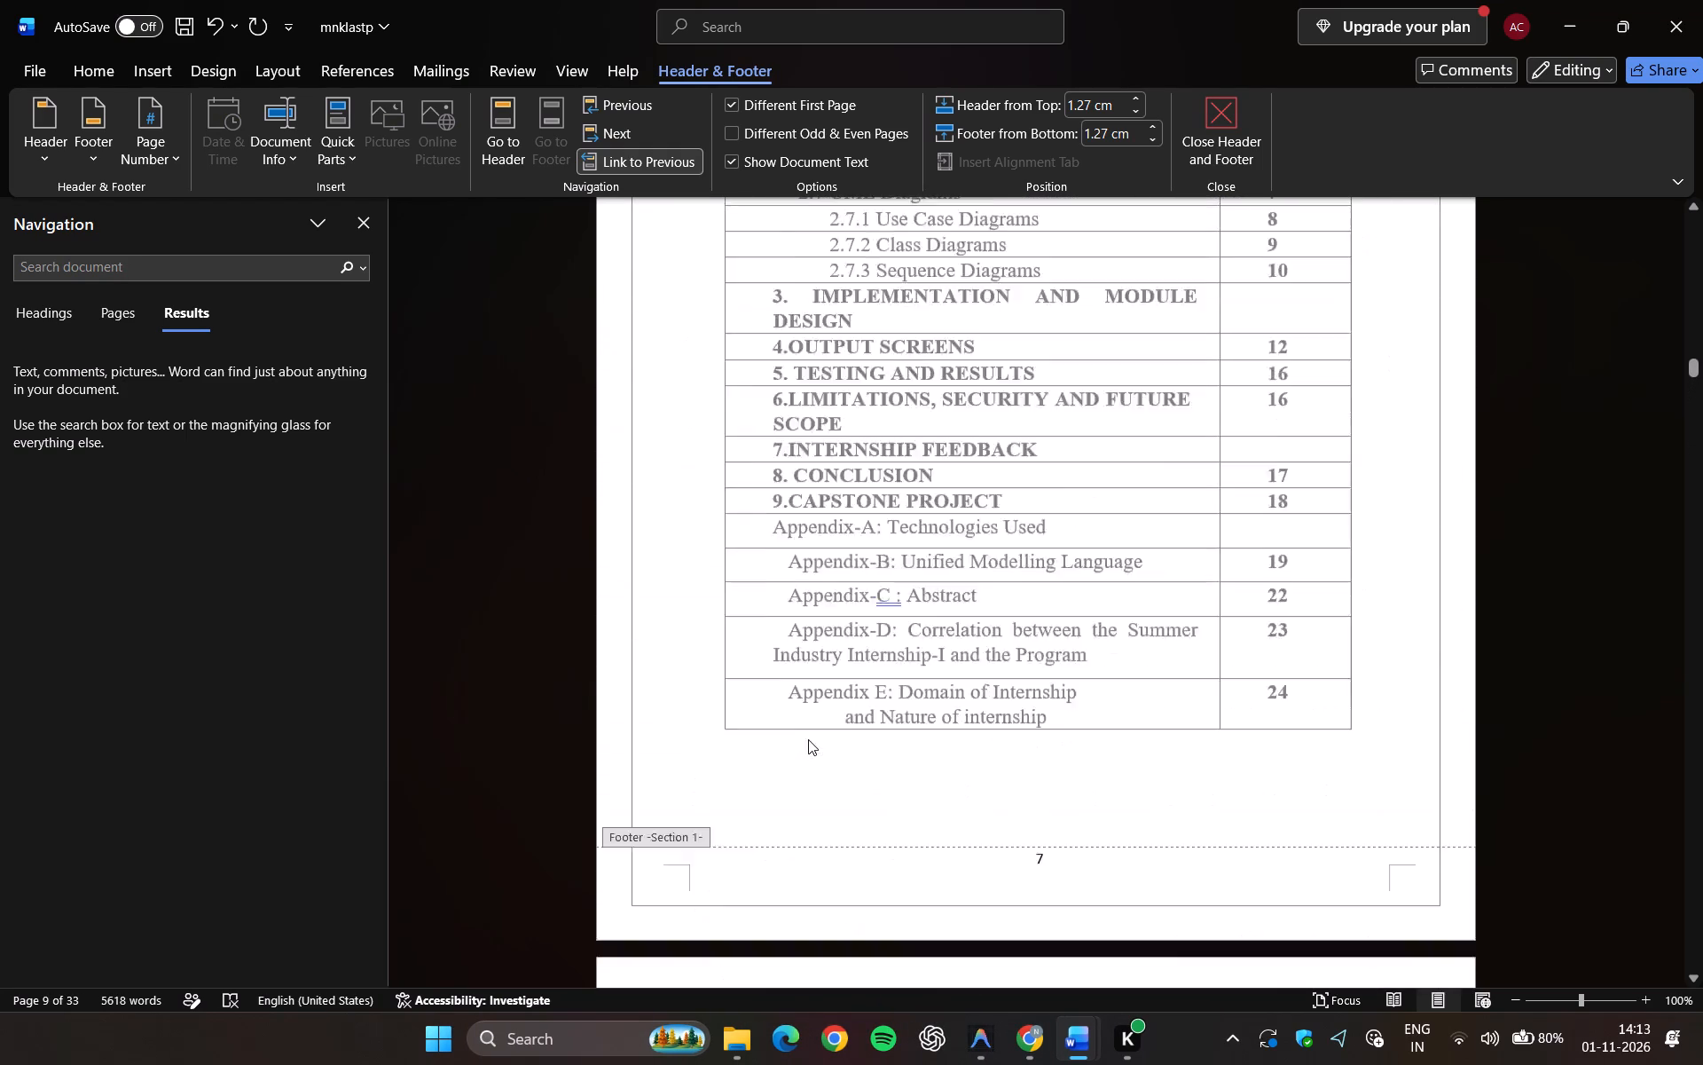
pyautogui.scroll(3, 808, 739)
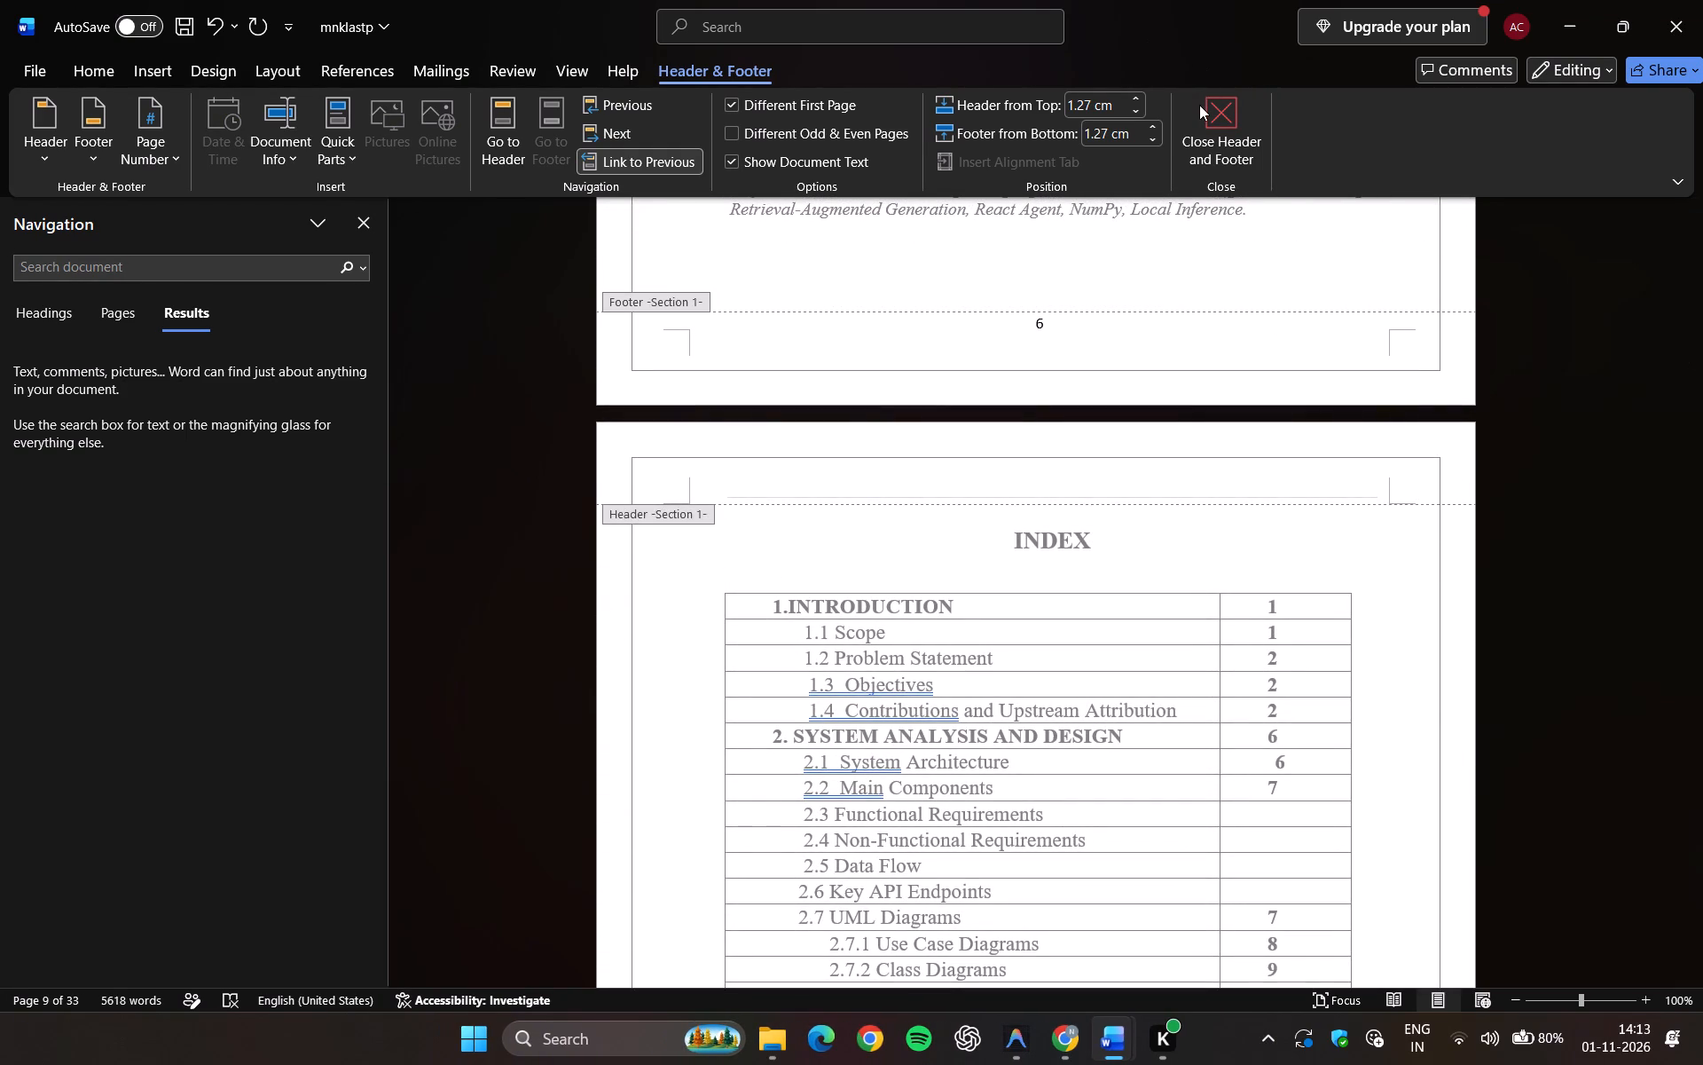
pyautogui.click(1199, 105)
# Review the page numbers at the bottom of the front matter, Introduction, and System Analysis and Design pages.
pyautogui.scroll(4, 1011, 327)
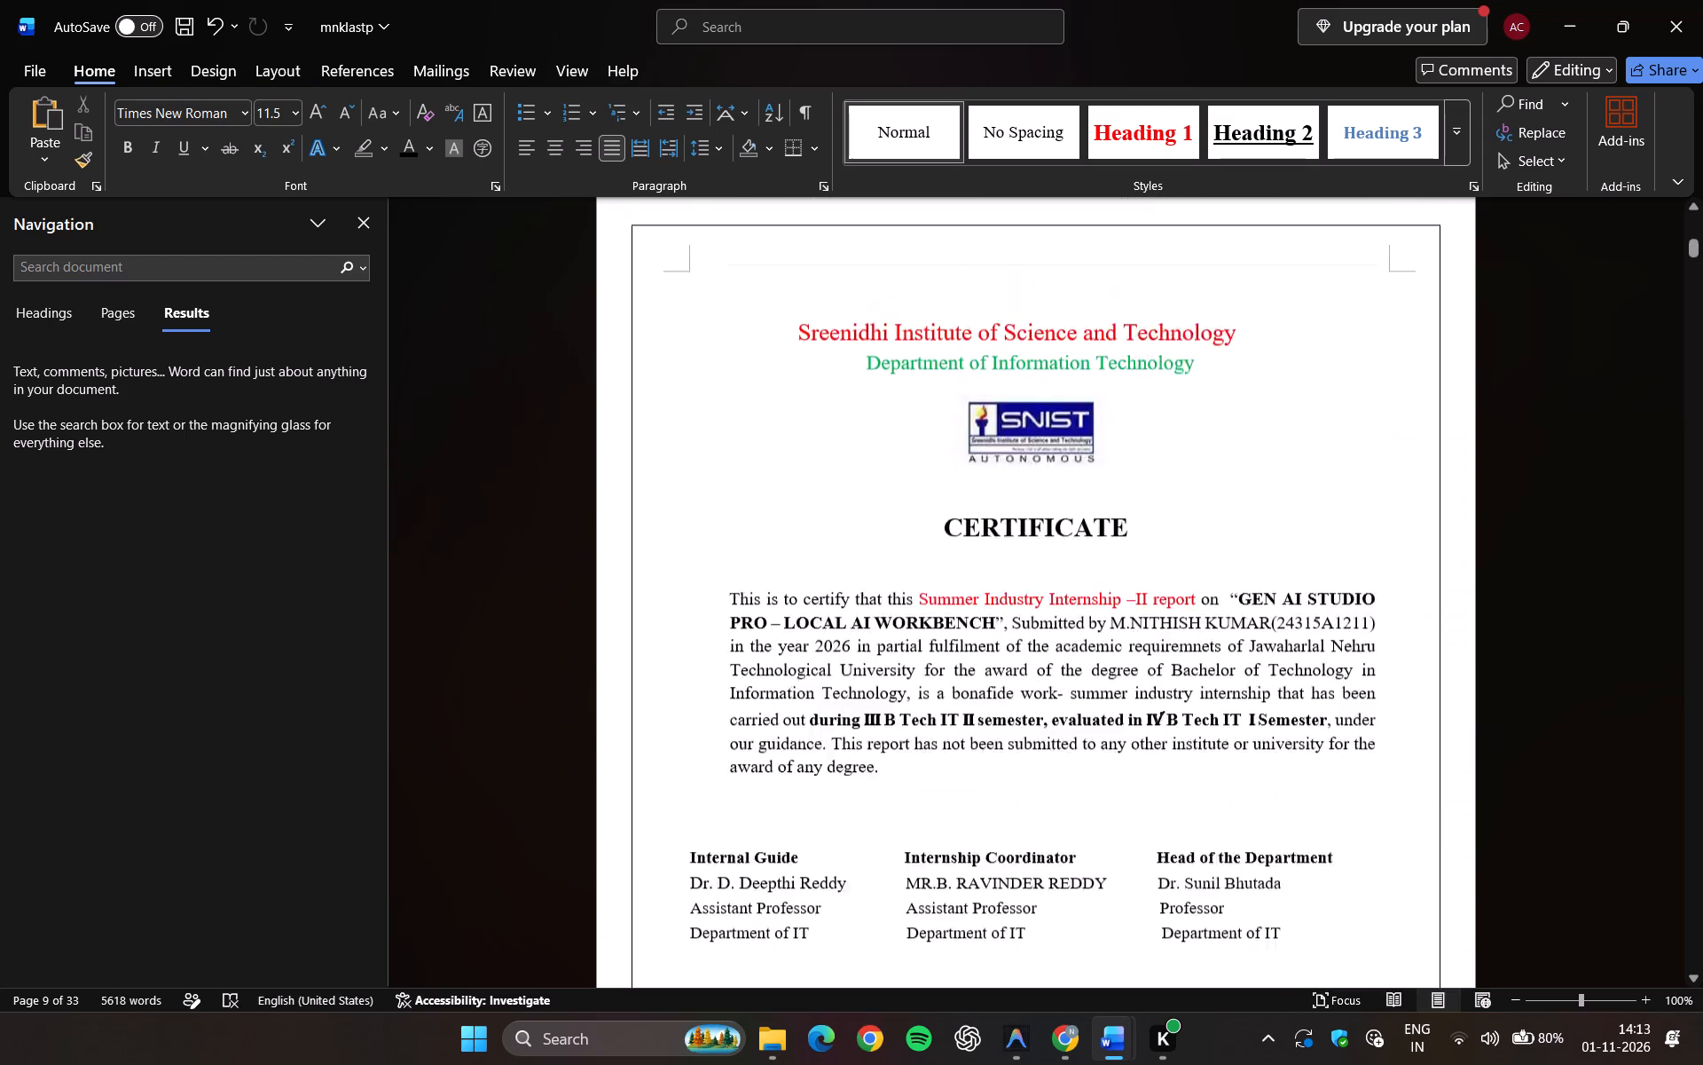
pyautogui.scroll(2, 1011, 327)
pyautogui.scroll(-2, 1011, 327)
pyautogui.scroll(1, 1011, 327)
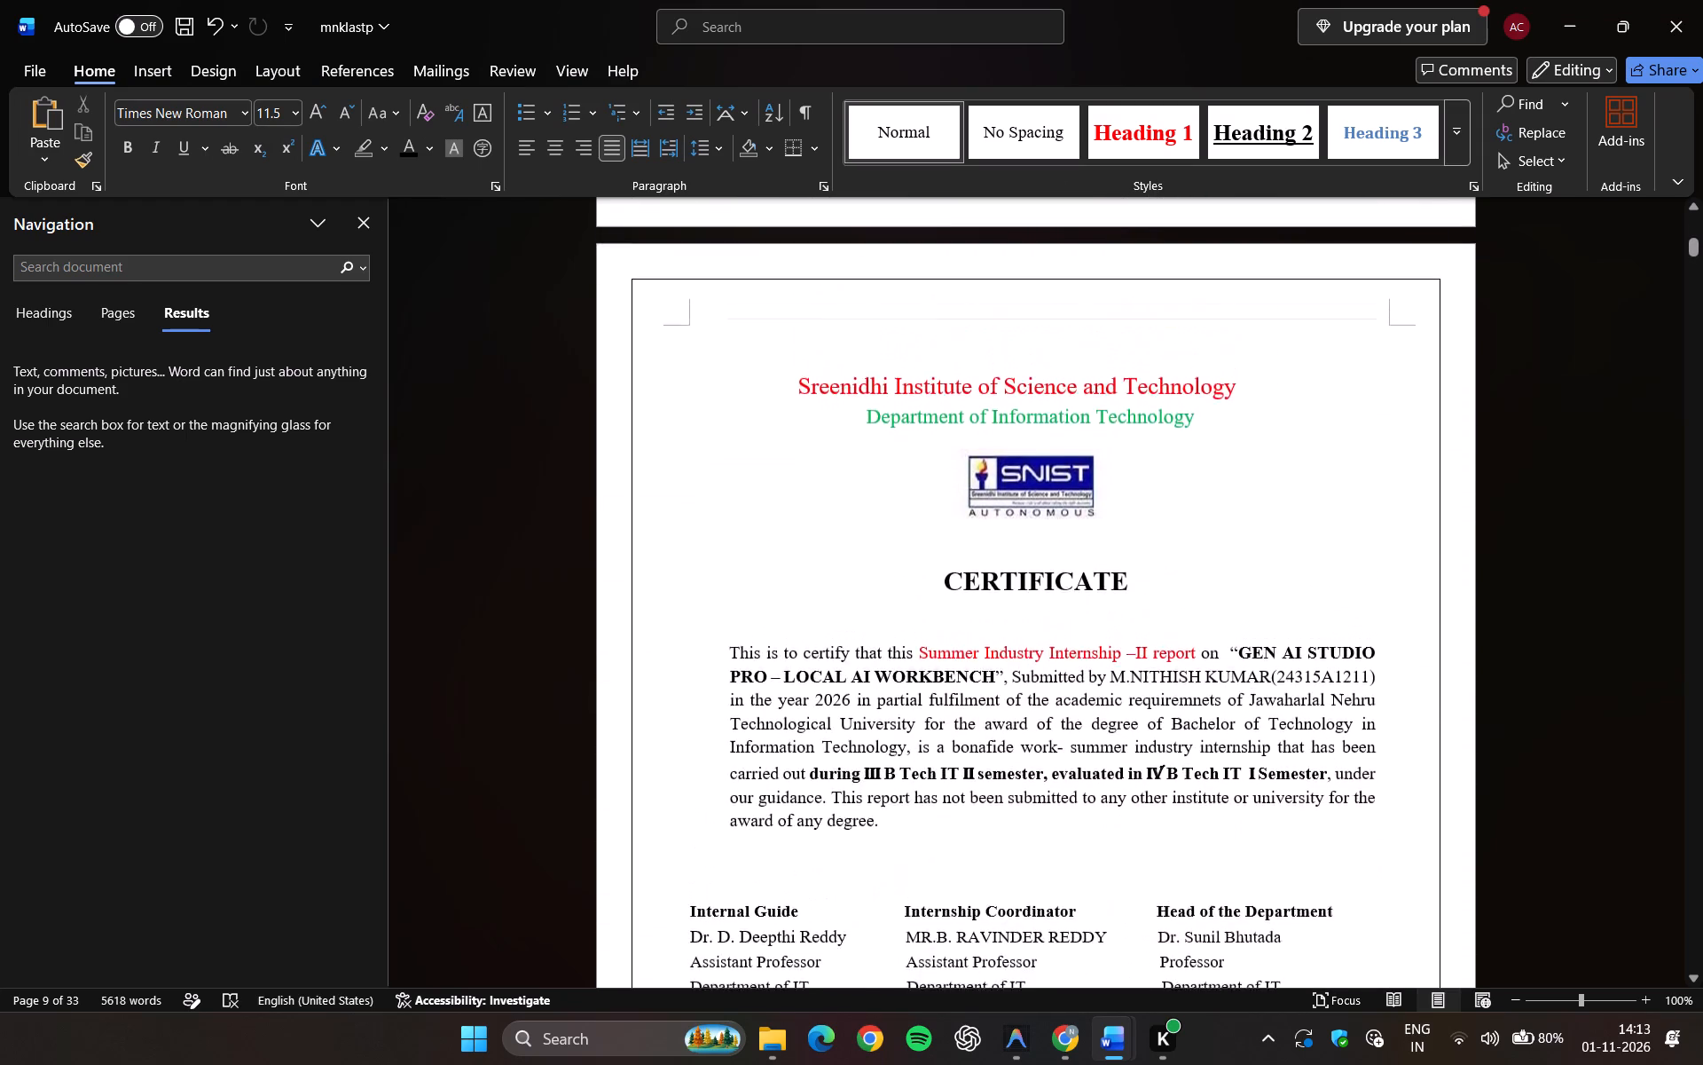
pyautogui.scroll(1, 1011, 327)
pyautogui.scroll(-5, 1011, 327)
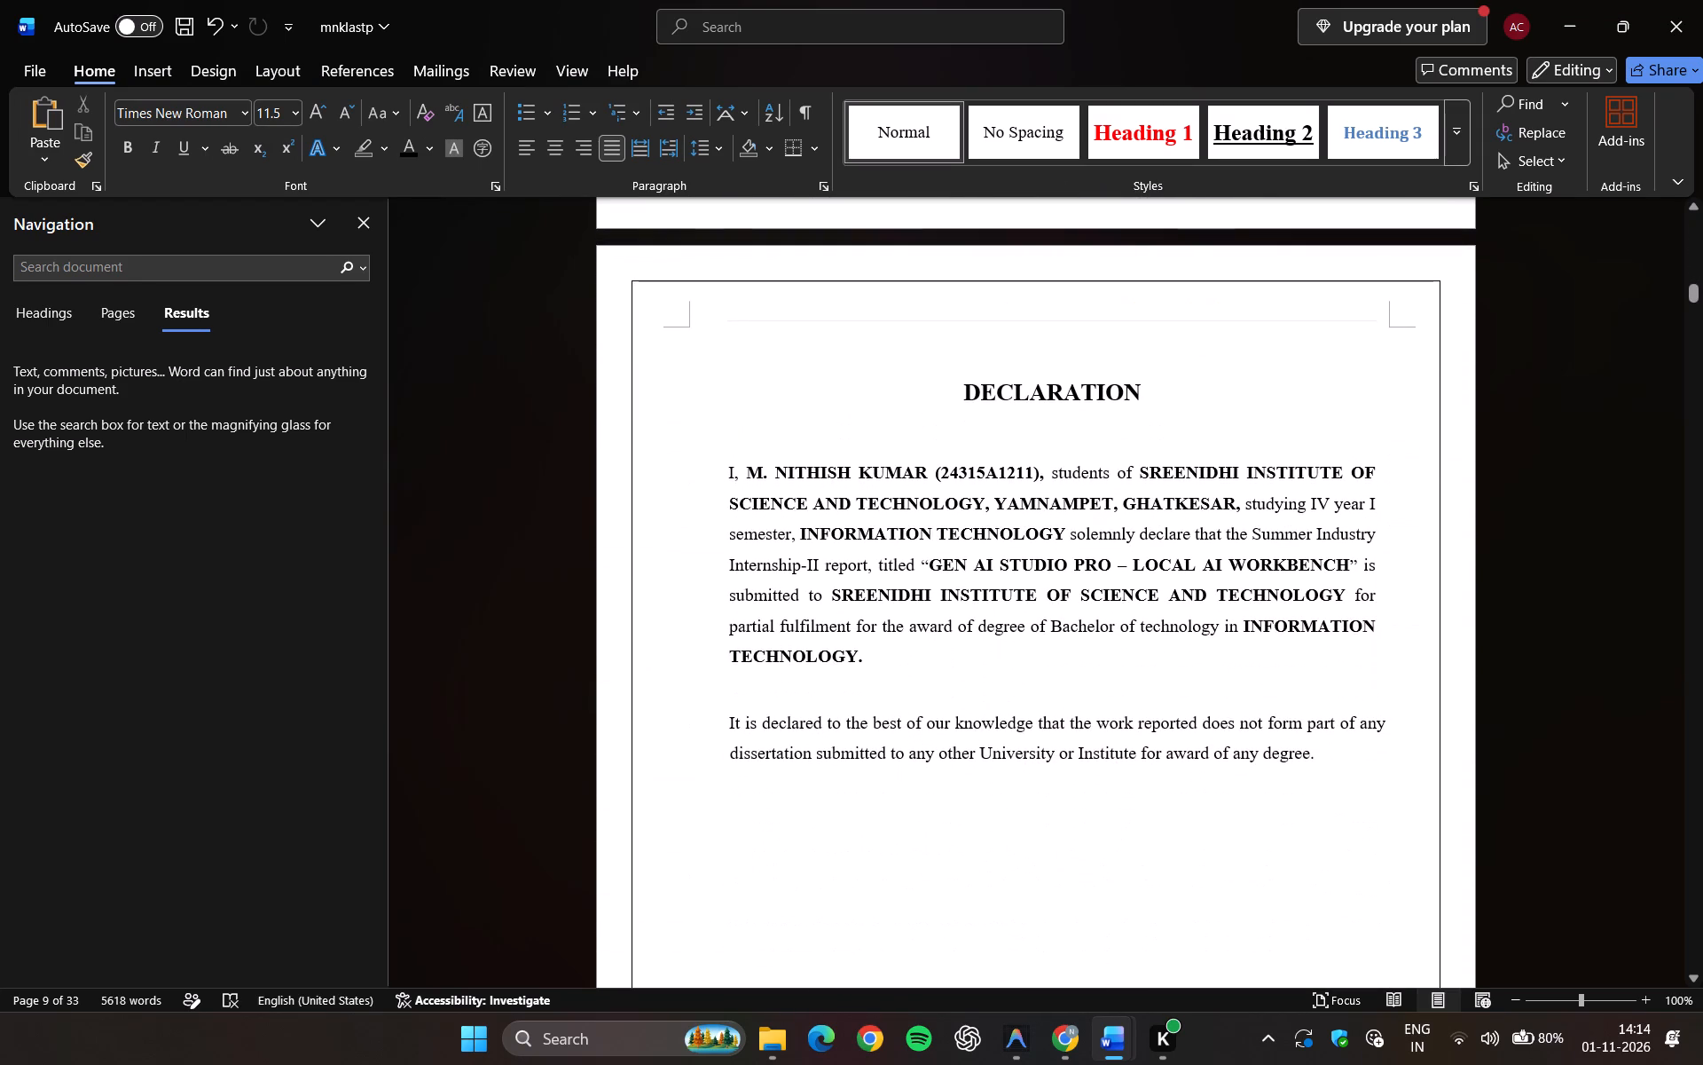
pyautogui.scroll(-2, 1011, 327)
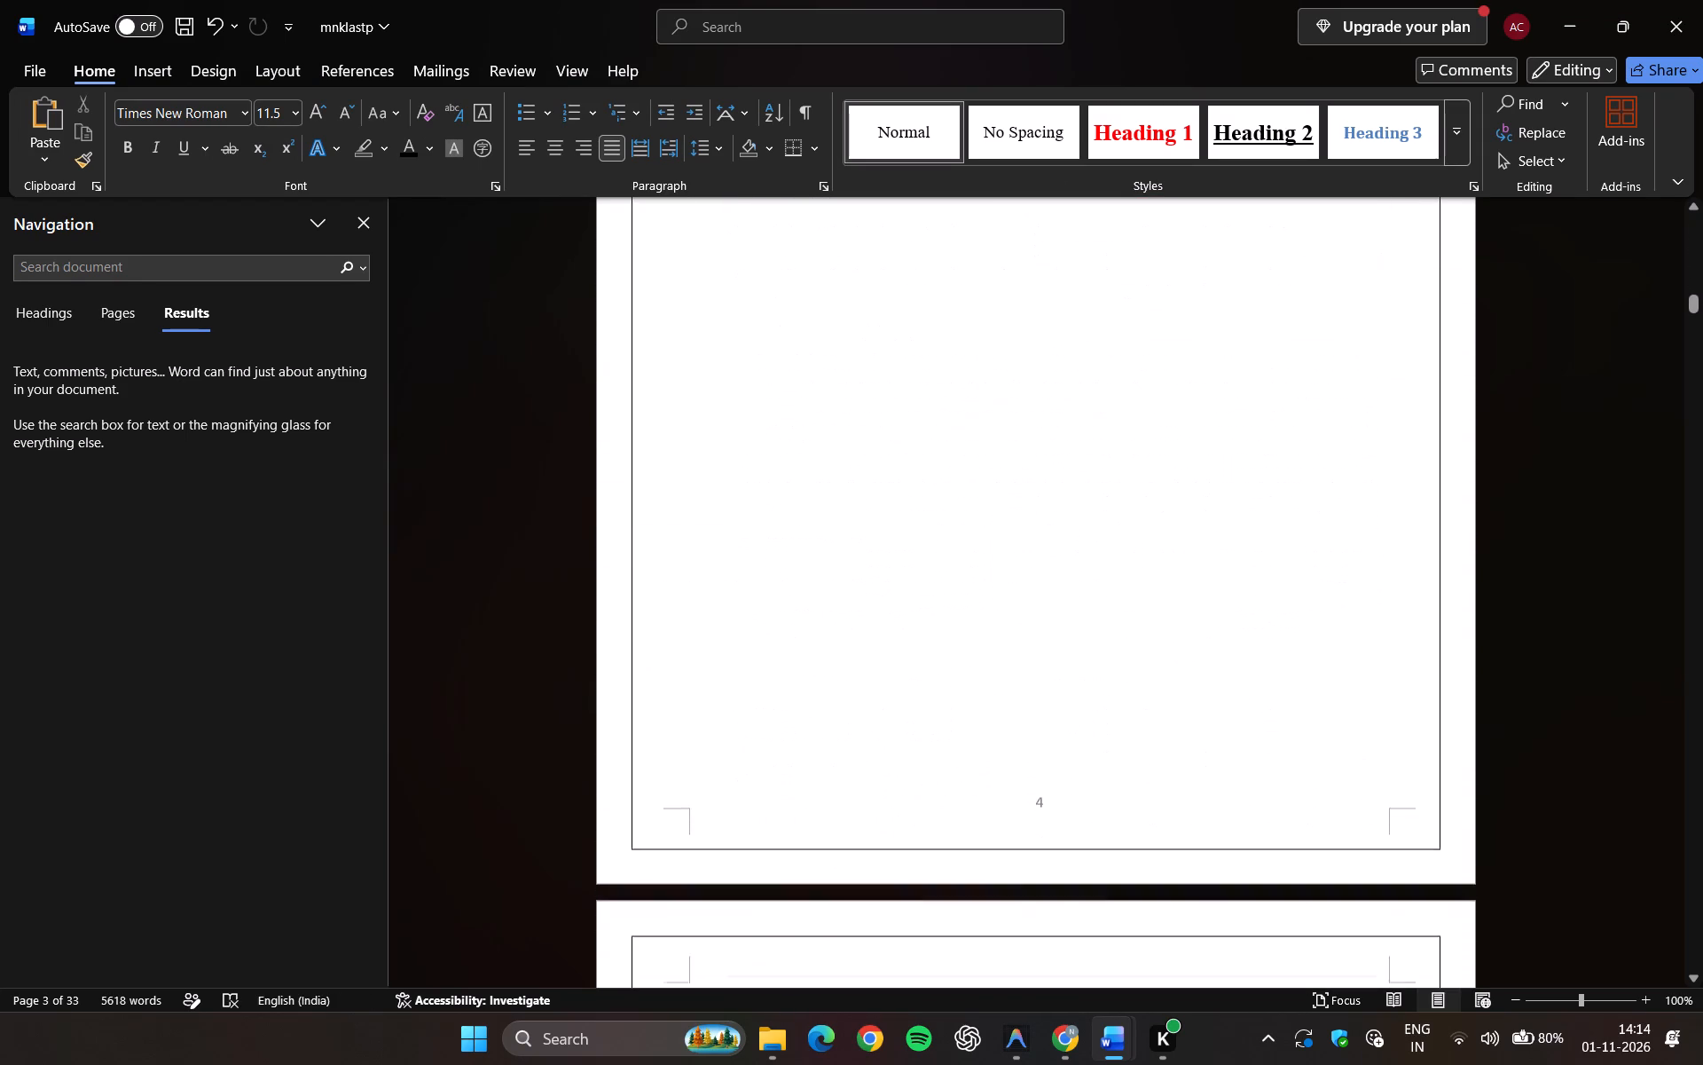
pyautogui.scroll(-6, 1011, 327)
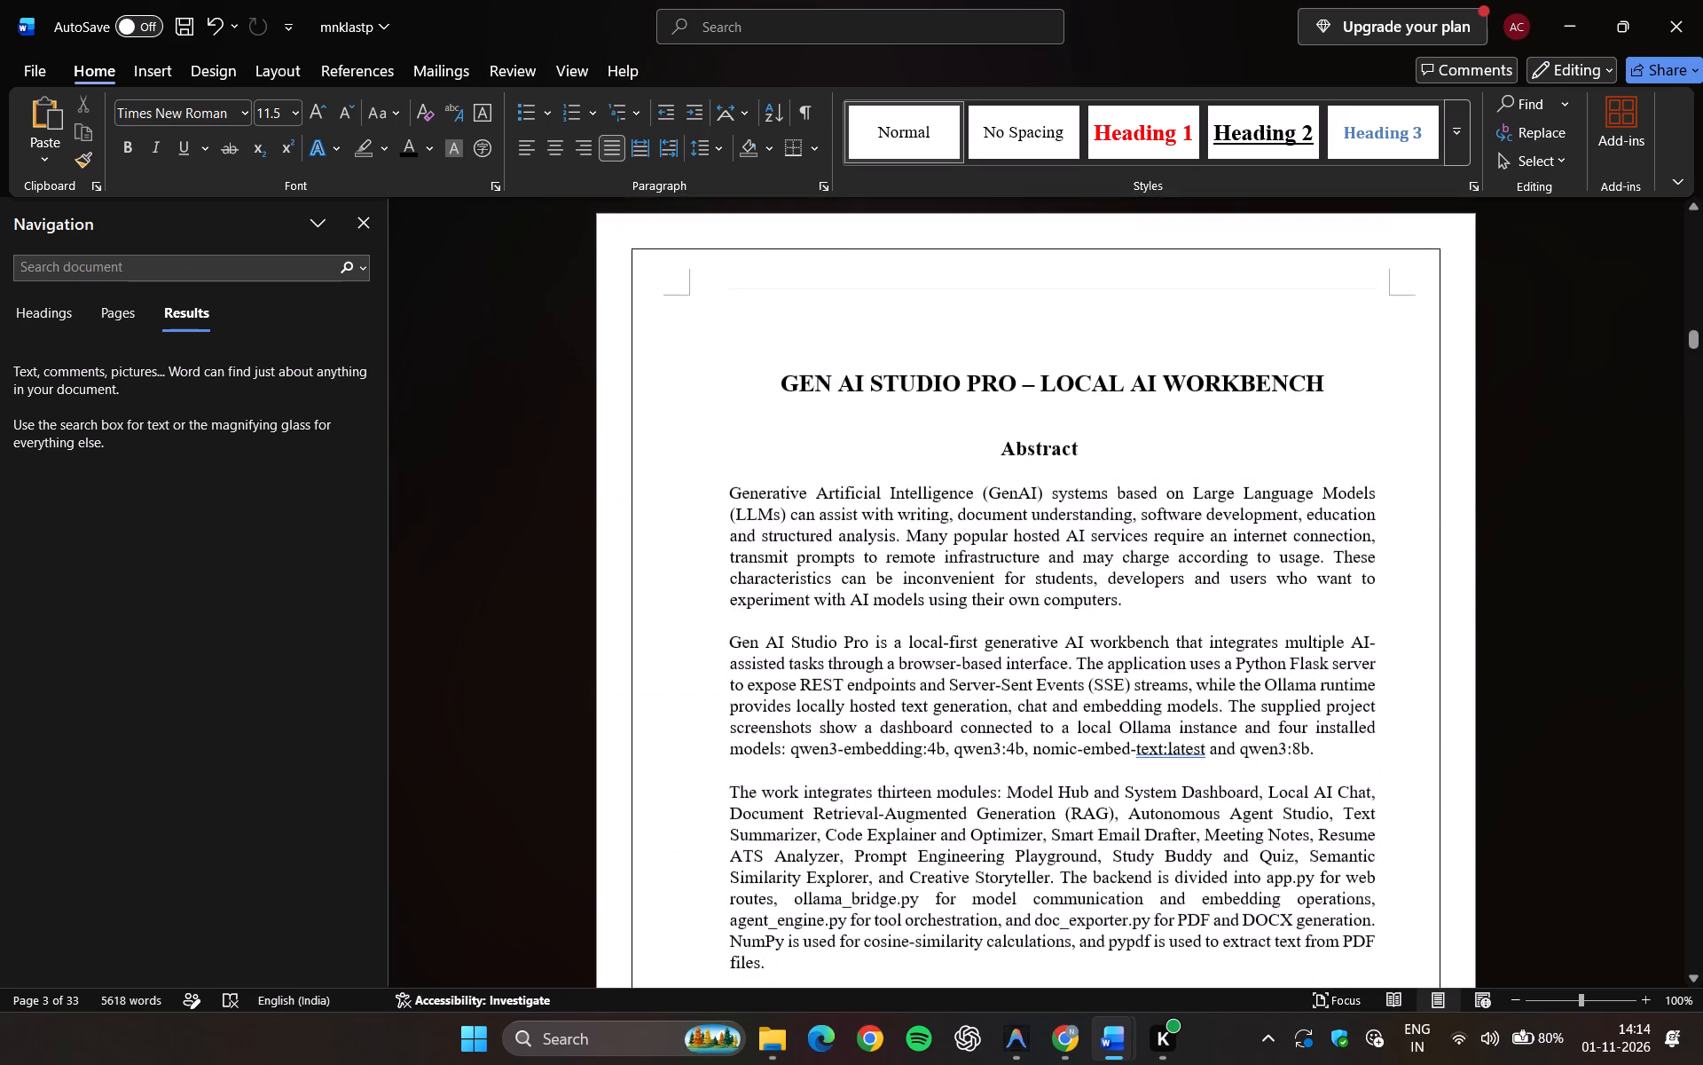
pyautogui.scroll(-6, 1011, 327)
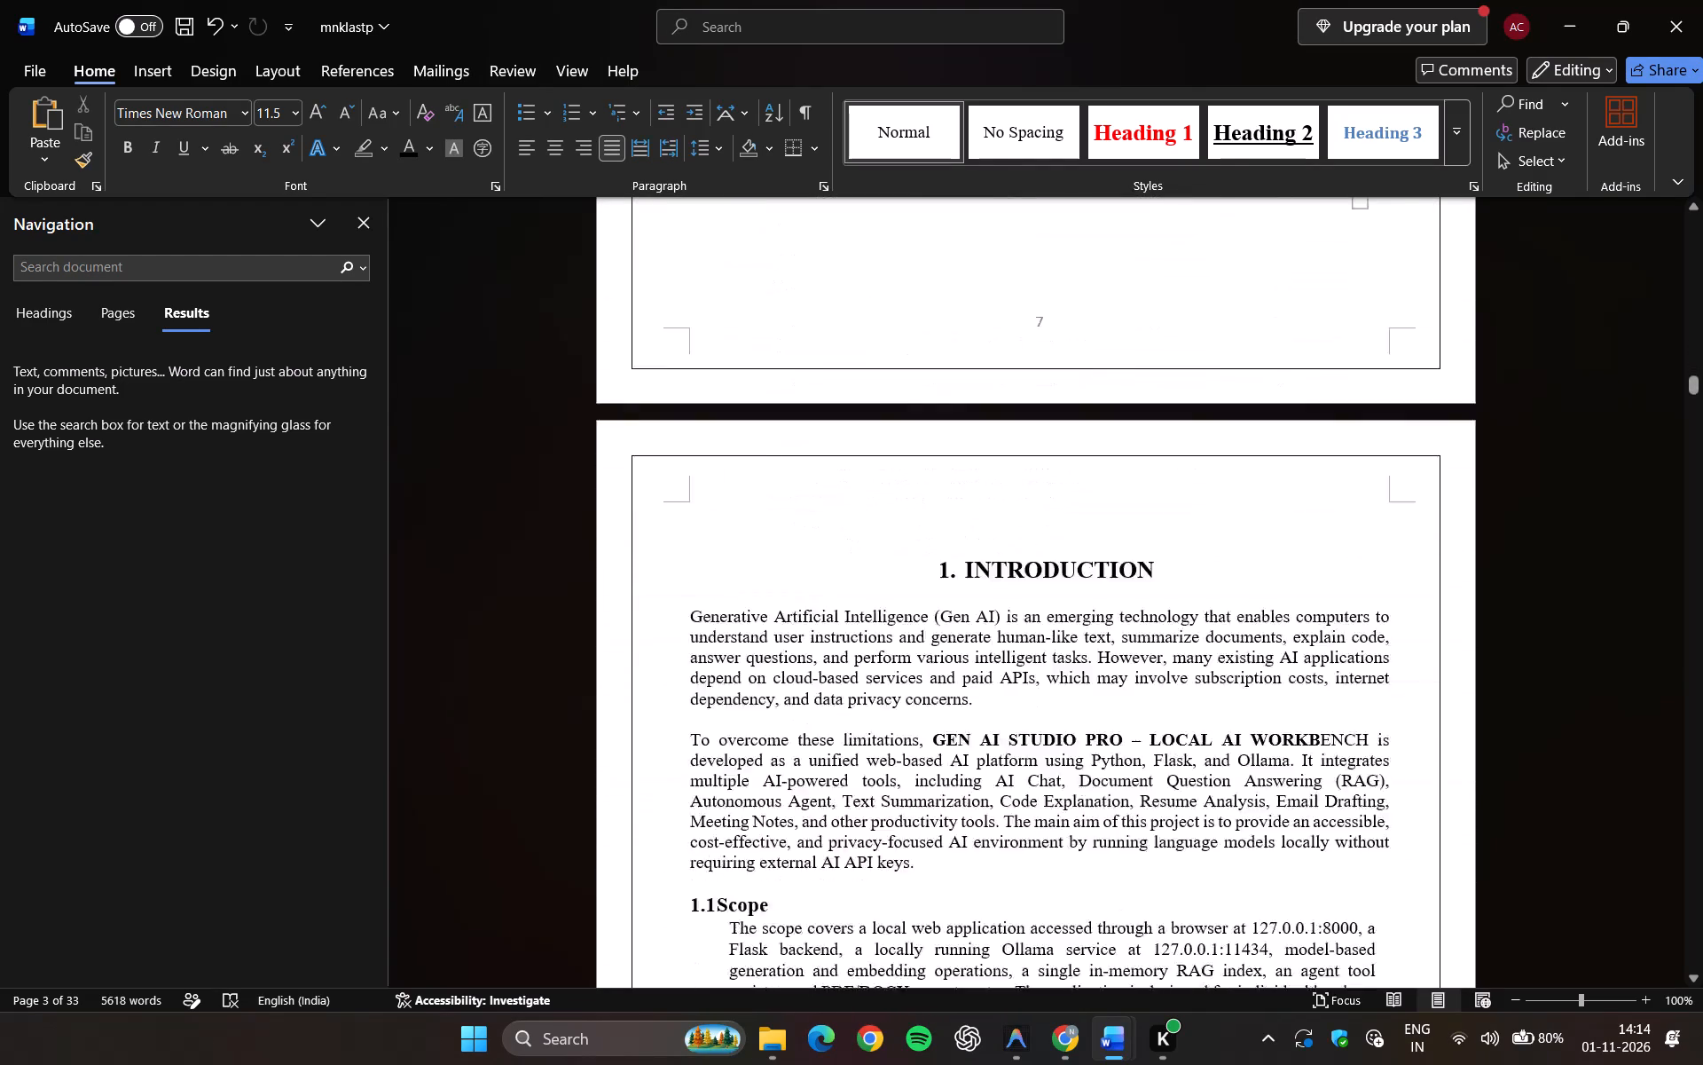
pyautogui.scroll(-4, 1011, 327)
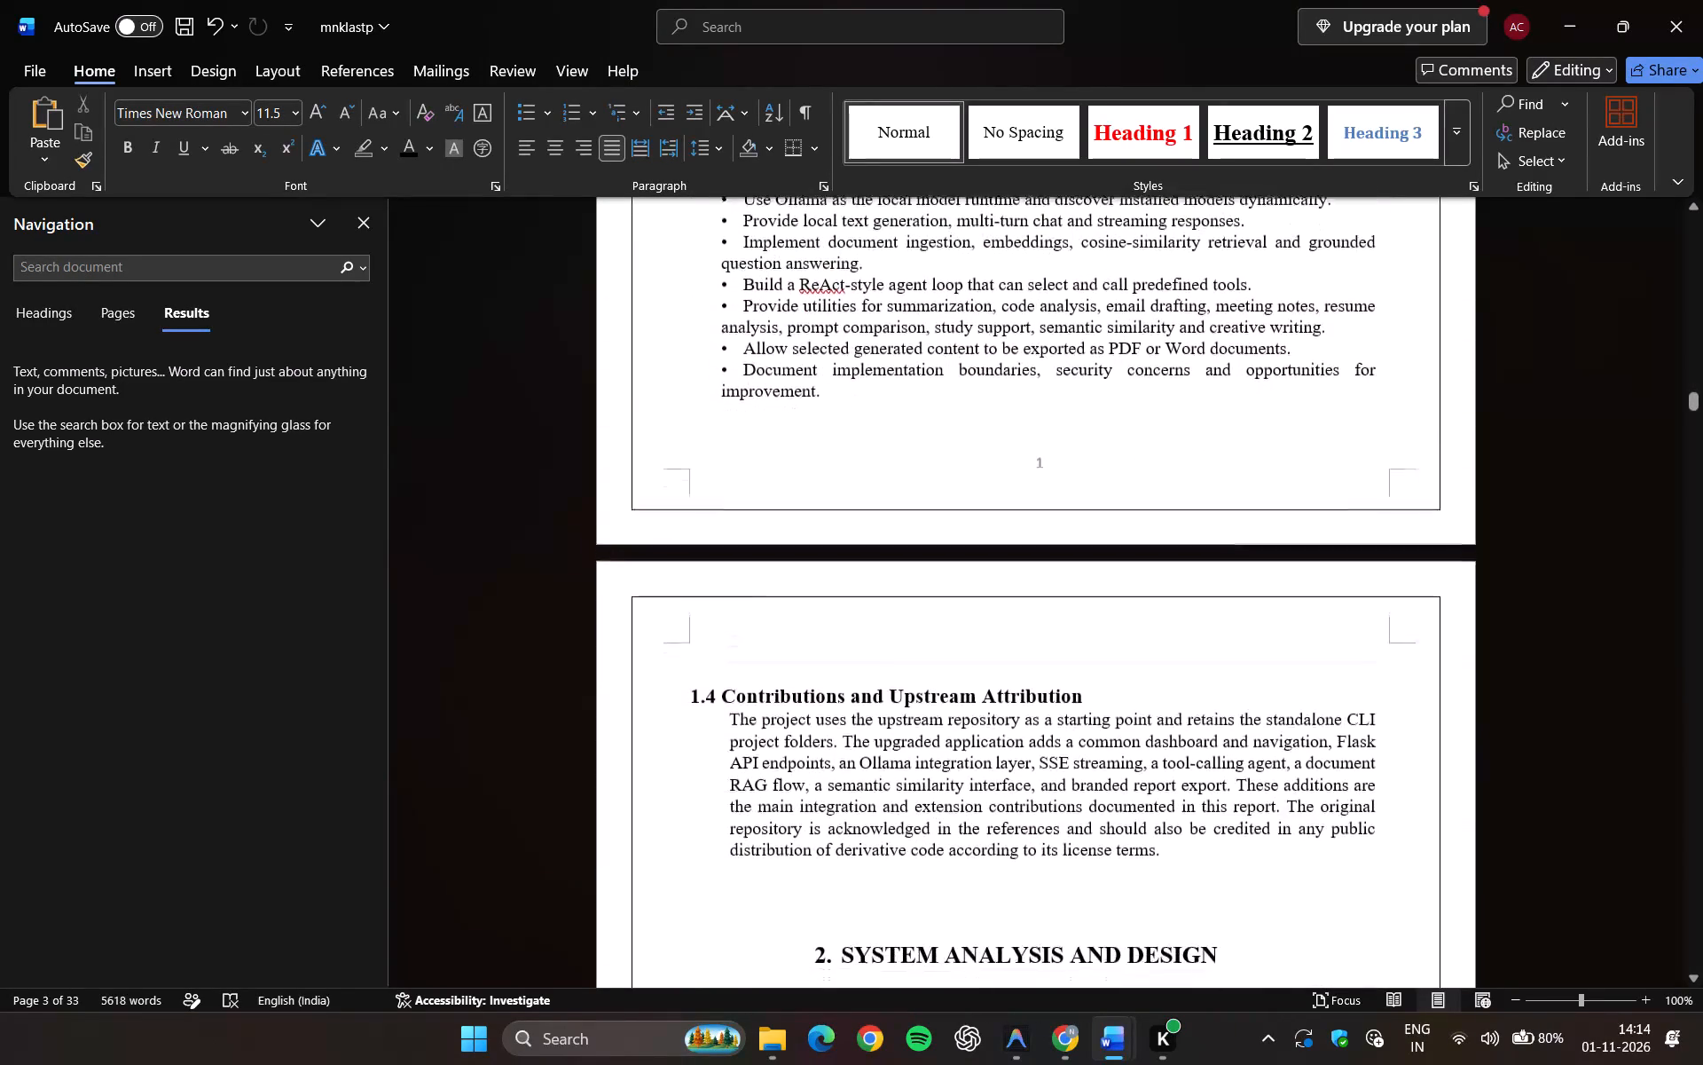
pyautogui.scroll(4, 1011, 327)
pyautogui.scroll(-2, 1011, 327)
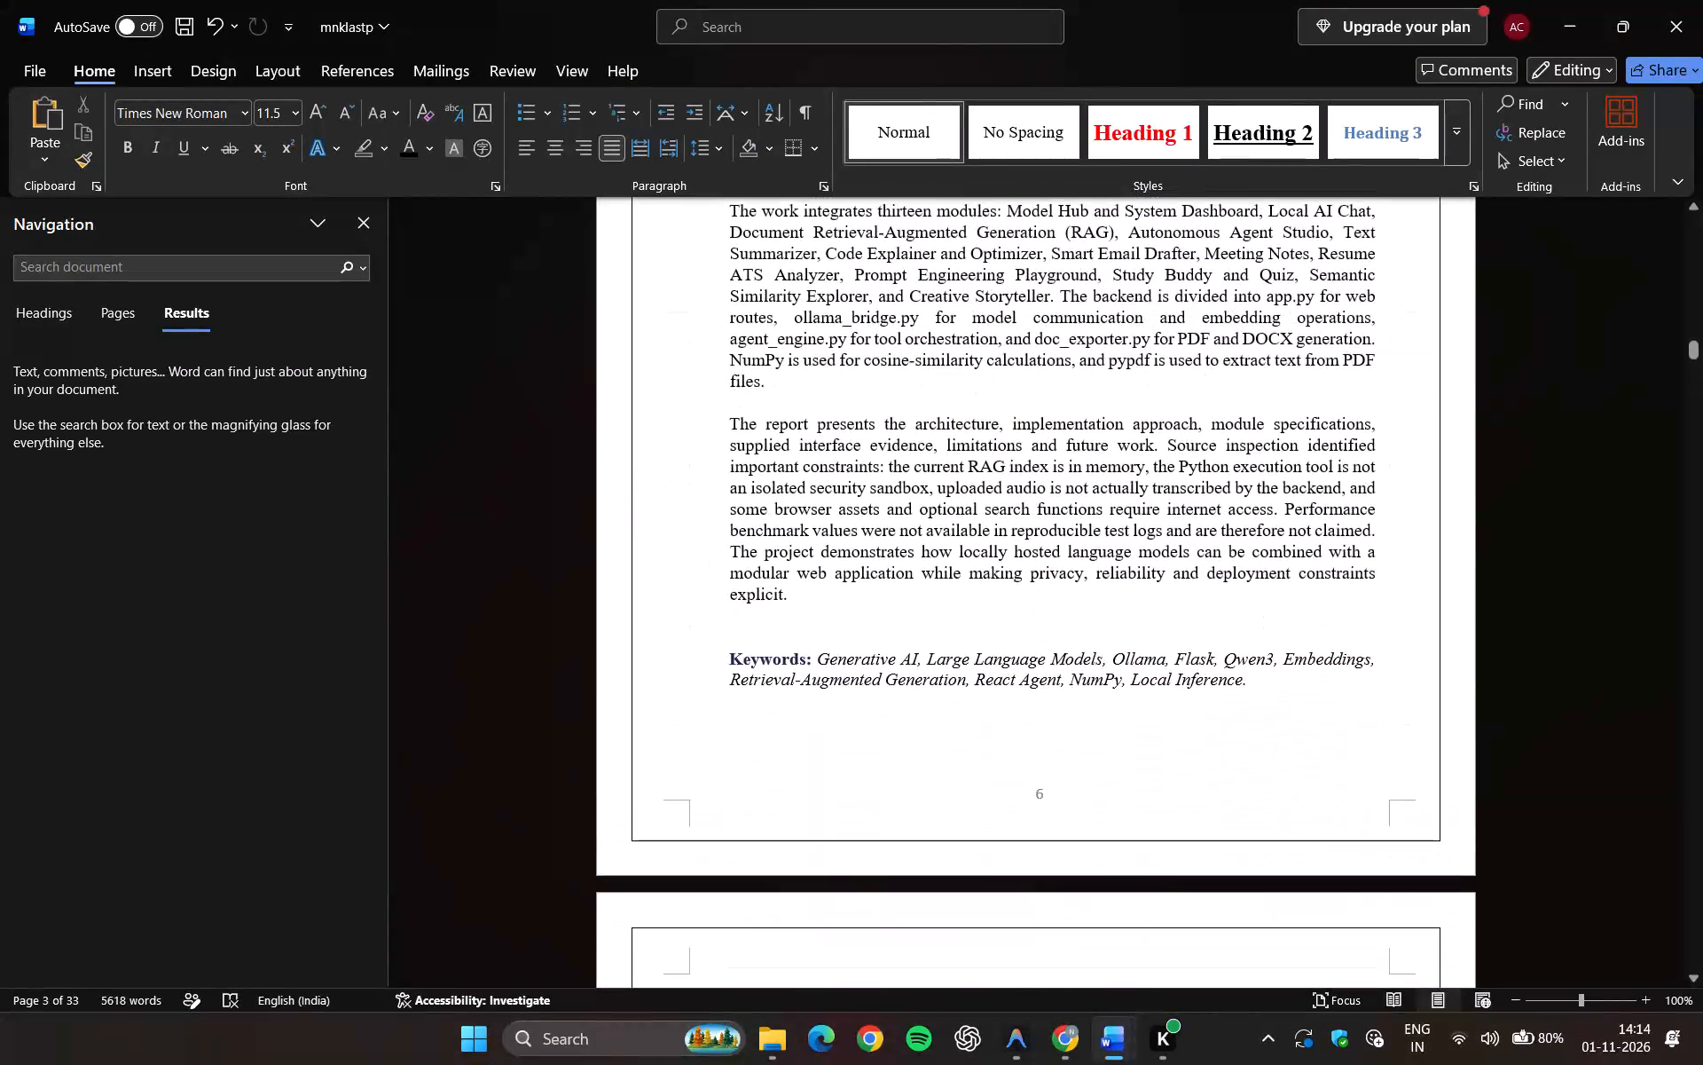
pyautogui.scroll(-5, 1011, 327)
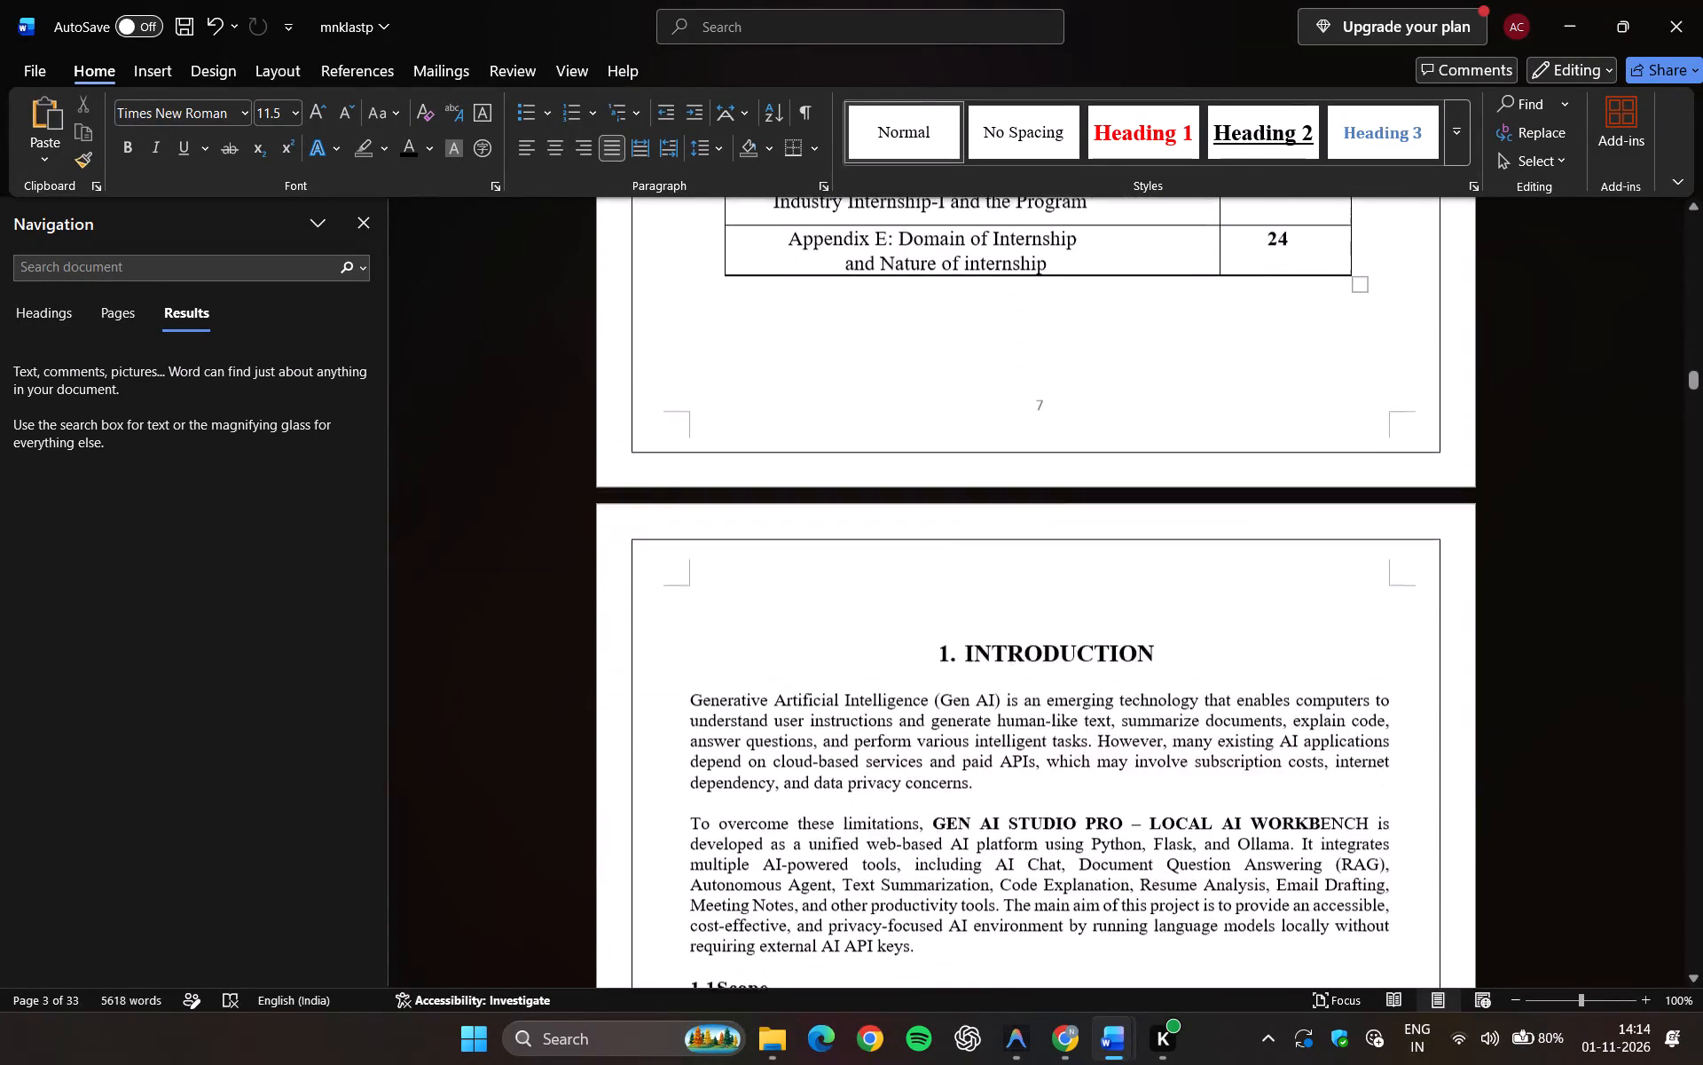
pyautogui.scroll(-3, 1011, 327)
pyautogui.scroll(1, 1011, 327)
pyautogui.scroll(-1, 1011, 327)
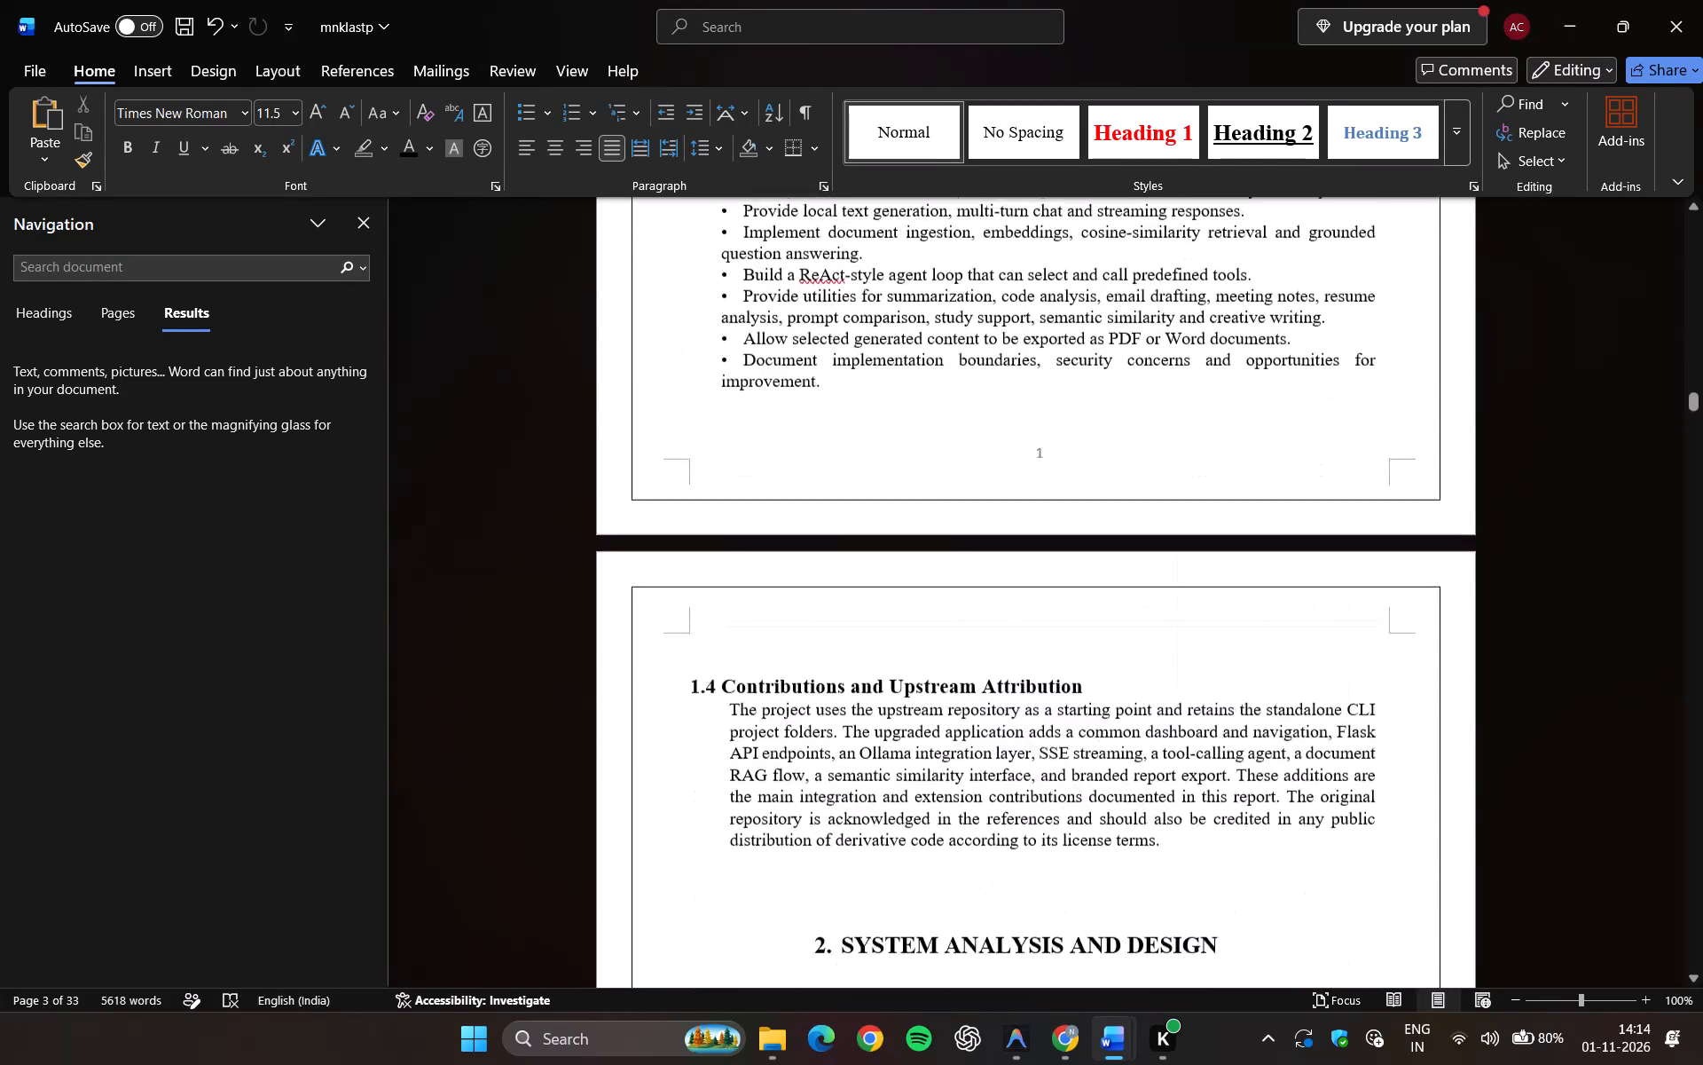
pyautogui.scroll(-1, 1011, 327)
pyautogui.scroll(1, 1011, 327)
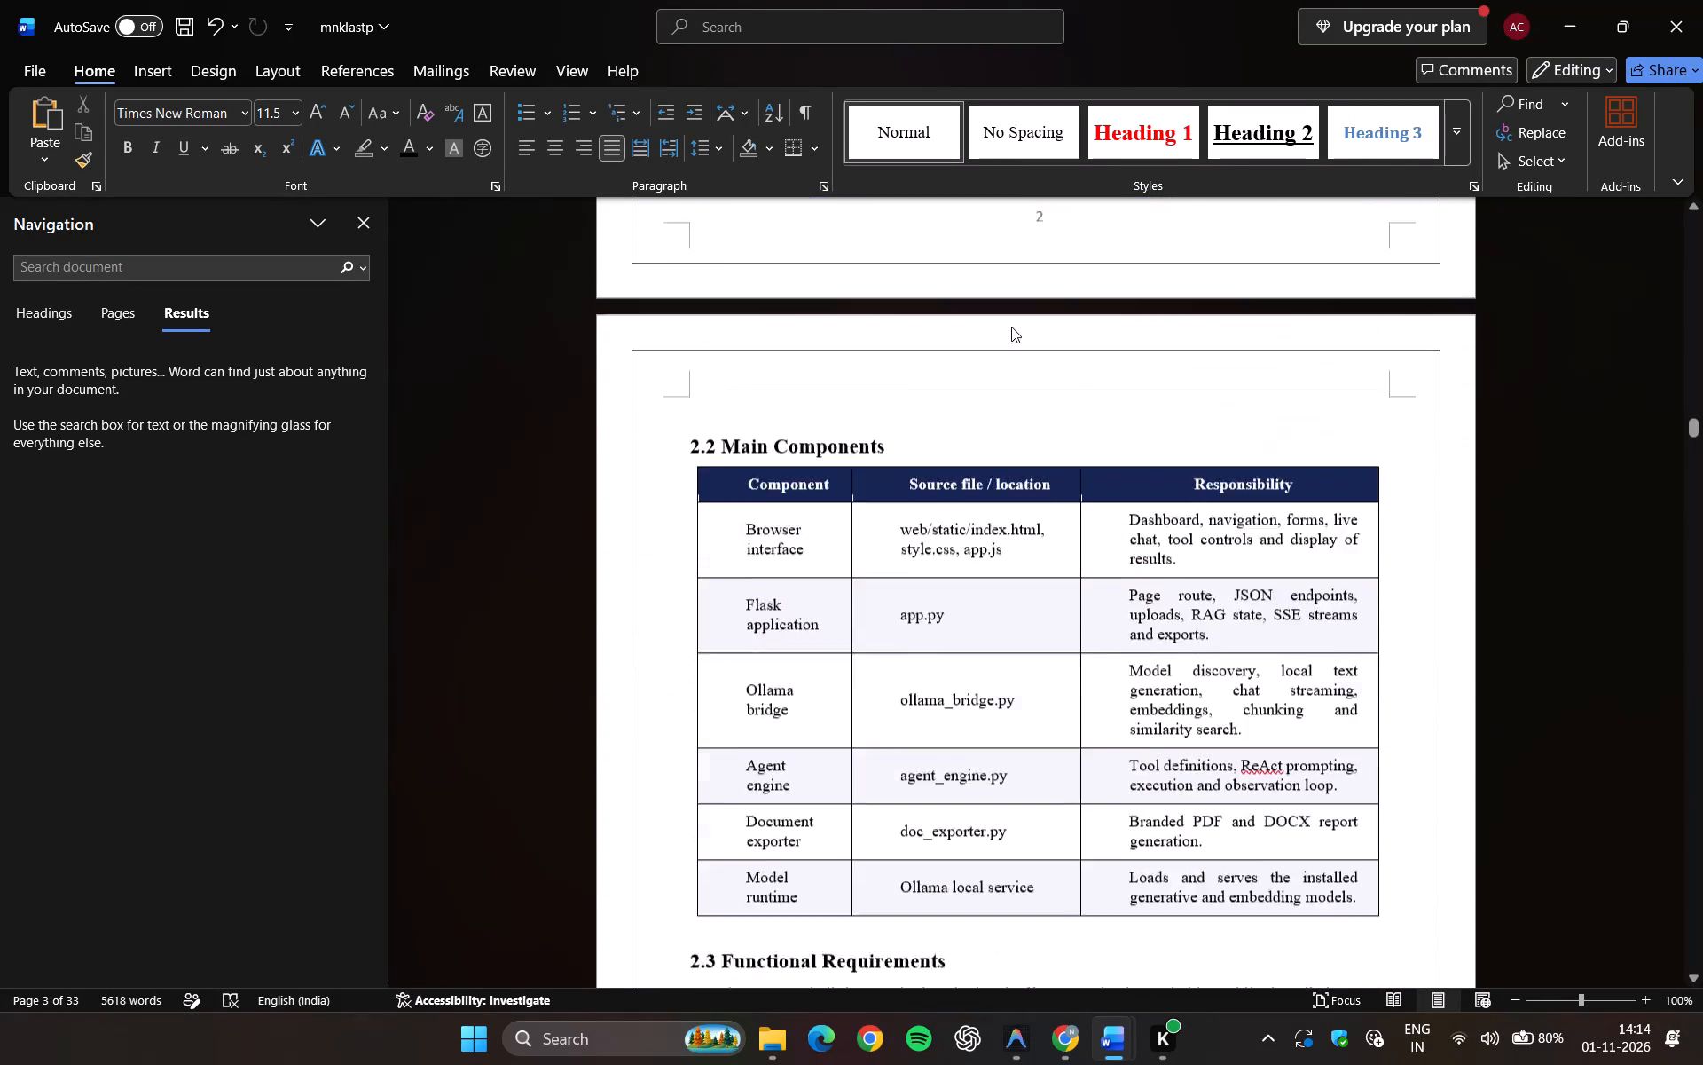
pyautogui.scroll(-3, 1011, 327)
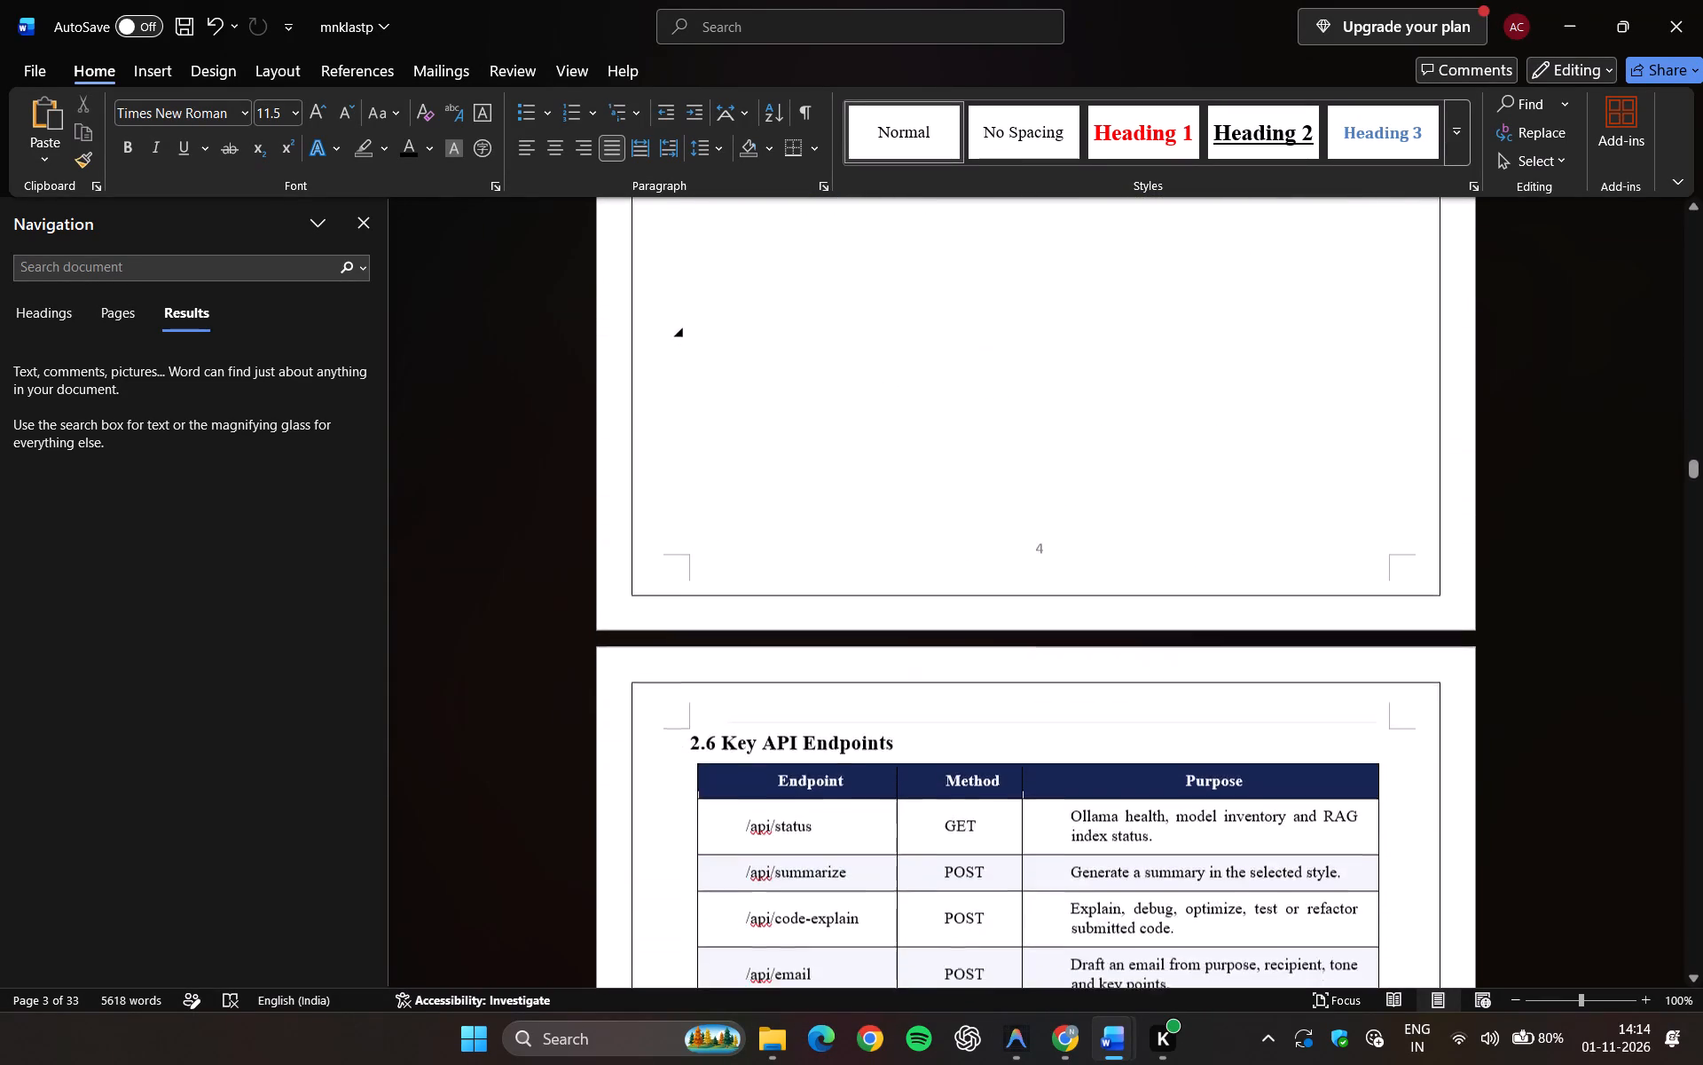
# Review the pages from Key API Endpoints and UML Diagrams back through the index and certificate to the title page.
pyautogui.scroll(-1, 1011, 327)
pyautogui.scroll(2, 1011, 327)
pyautogui.scroll(-1, 1011, 327)
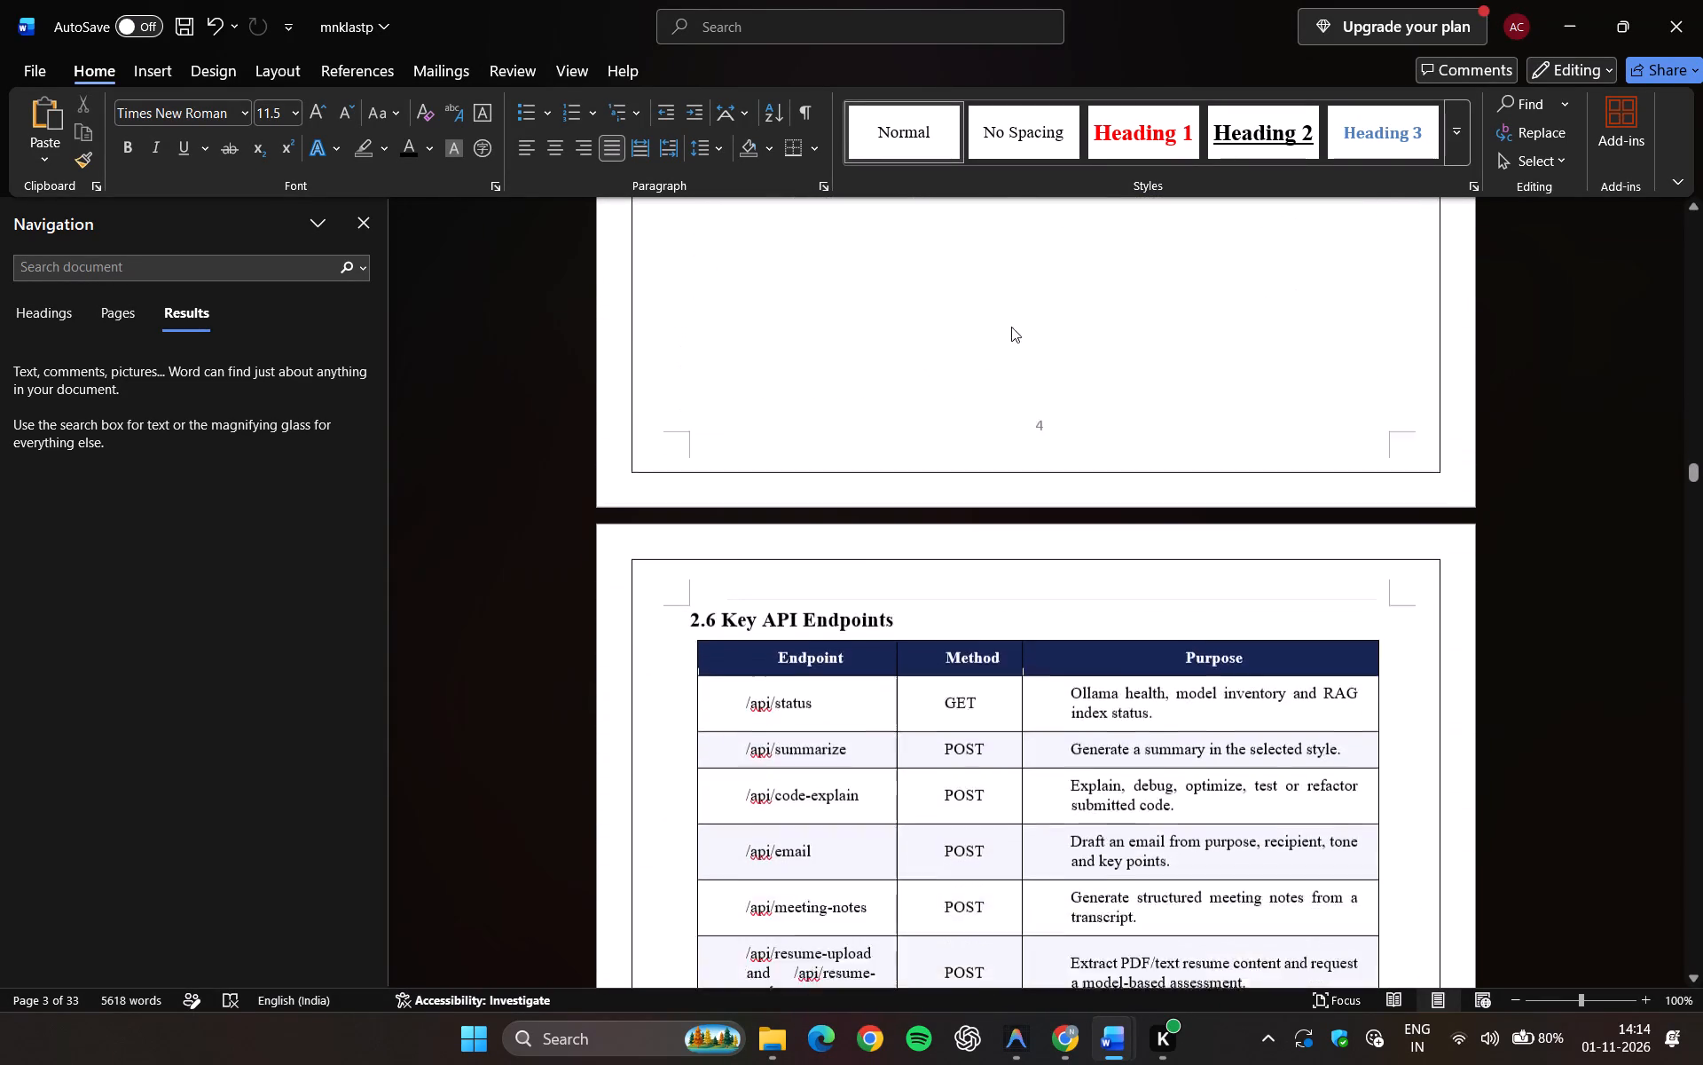
pyautogui.scroll(-5, 1011, 327)
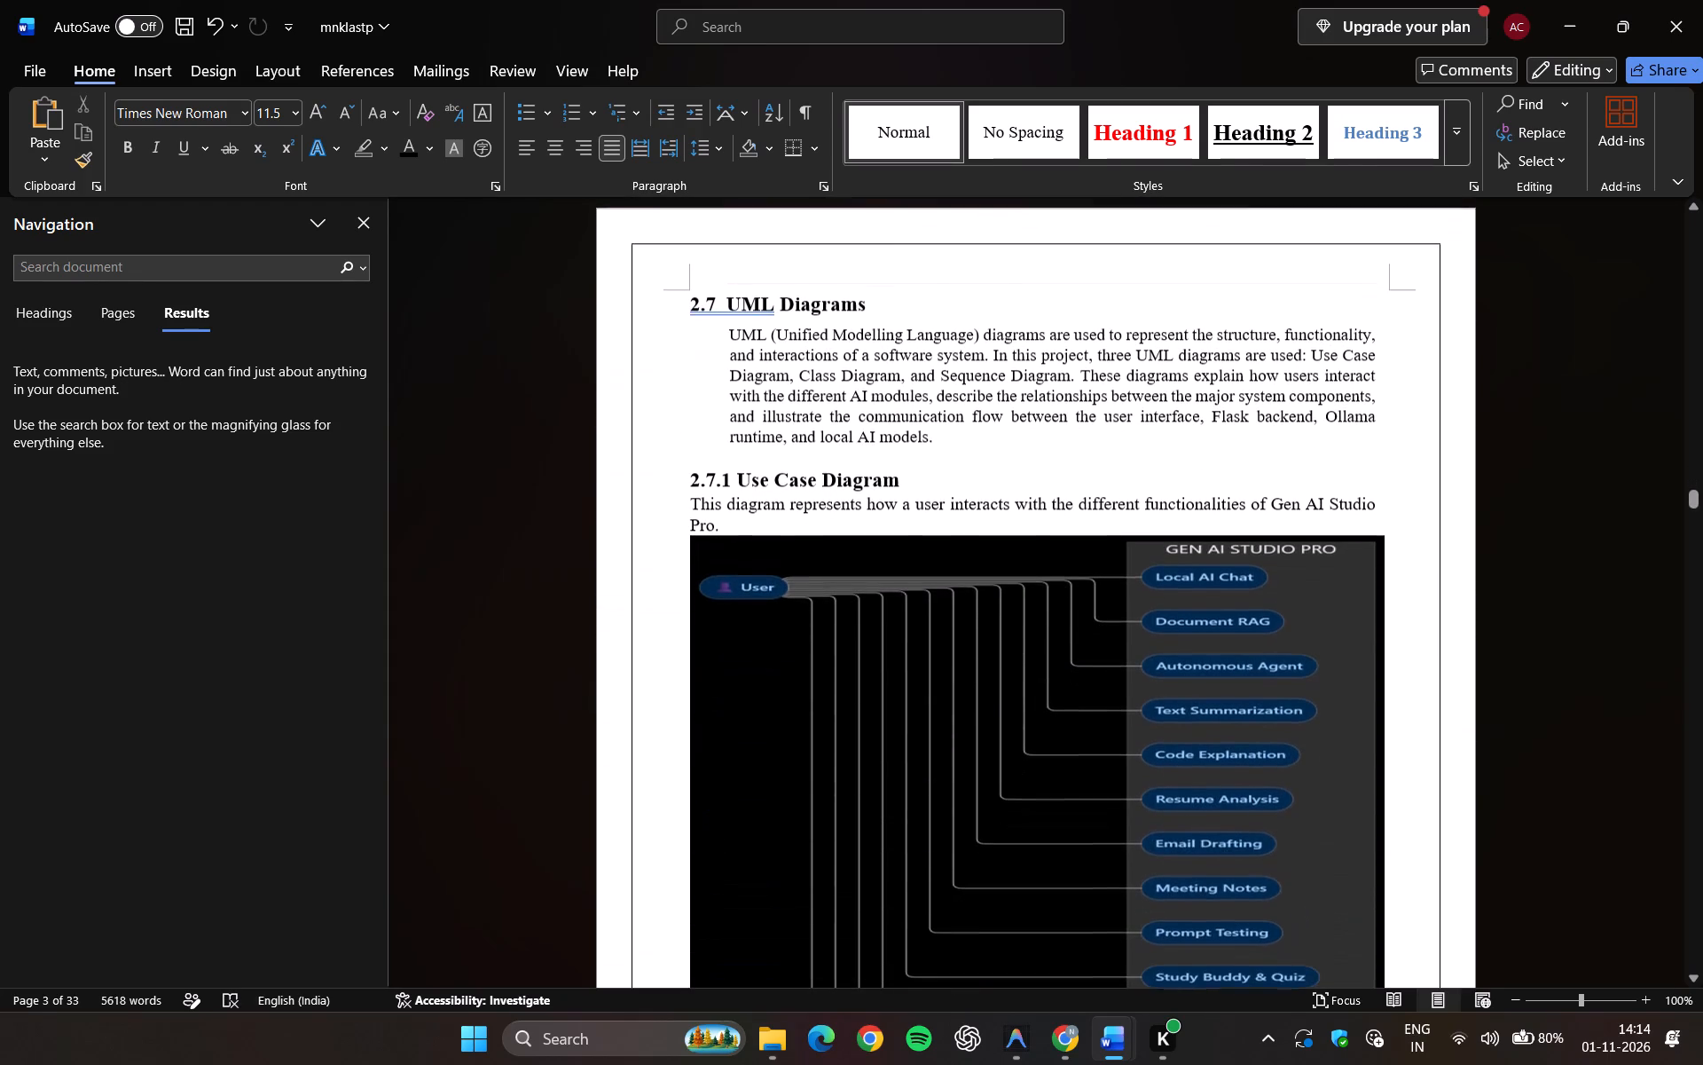
pyautogui.scroll(15, 1011, 327)
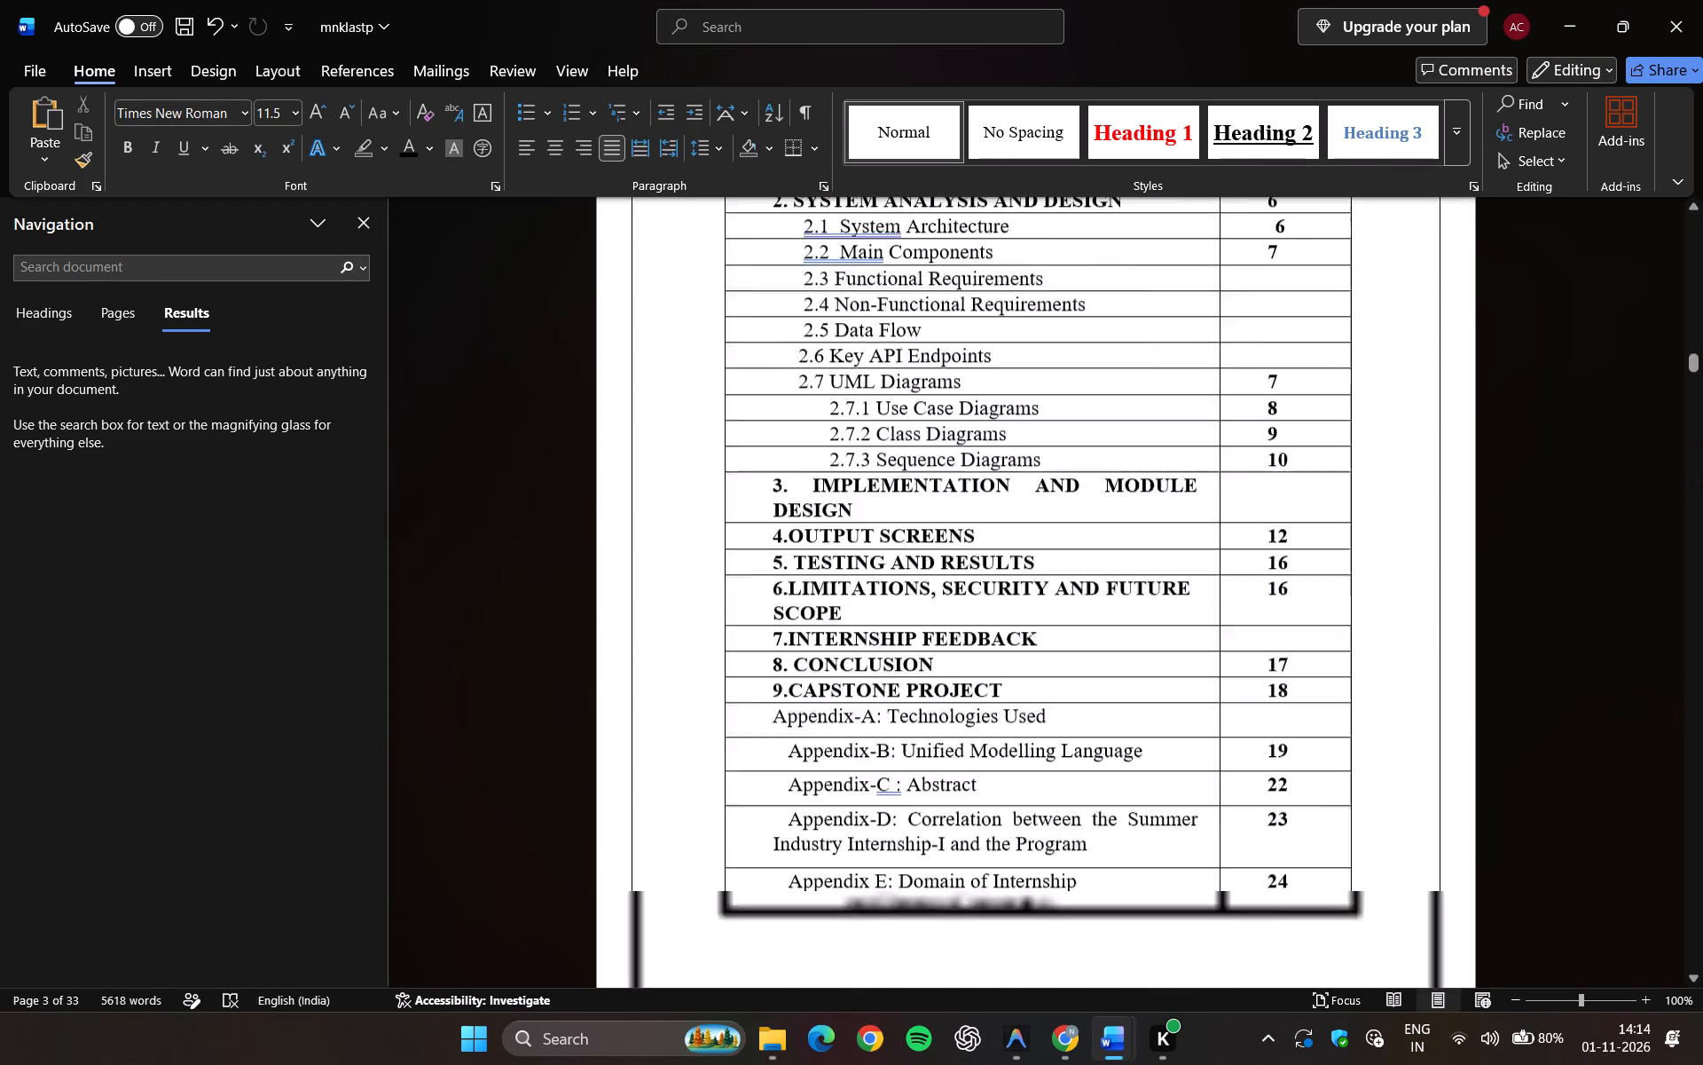
pyautogui.scroll(8, 1011, 327)
pyautogui.scroll(-4, 1011, 327)
pyautogui.scroll(4, 1011, 327)
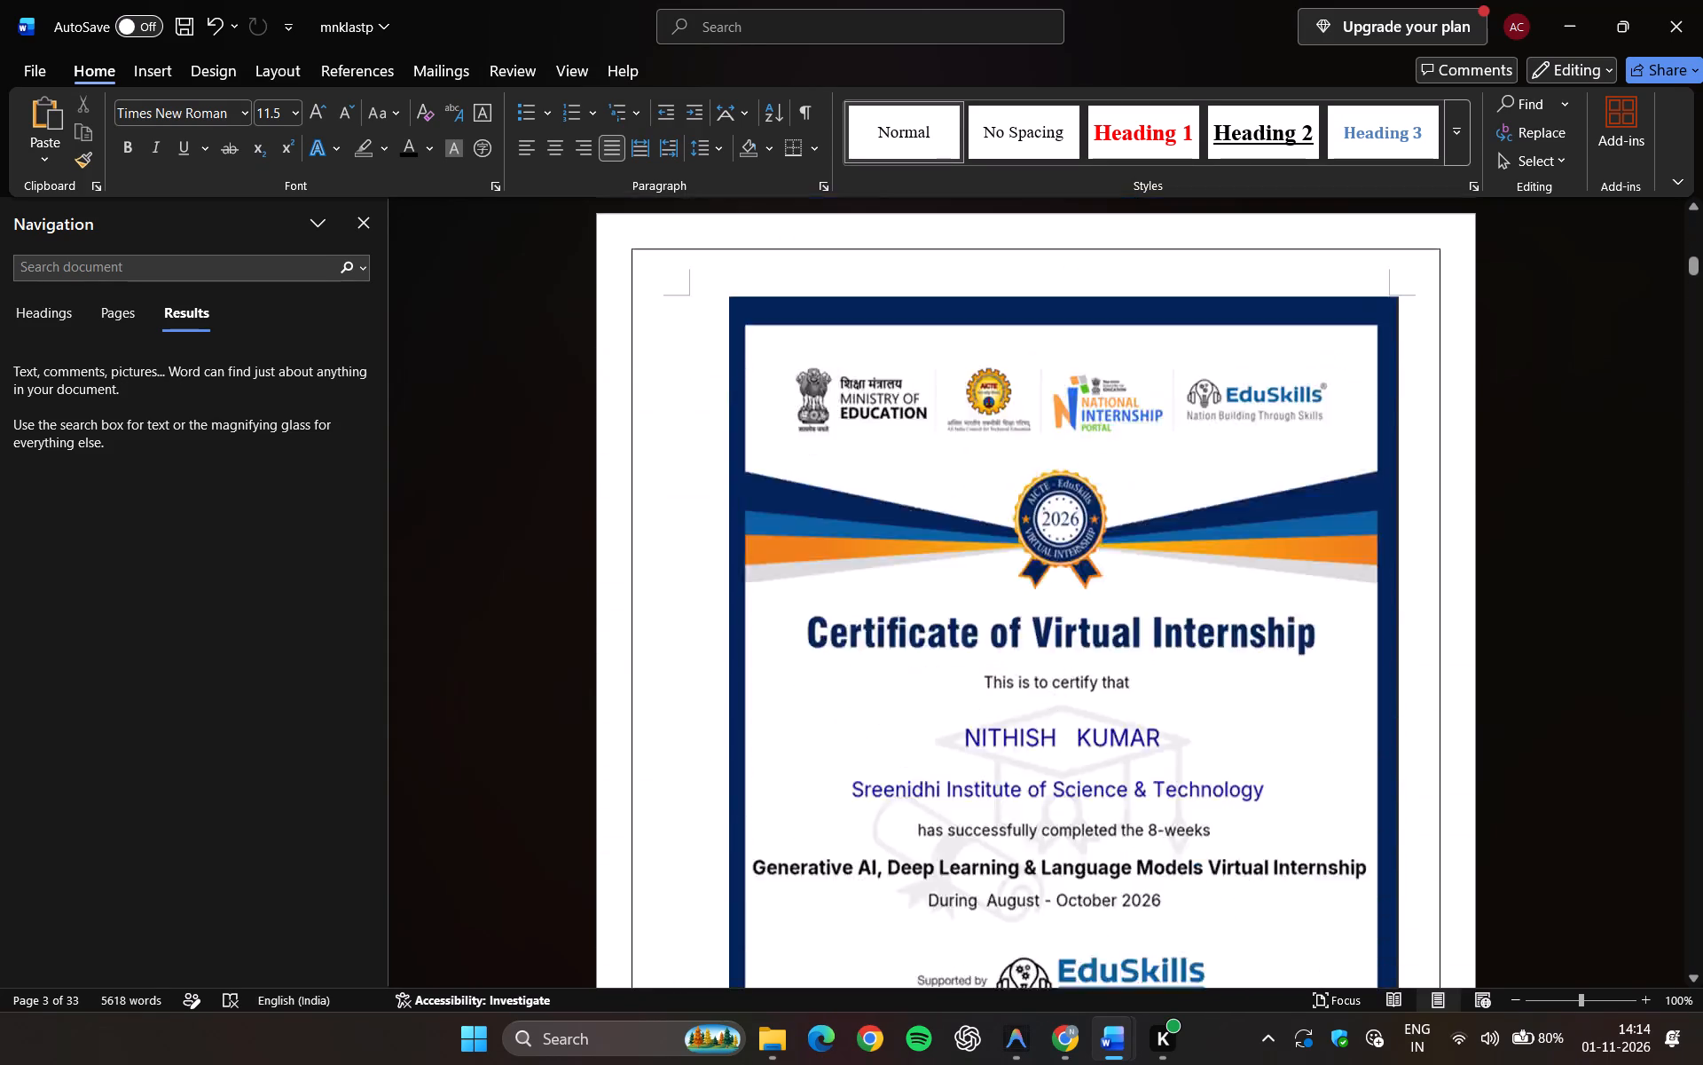
pyautogui.scroll(4, 1011, 327)
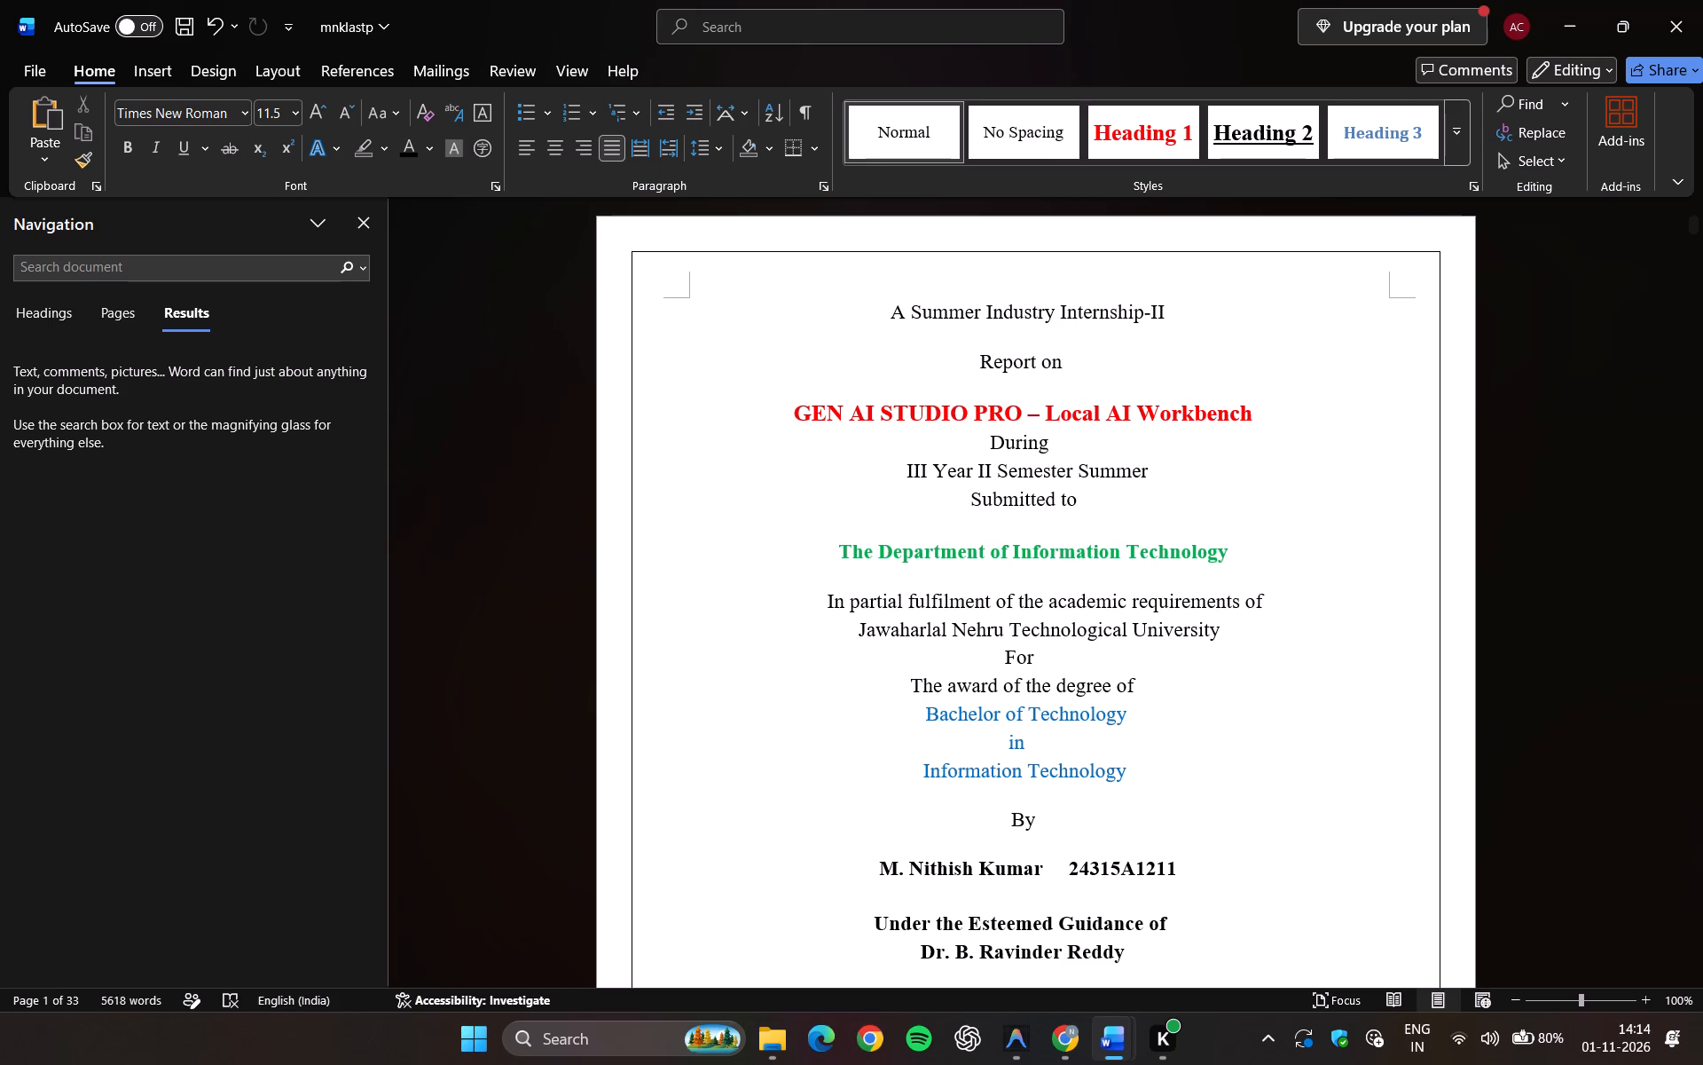
# Check the page numbering from the title page through the front matter and Introduction to the System Architecture section.
pyautogui.scroll(-8, 1011, 327)
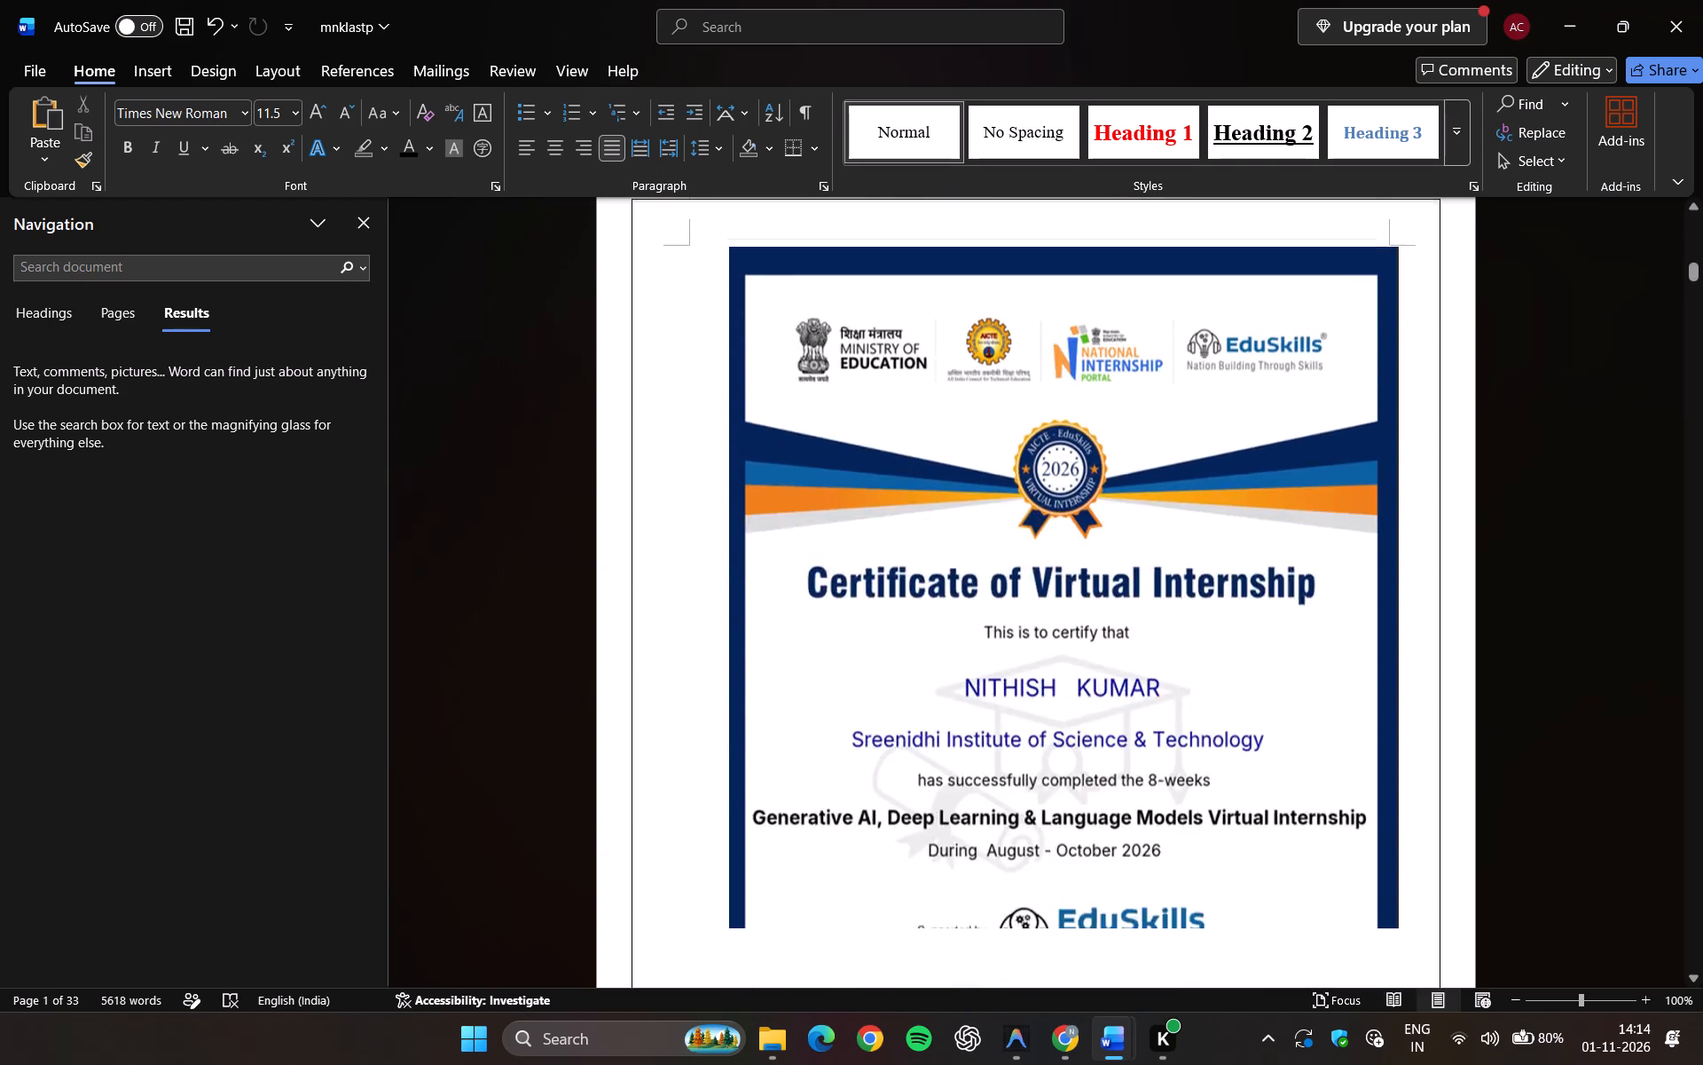
pyautogui.scroll(-5, 1011, 327)
pyautogui.click(1052, 0)
pyautogui.scroll(-1, 1052, 0)
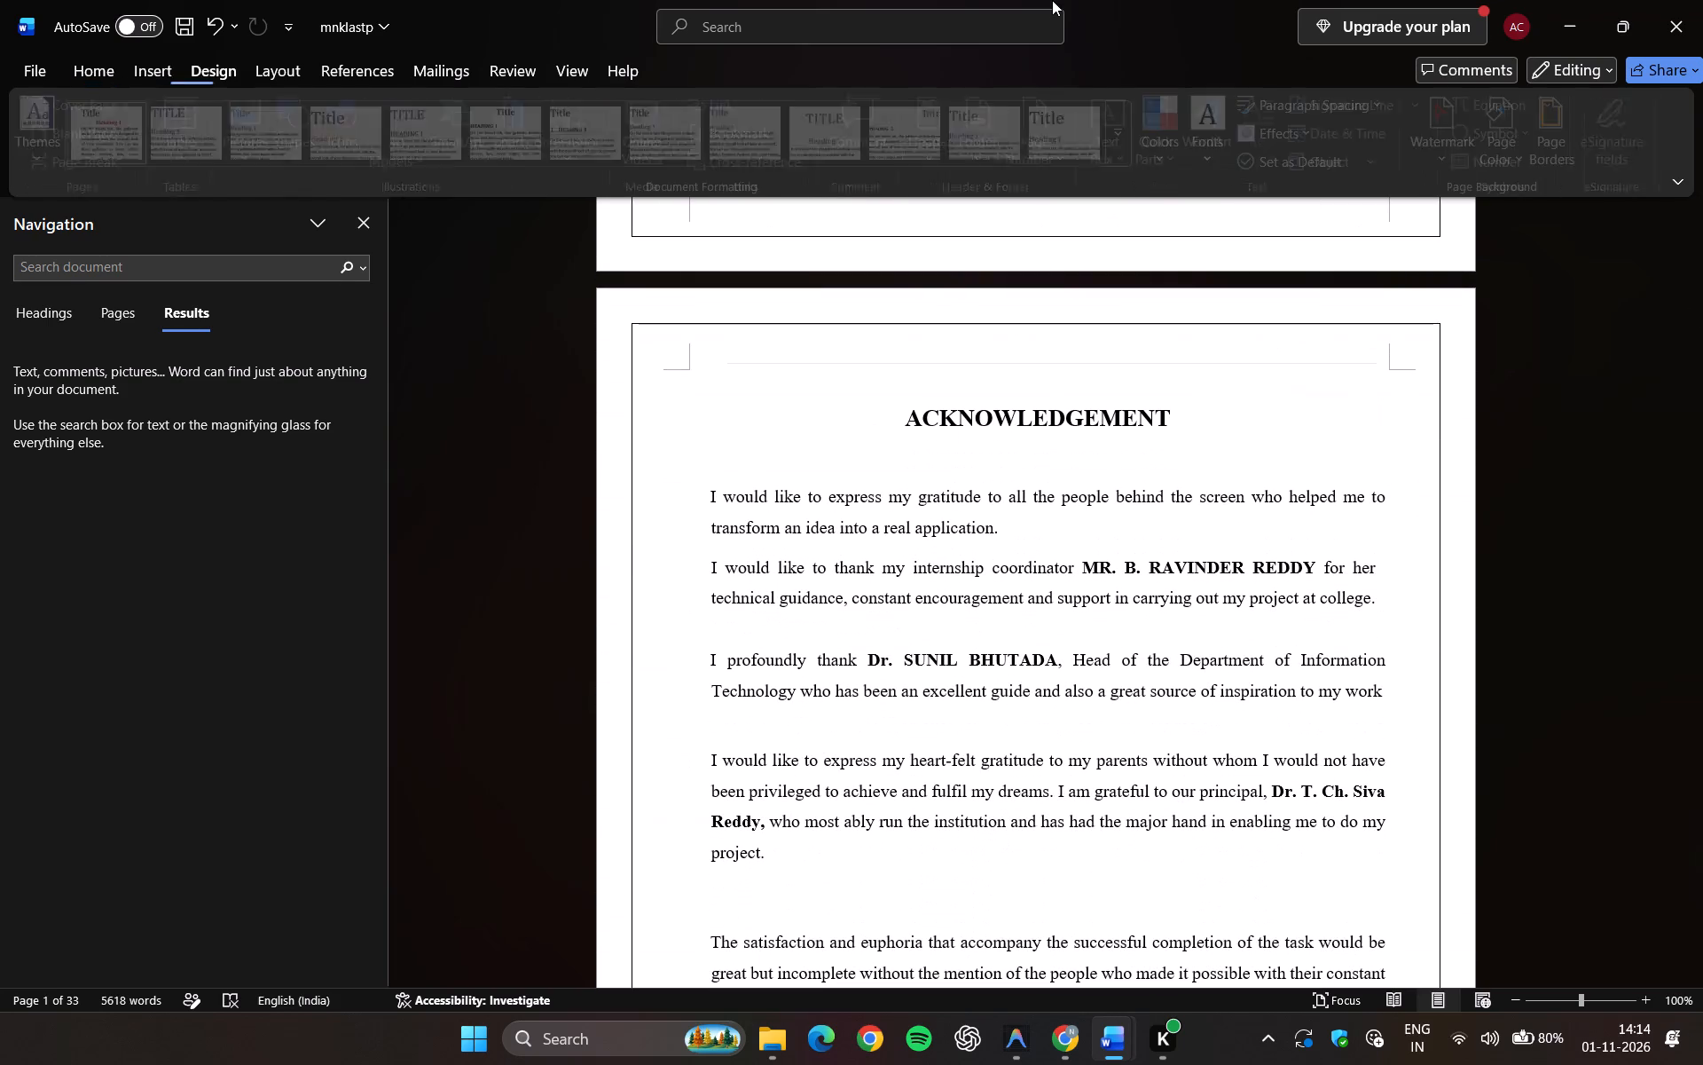
pyautogui.scroll(-1, 1052, 0)
pyautogui.scroll(-5, 865, 548)
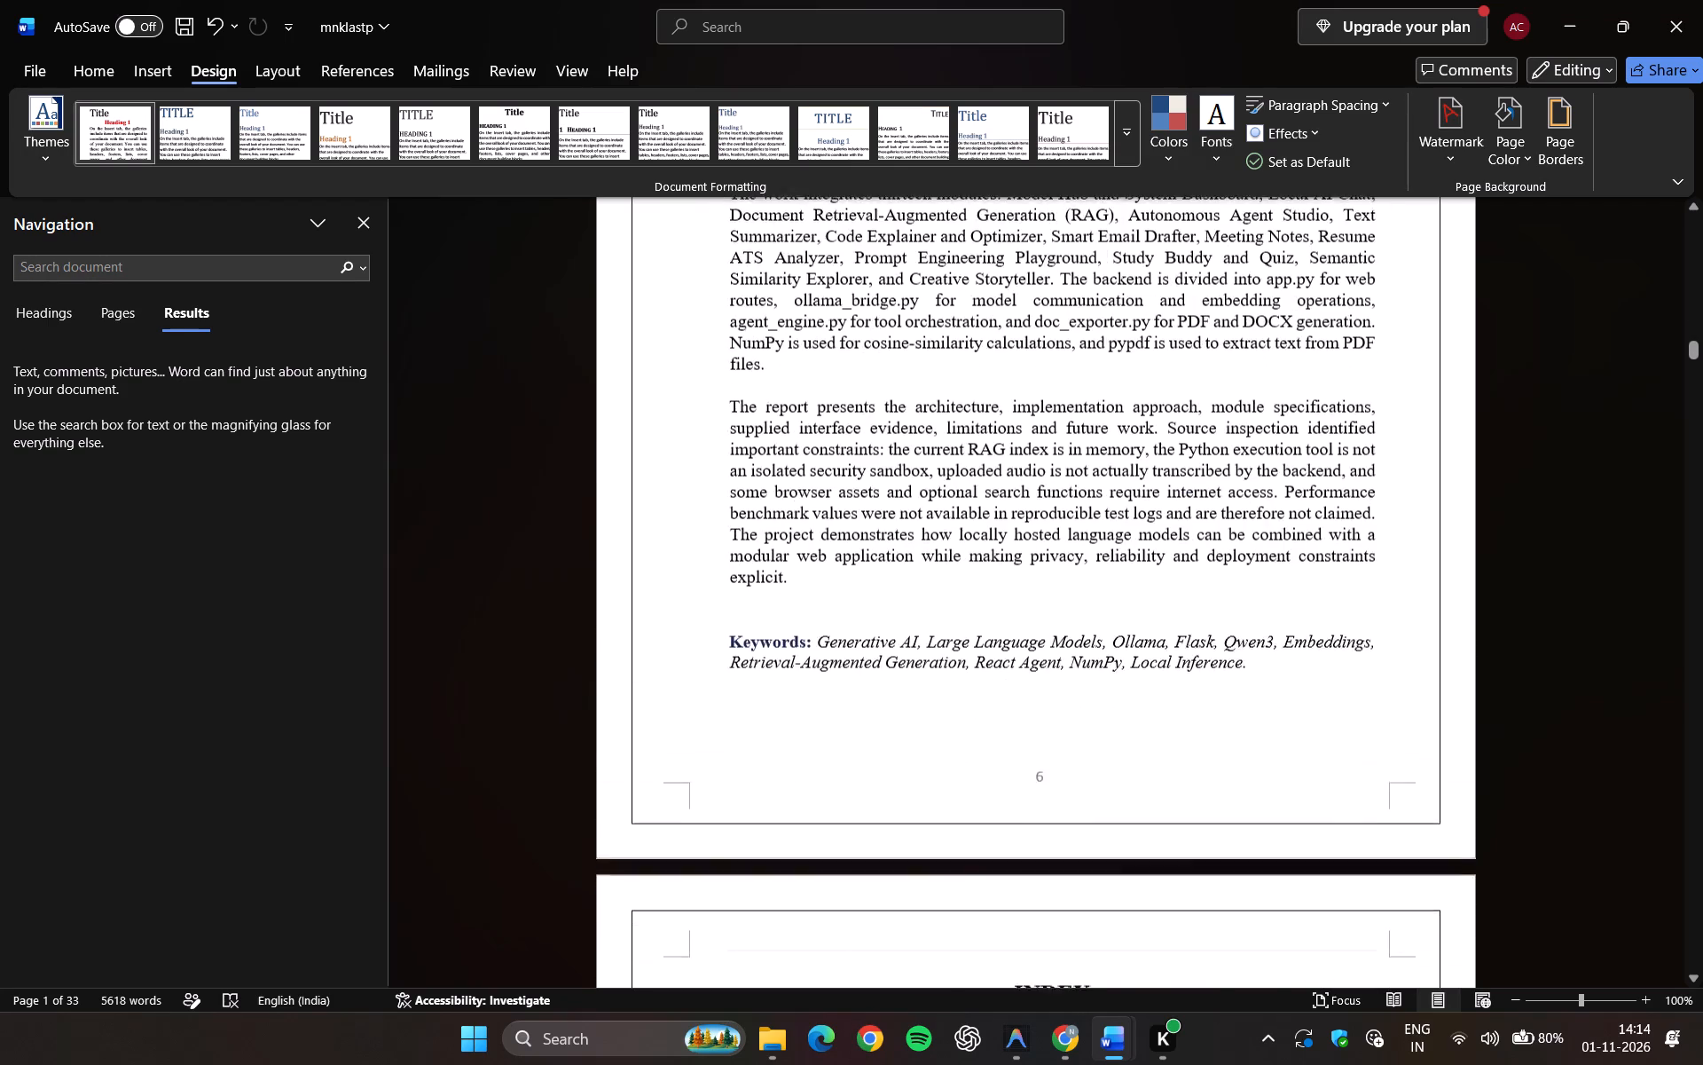
pyautogui.scroll(-7, 865, 548)
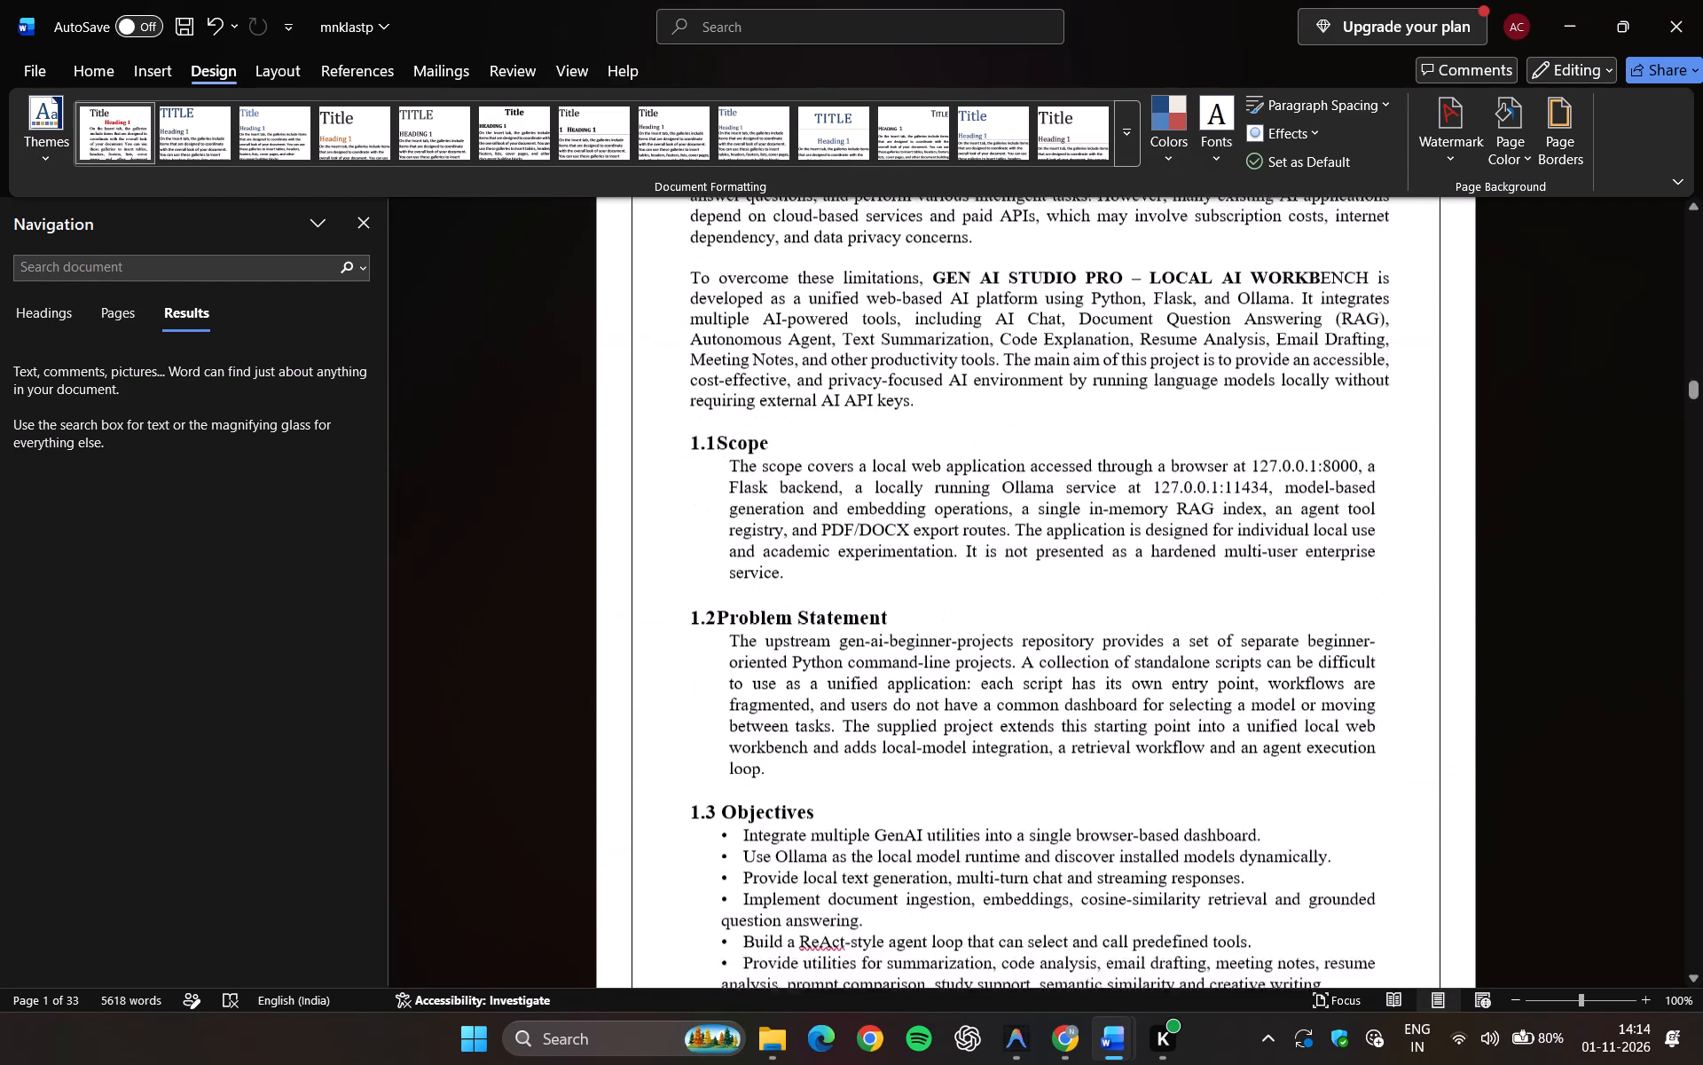
pyautogui.scroll(-2, 865, 548)
pyautogui.scroll(1, 865, 548)
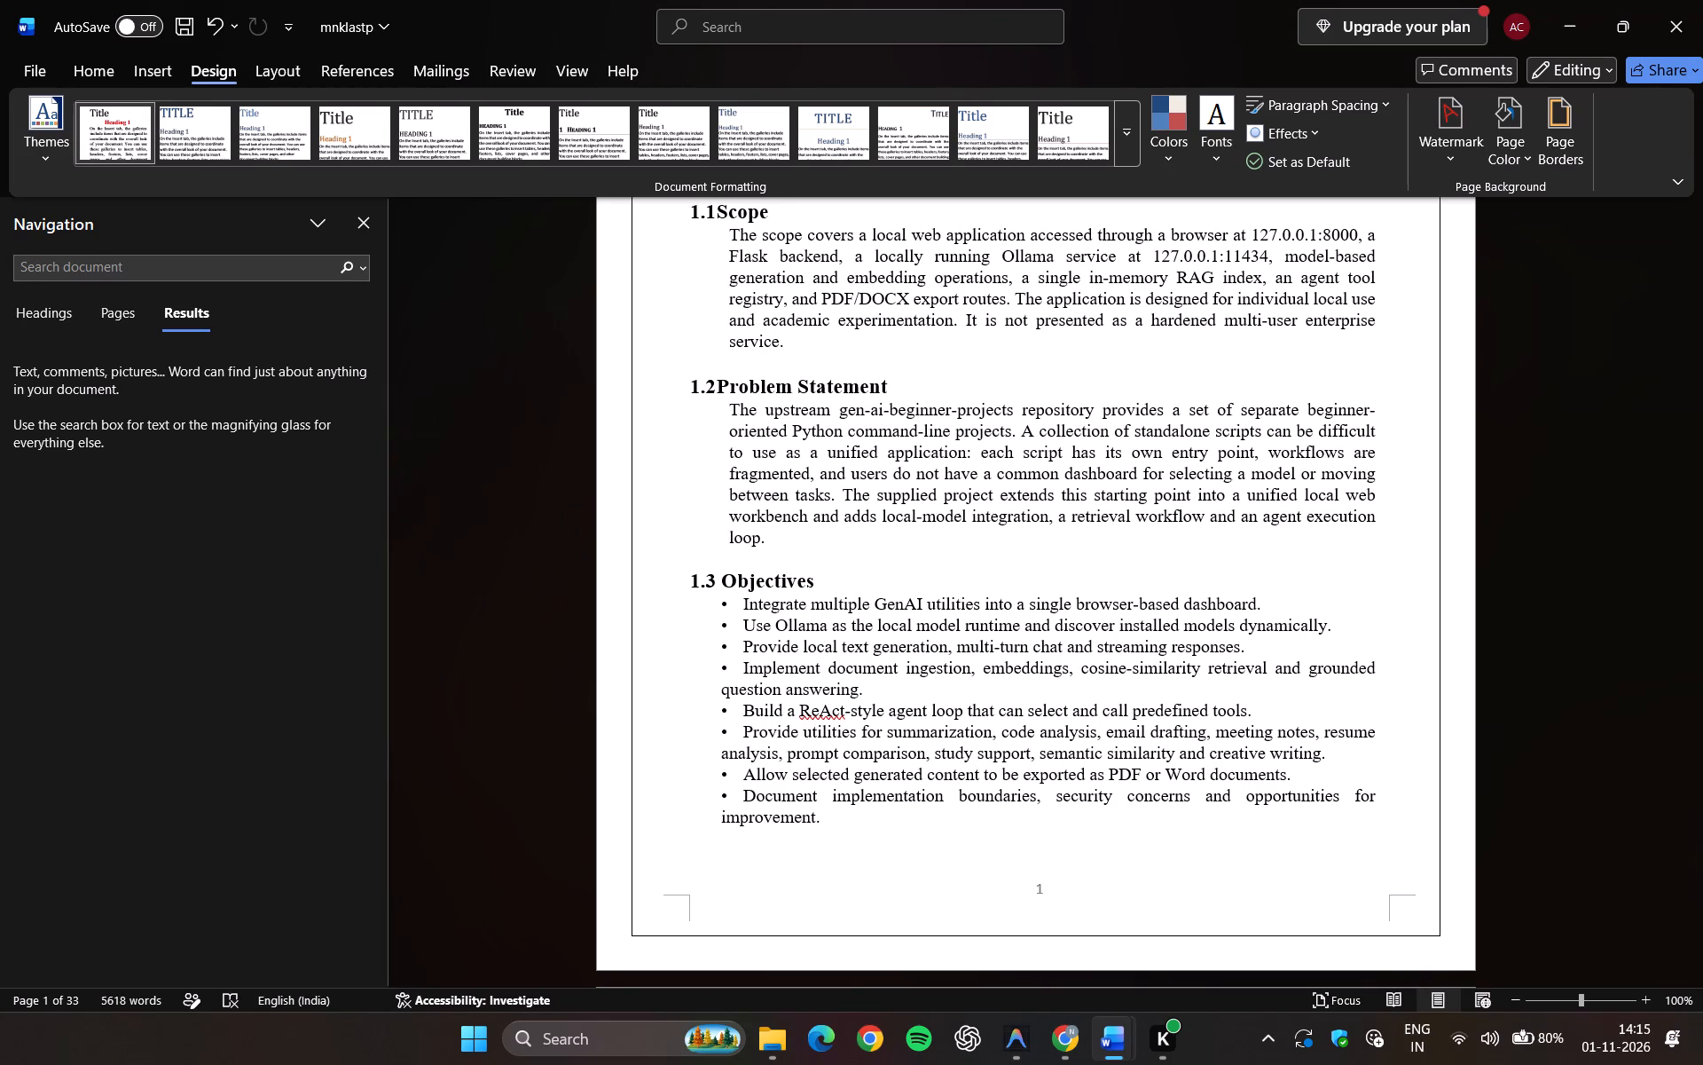
pyautogui.scroll(-3, 865, 548)
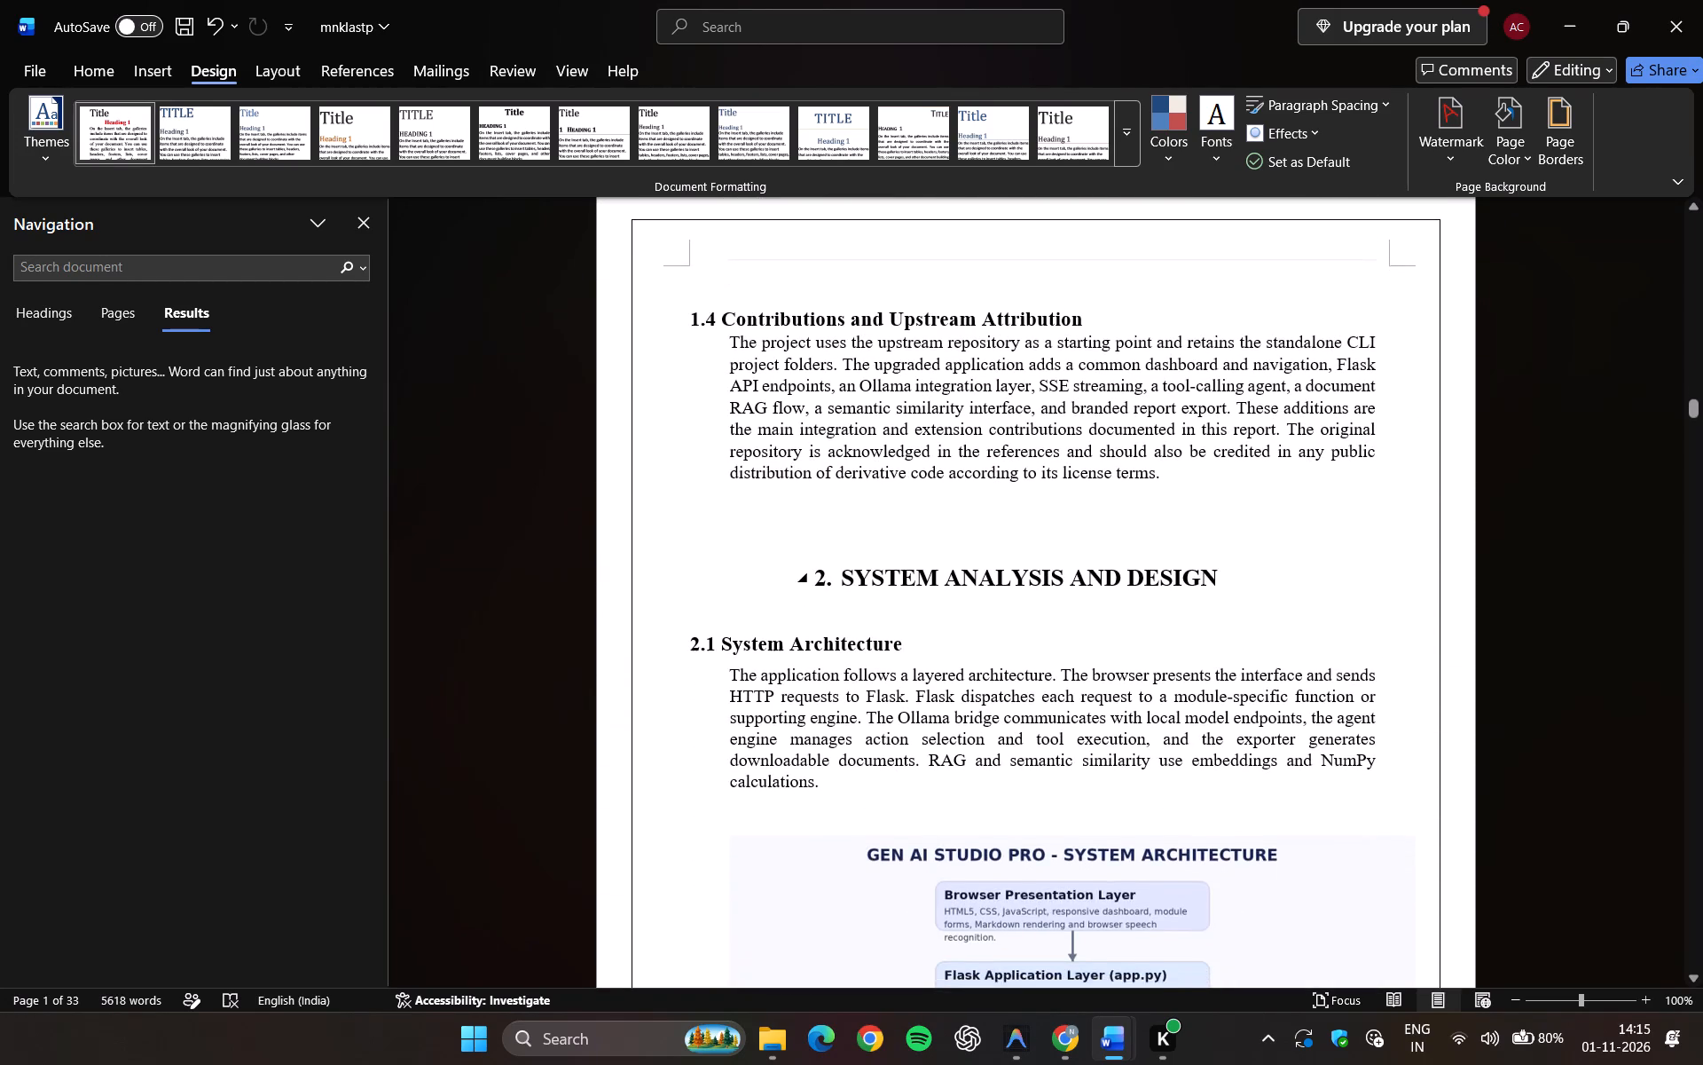
pyautogui.scroll(-2, 865, 548)
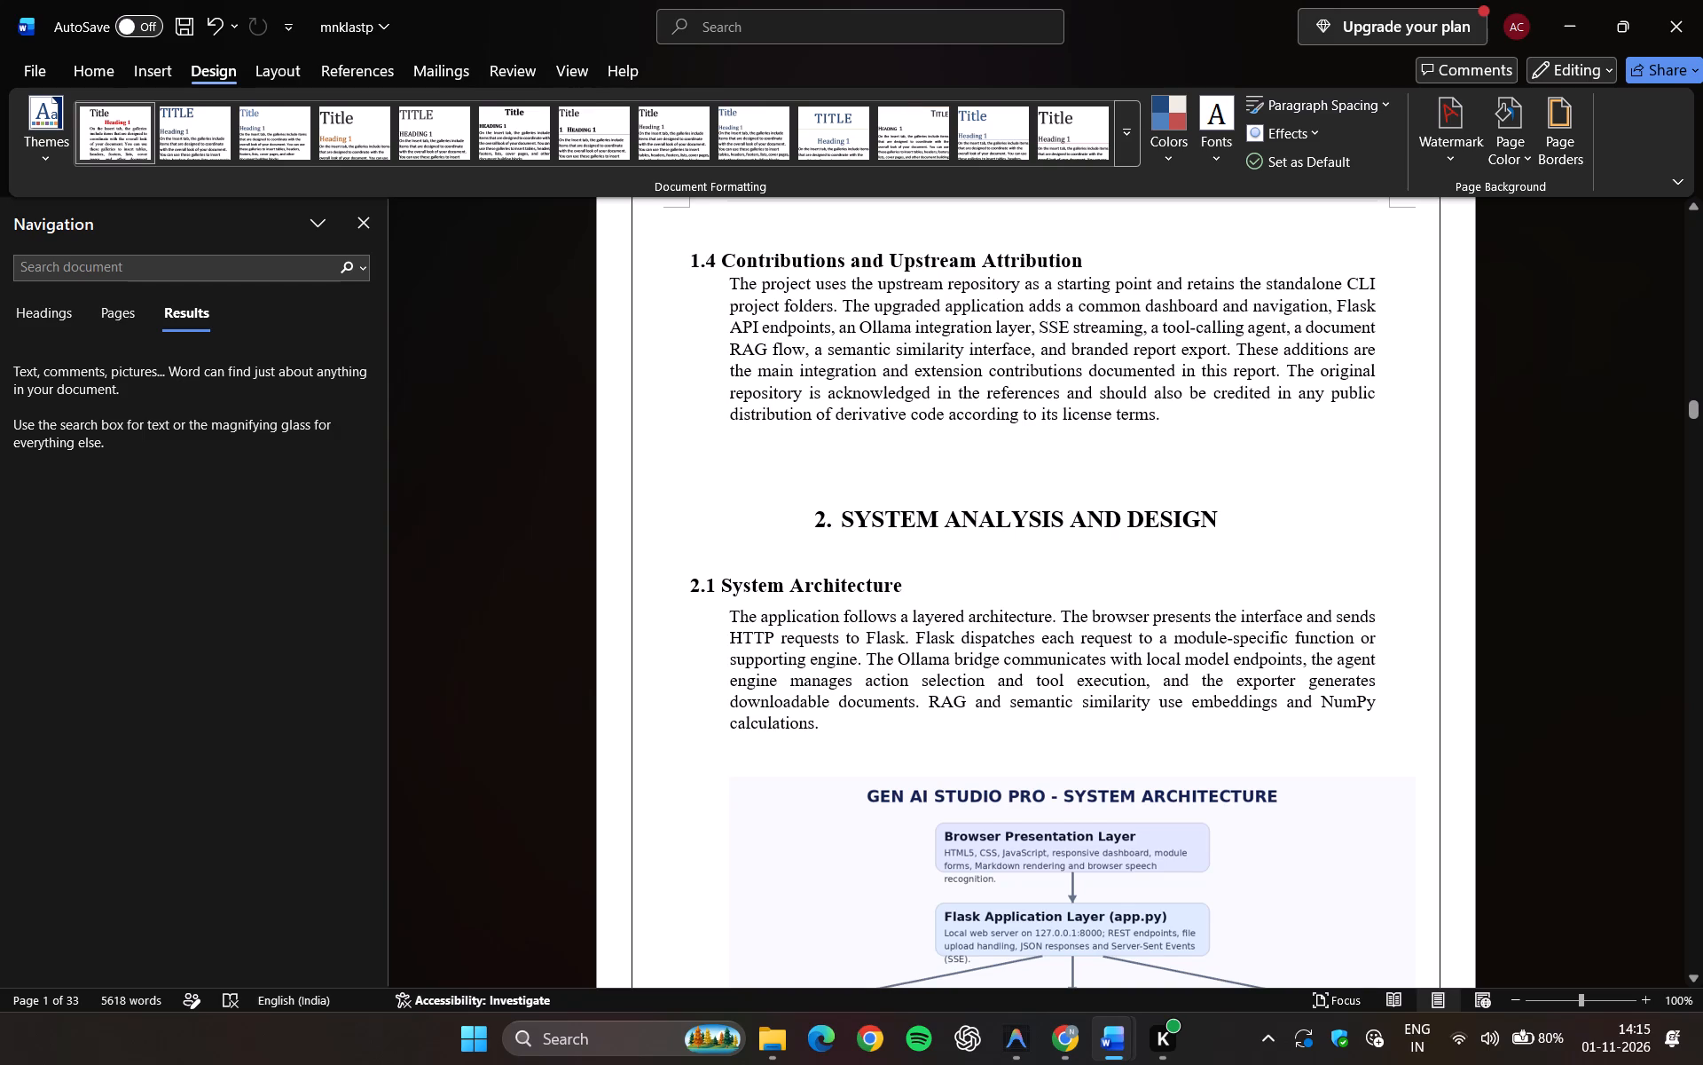
pyautogui.scroll(-1, 865, 548)
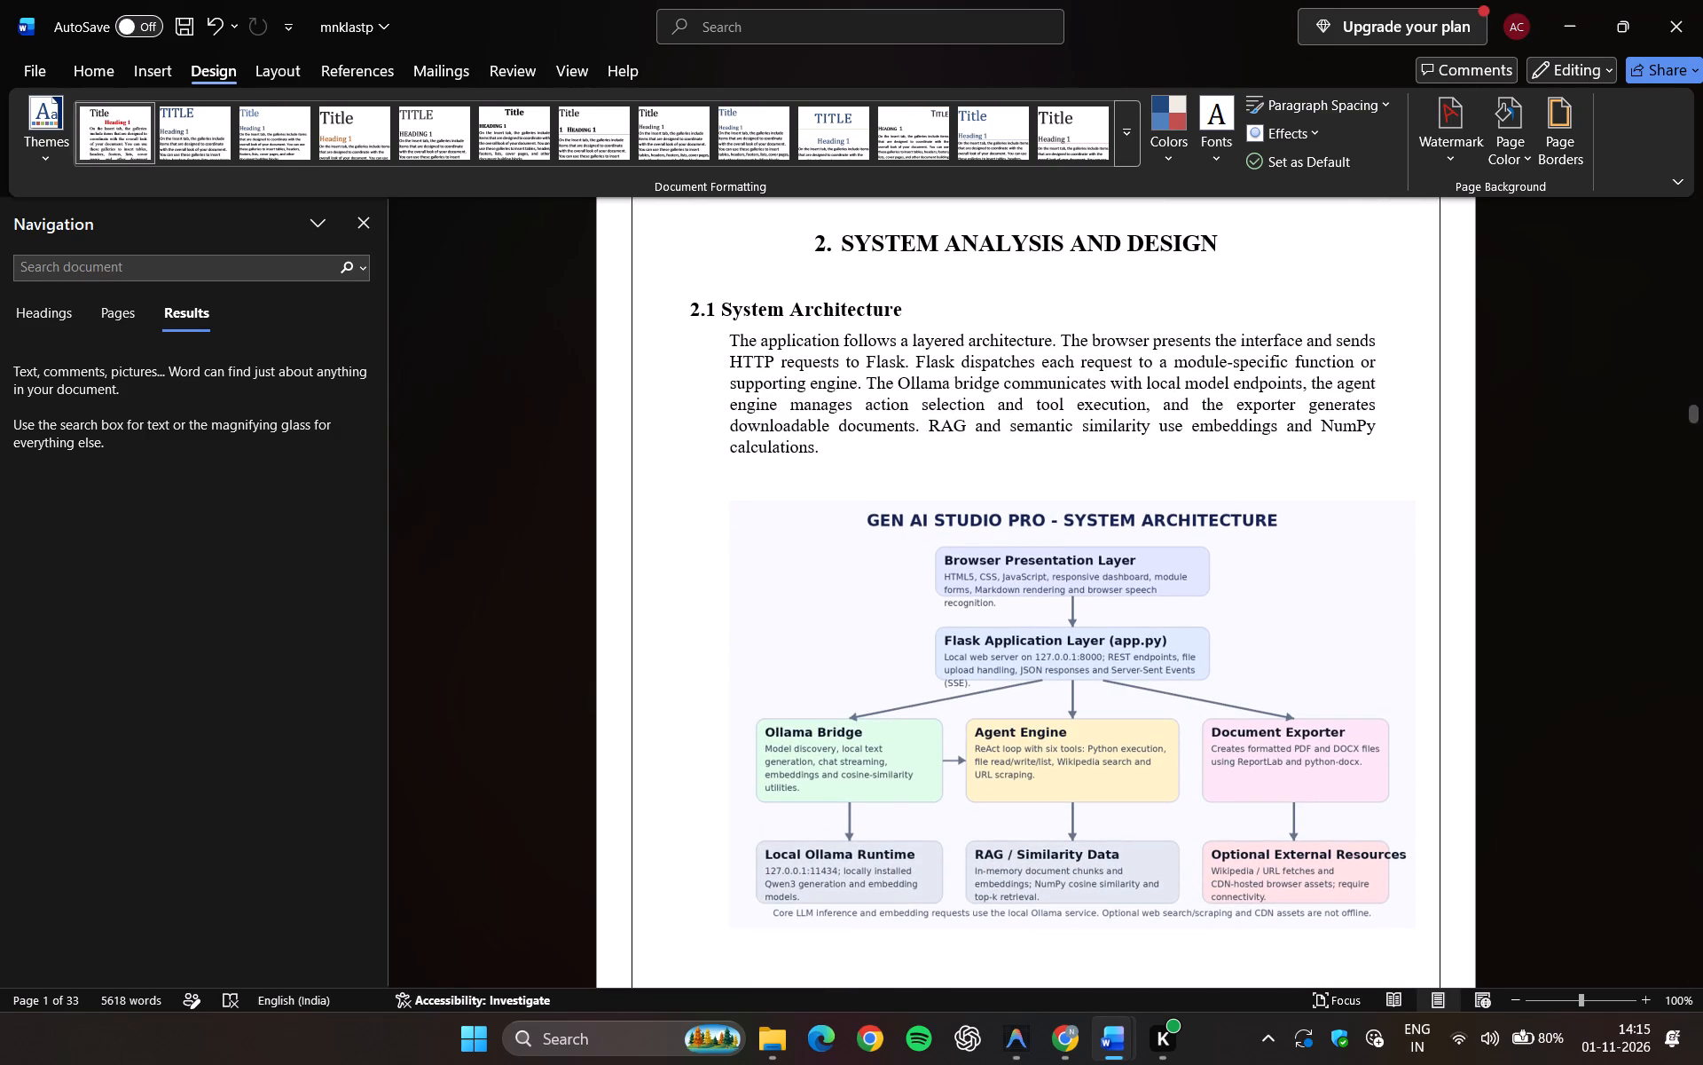
# Zoom out to view pages side by side and examine the footer numbers and layout of sections 2.1 to 2.6.
pyautogui.keyDown('ctrl'); pyautogui.scroll(-5, 865, 548); pyautogui.keyUp('ctrl')
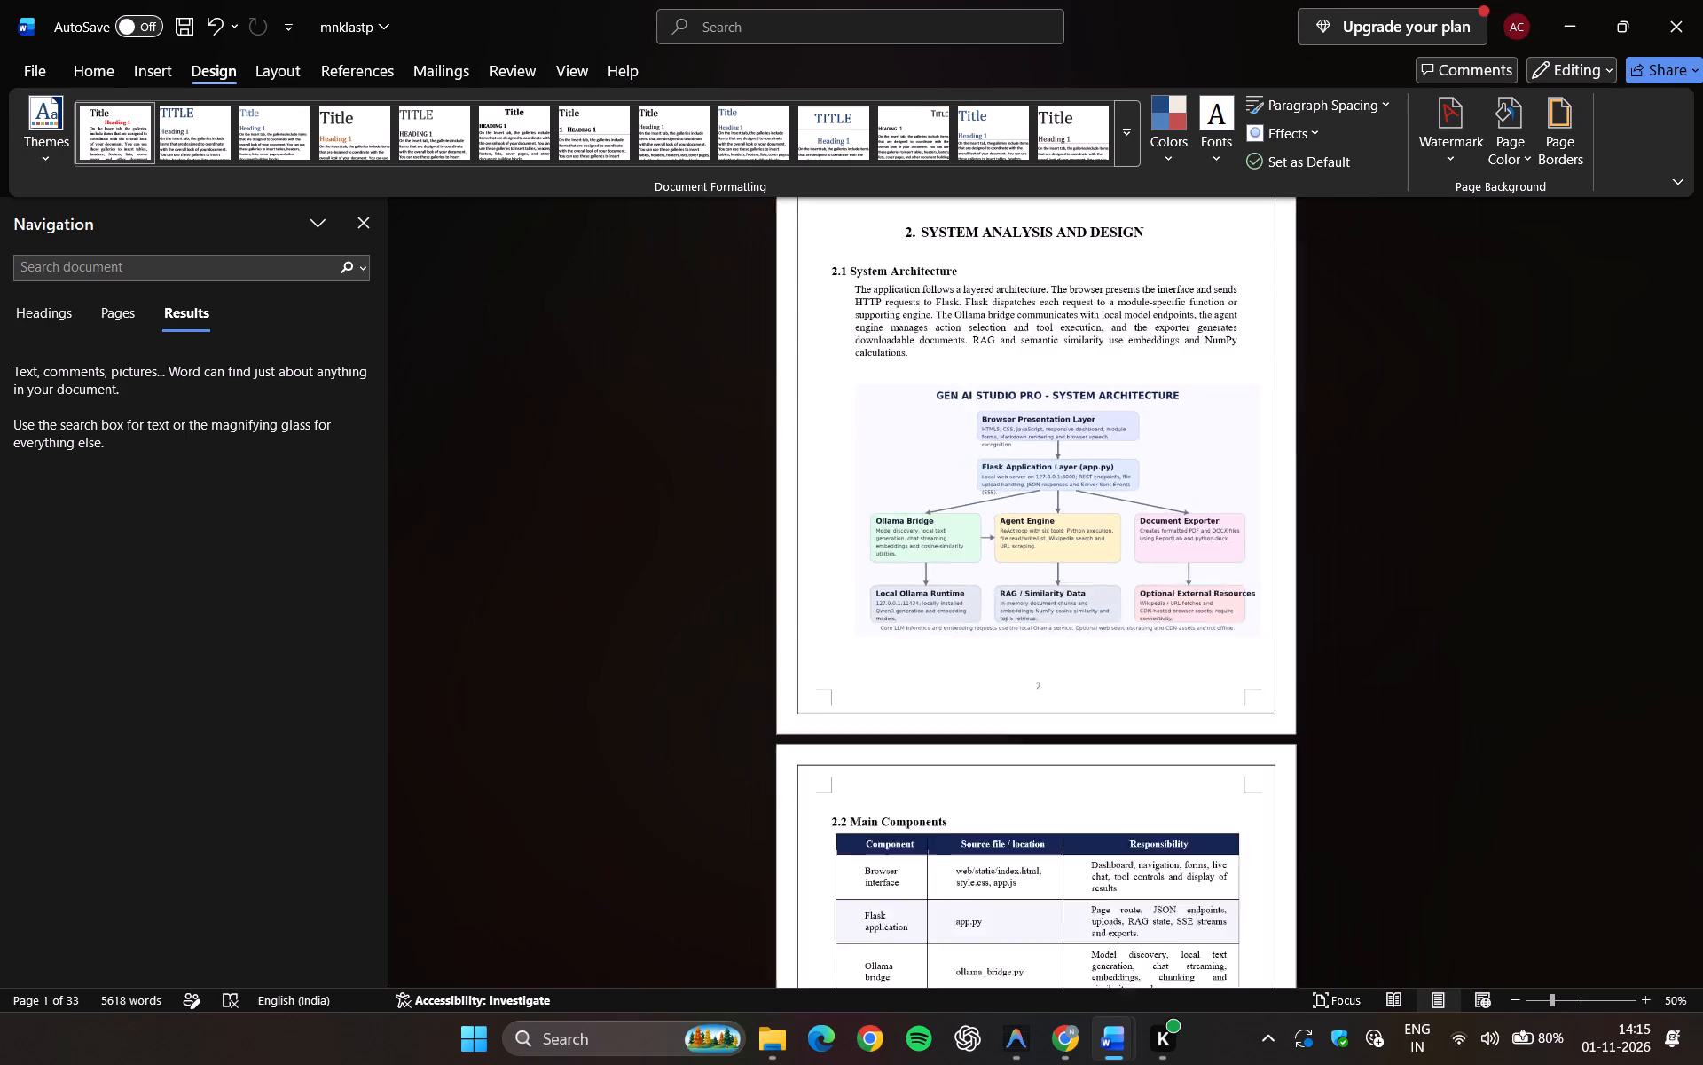
pyautogui.keyDown('ctrl'); pyautogui.scroll(-3, 865, 548); pyautogui.keyUp('ctrl')
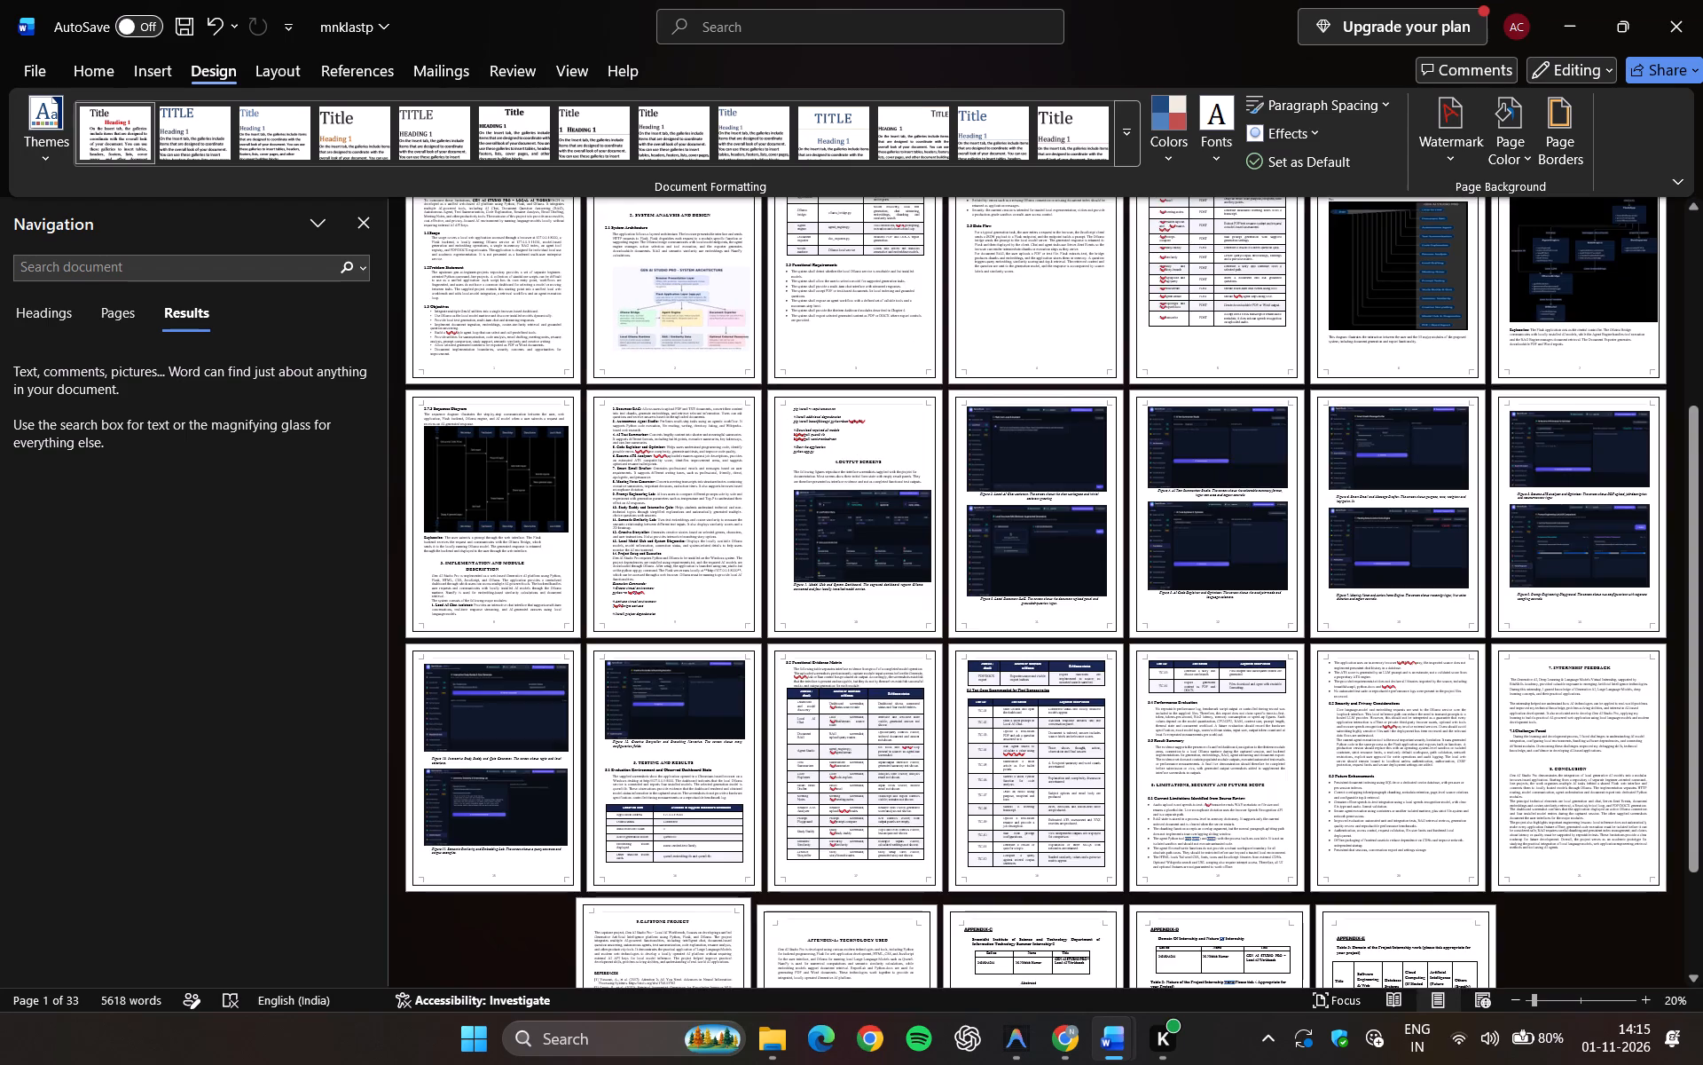
pyautogui.scroll(4, 865, 548)
pyautogui.scroll(-2, 997, 596)
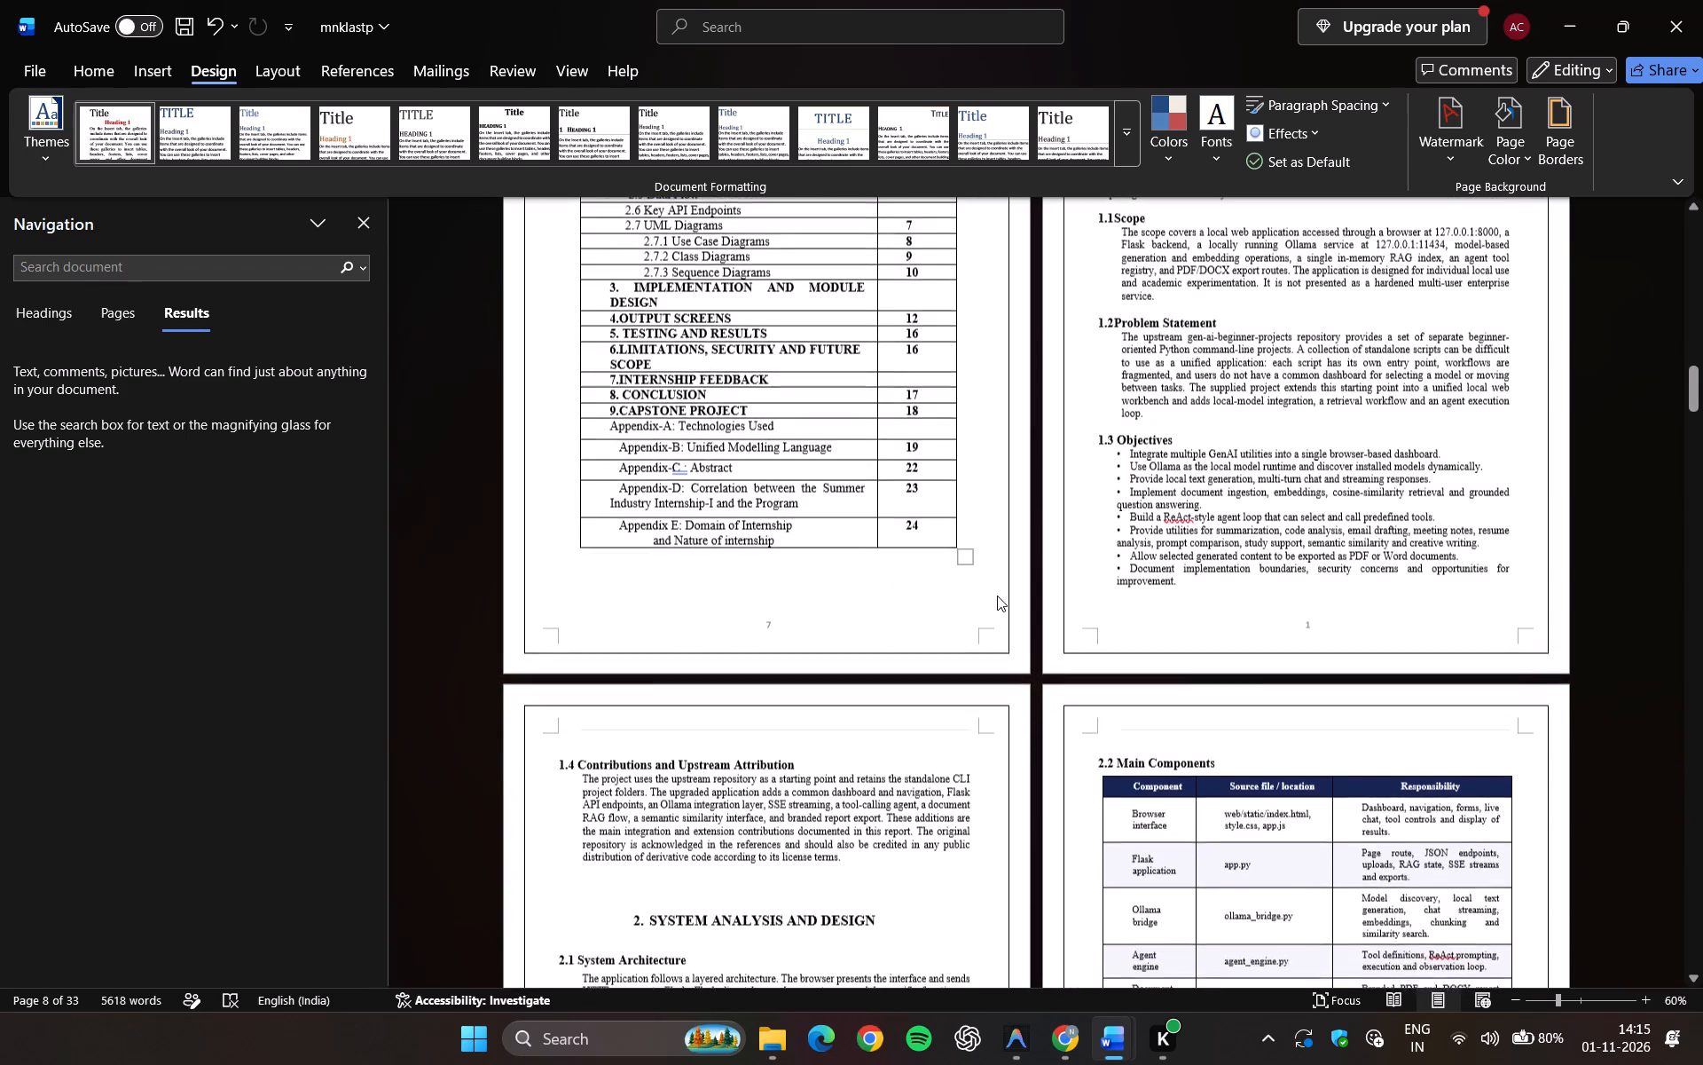
pyautogui.scroll(-5, 997, 596)
pyautogui.scroll(1, 997, 596)
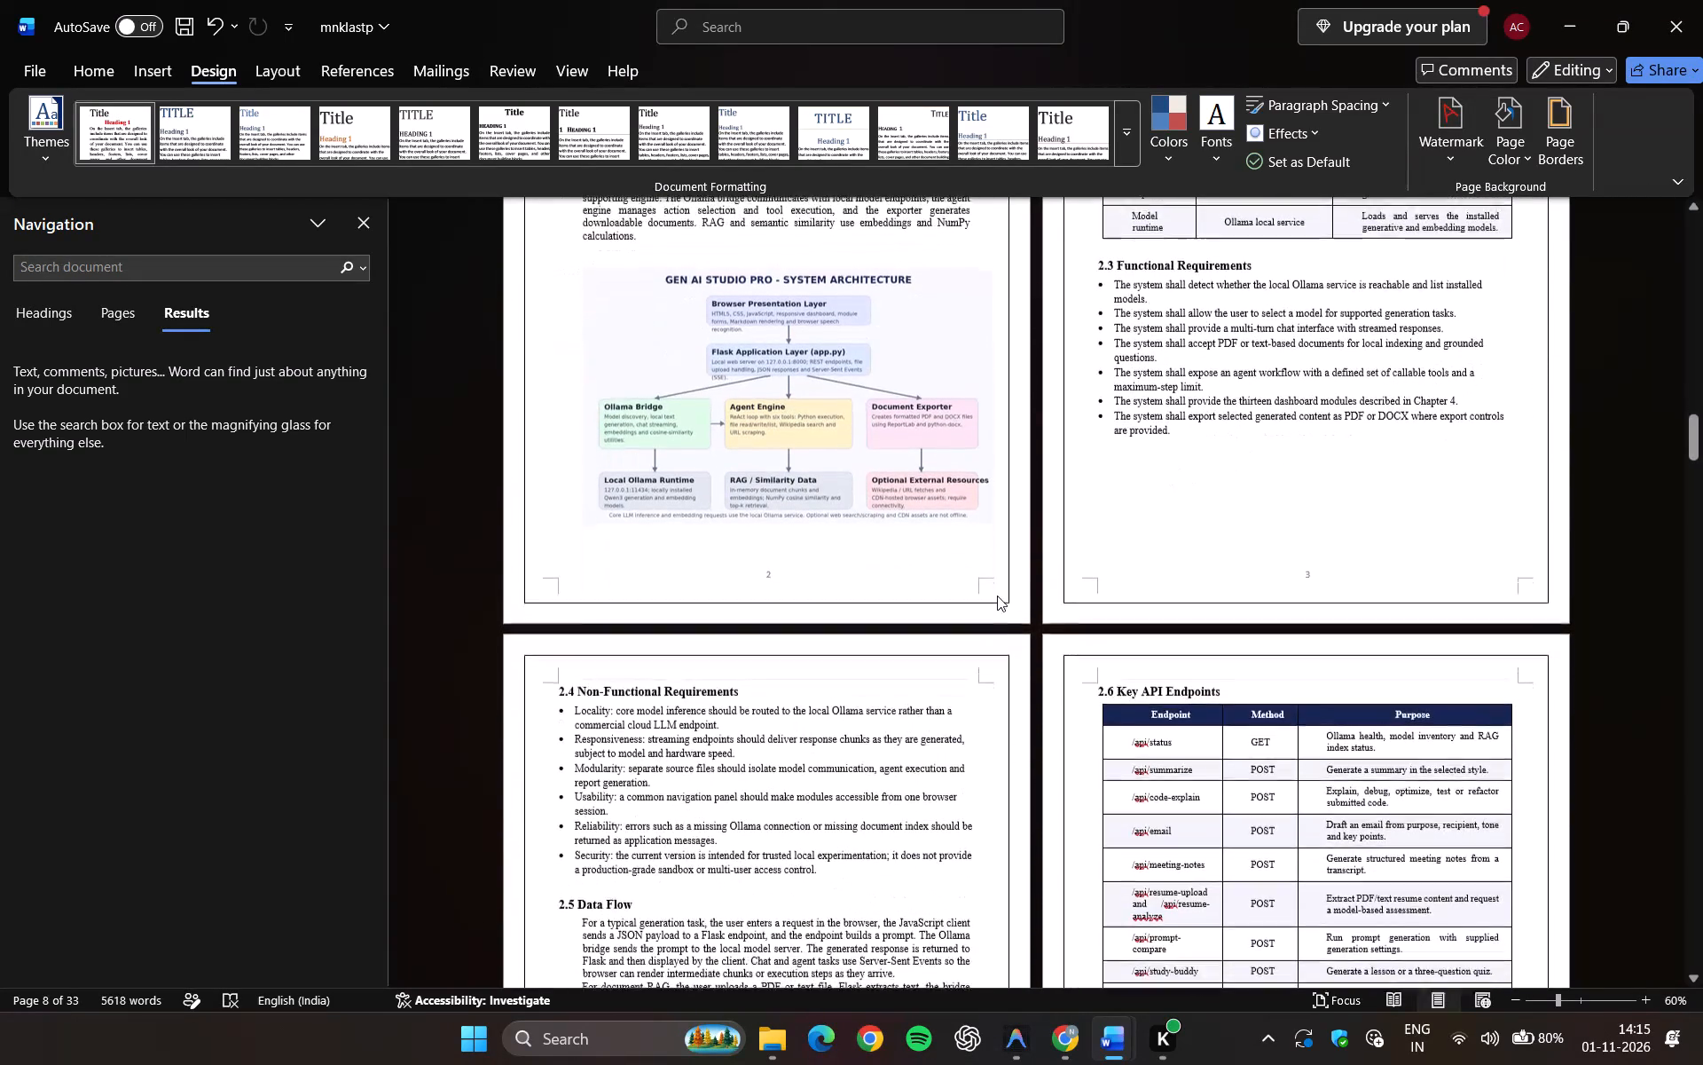
pyautogui.scroll(1, 997, 596)
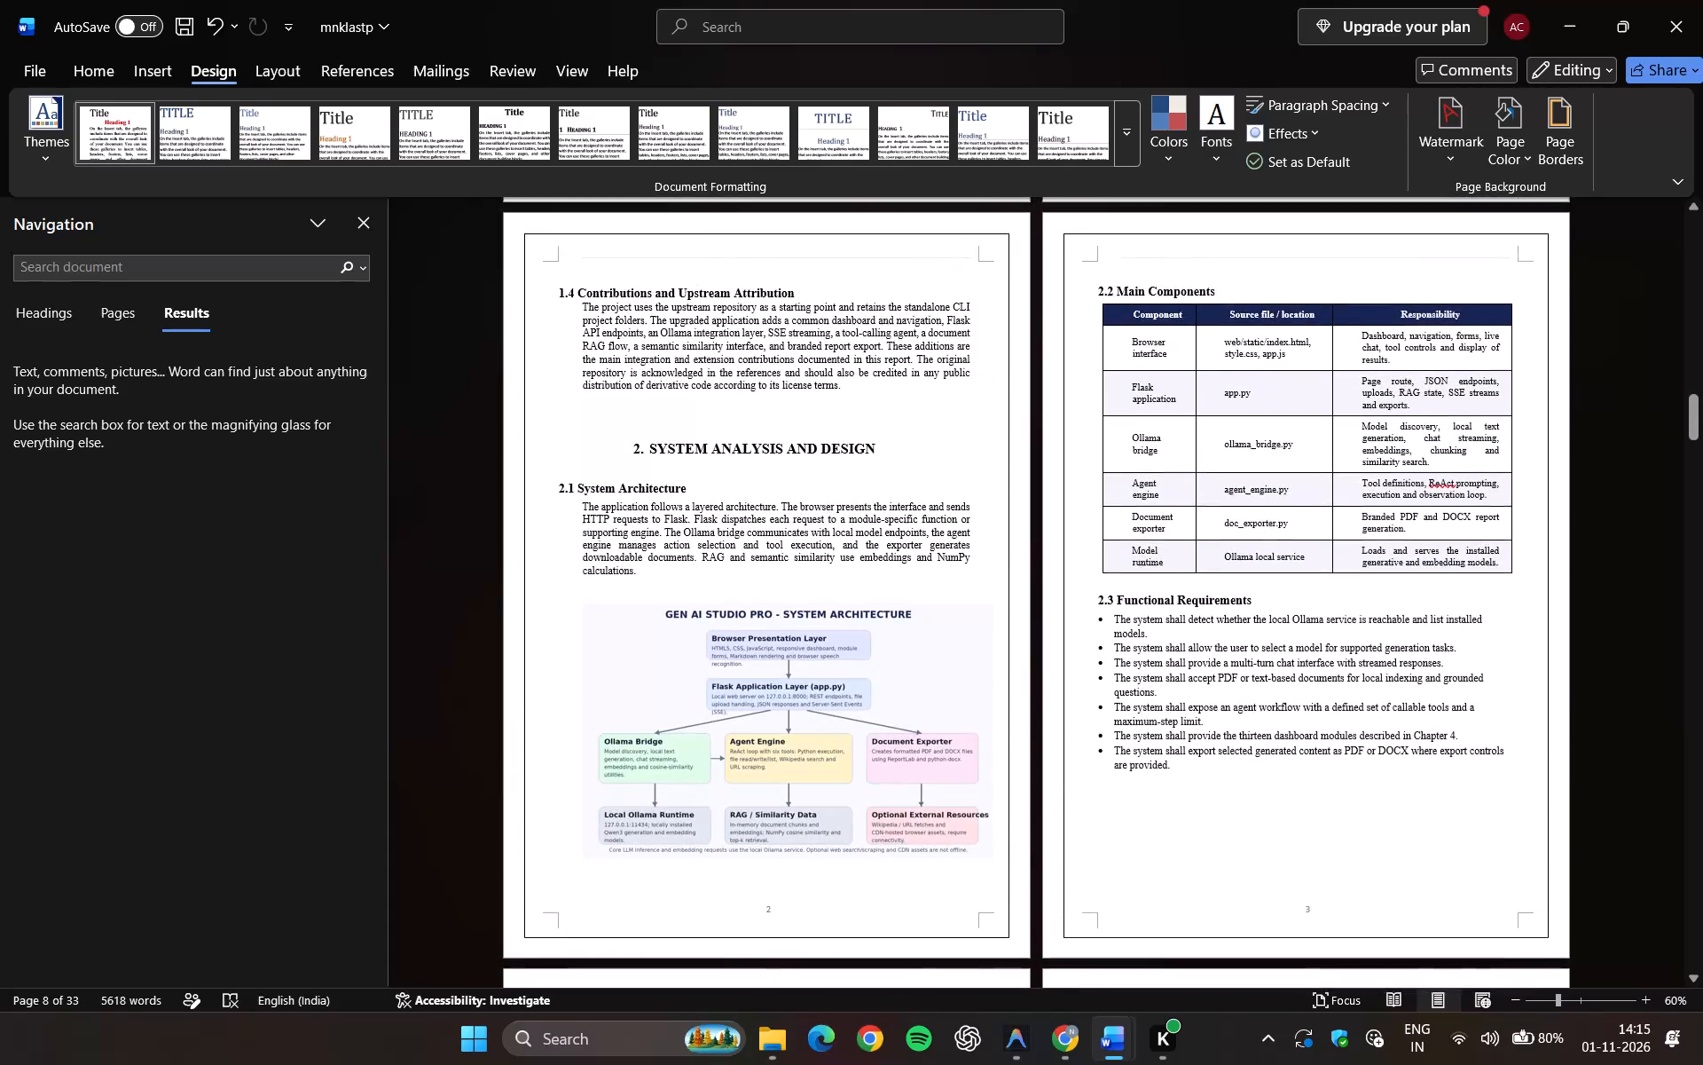
pyautogui.scroll(-1, 997, 596)
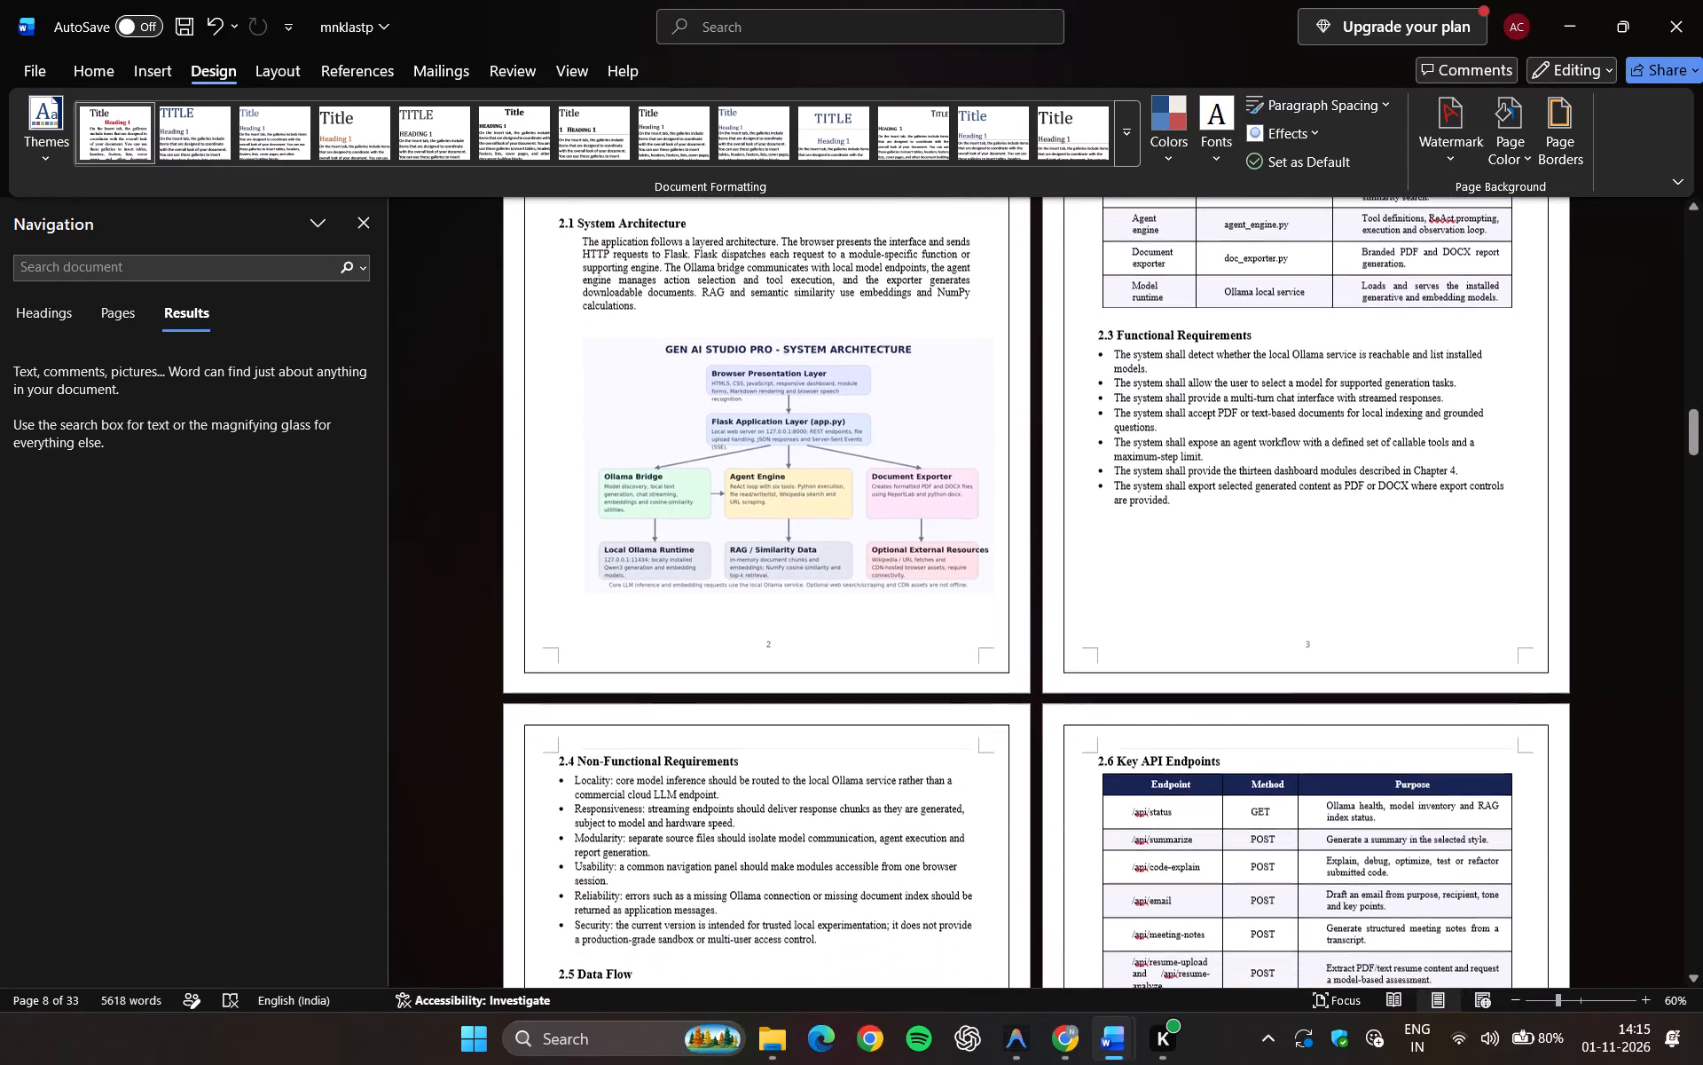
pyautogui.scroll(-3, 997, 596)
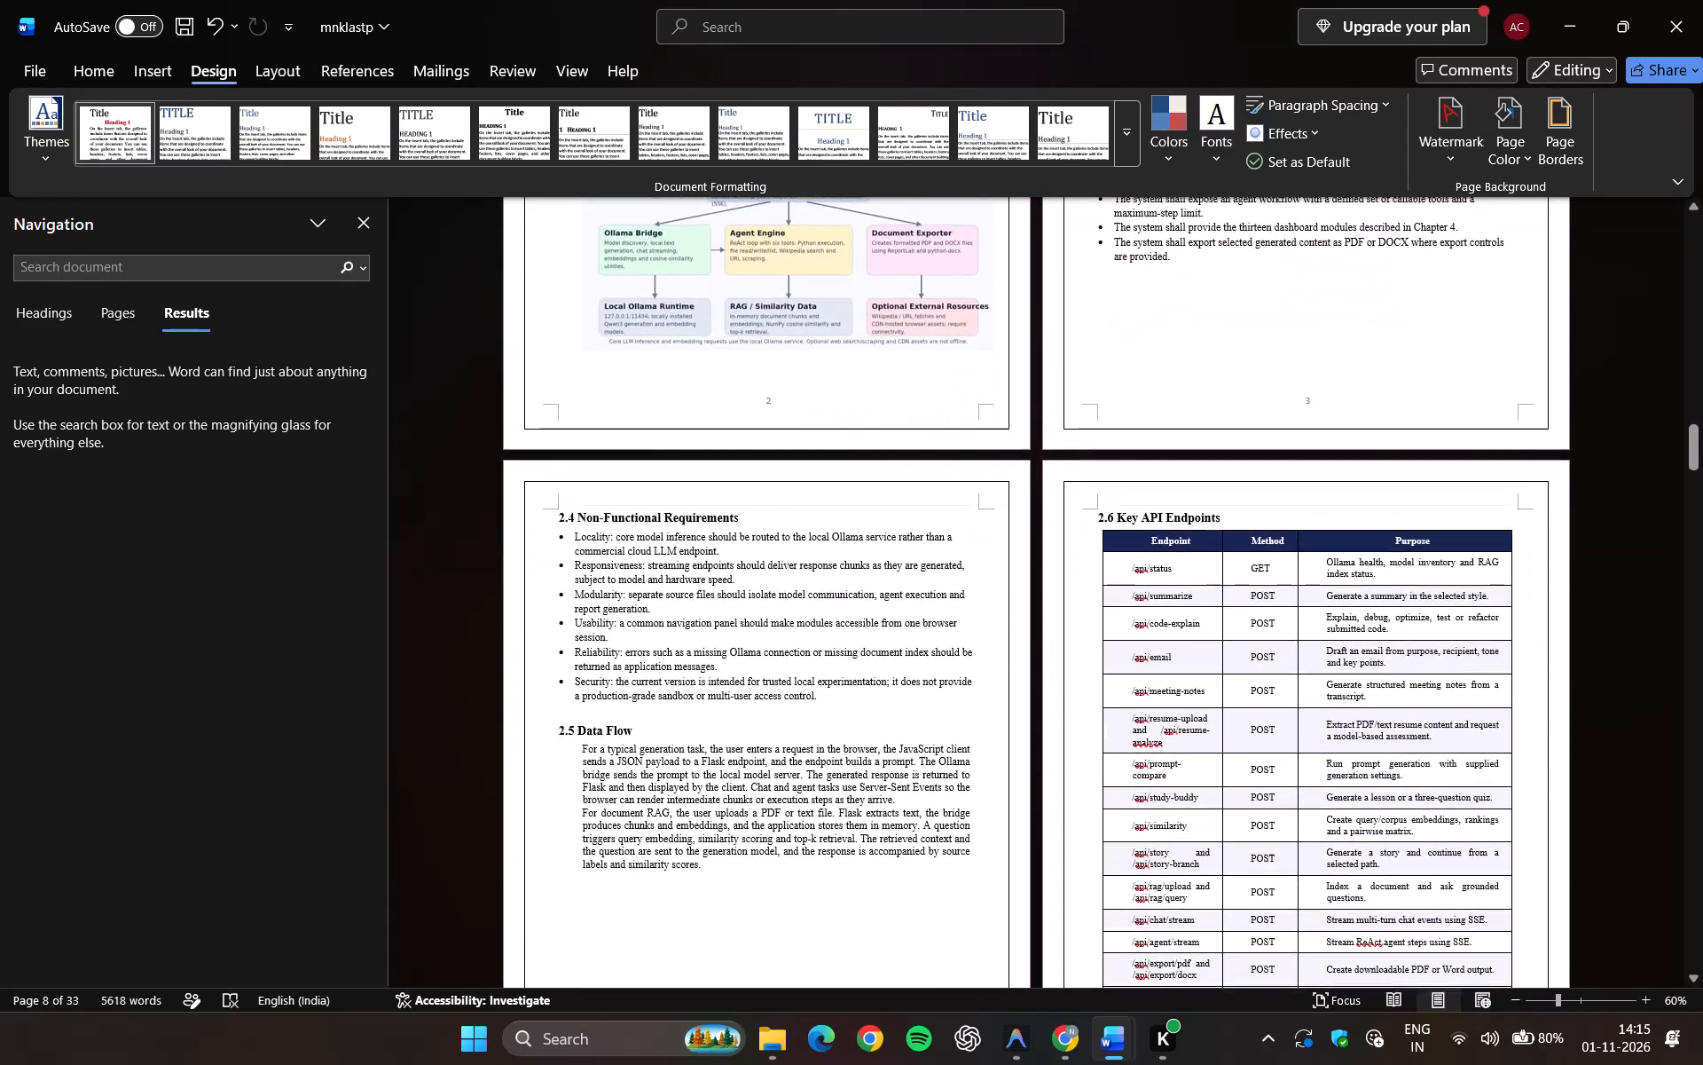
pyautogui.scroll(-2, 997, 596)
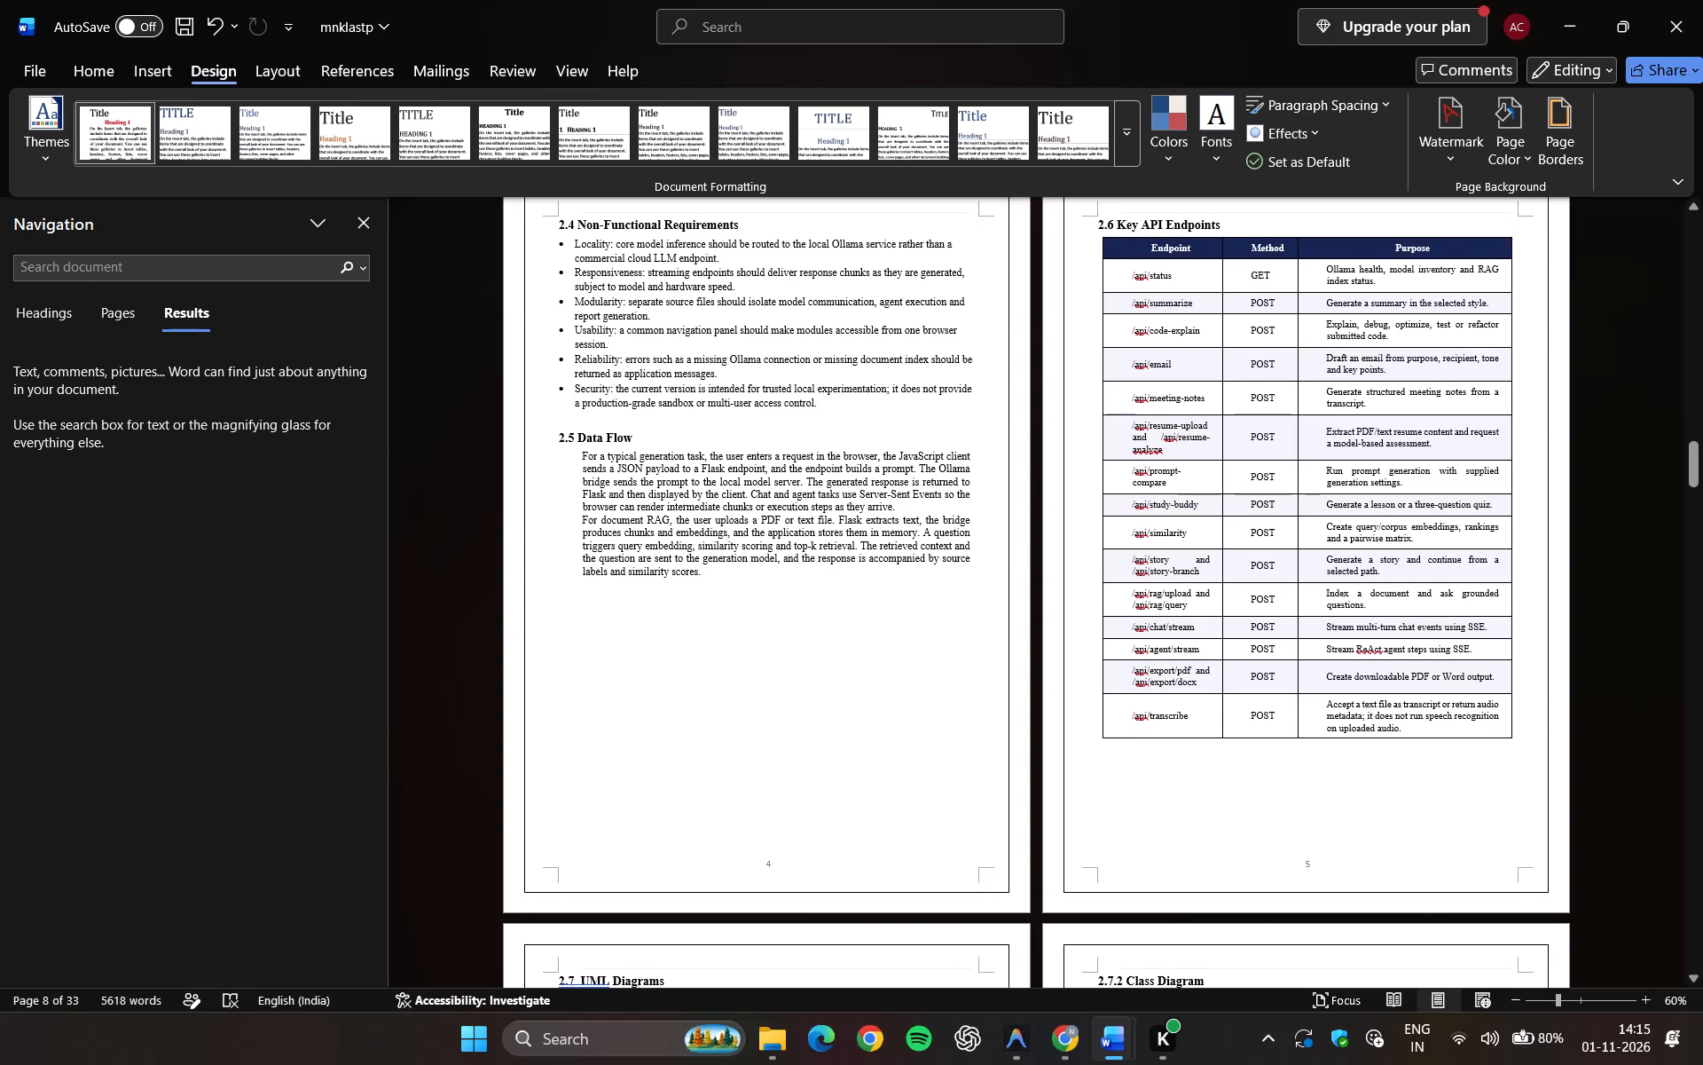
# Compare the index page's entries with the footer numbers on the Introduction and System Analysis and Design pages.
pyautogui.scroll(6, 997, 596)
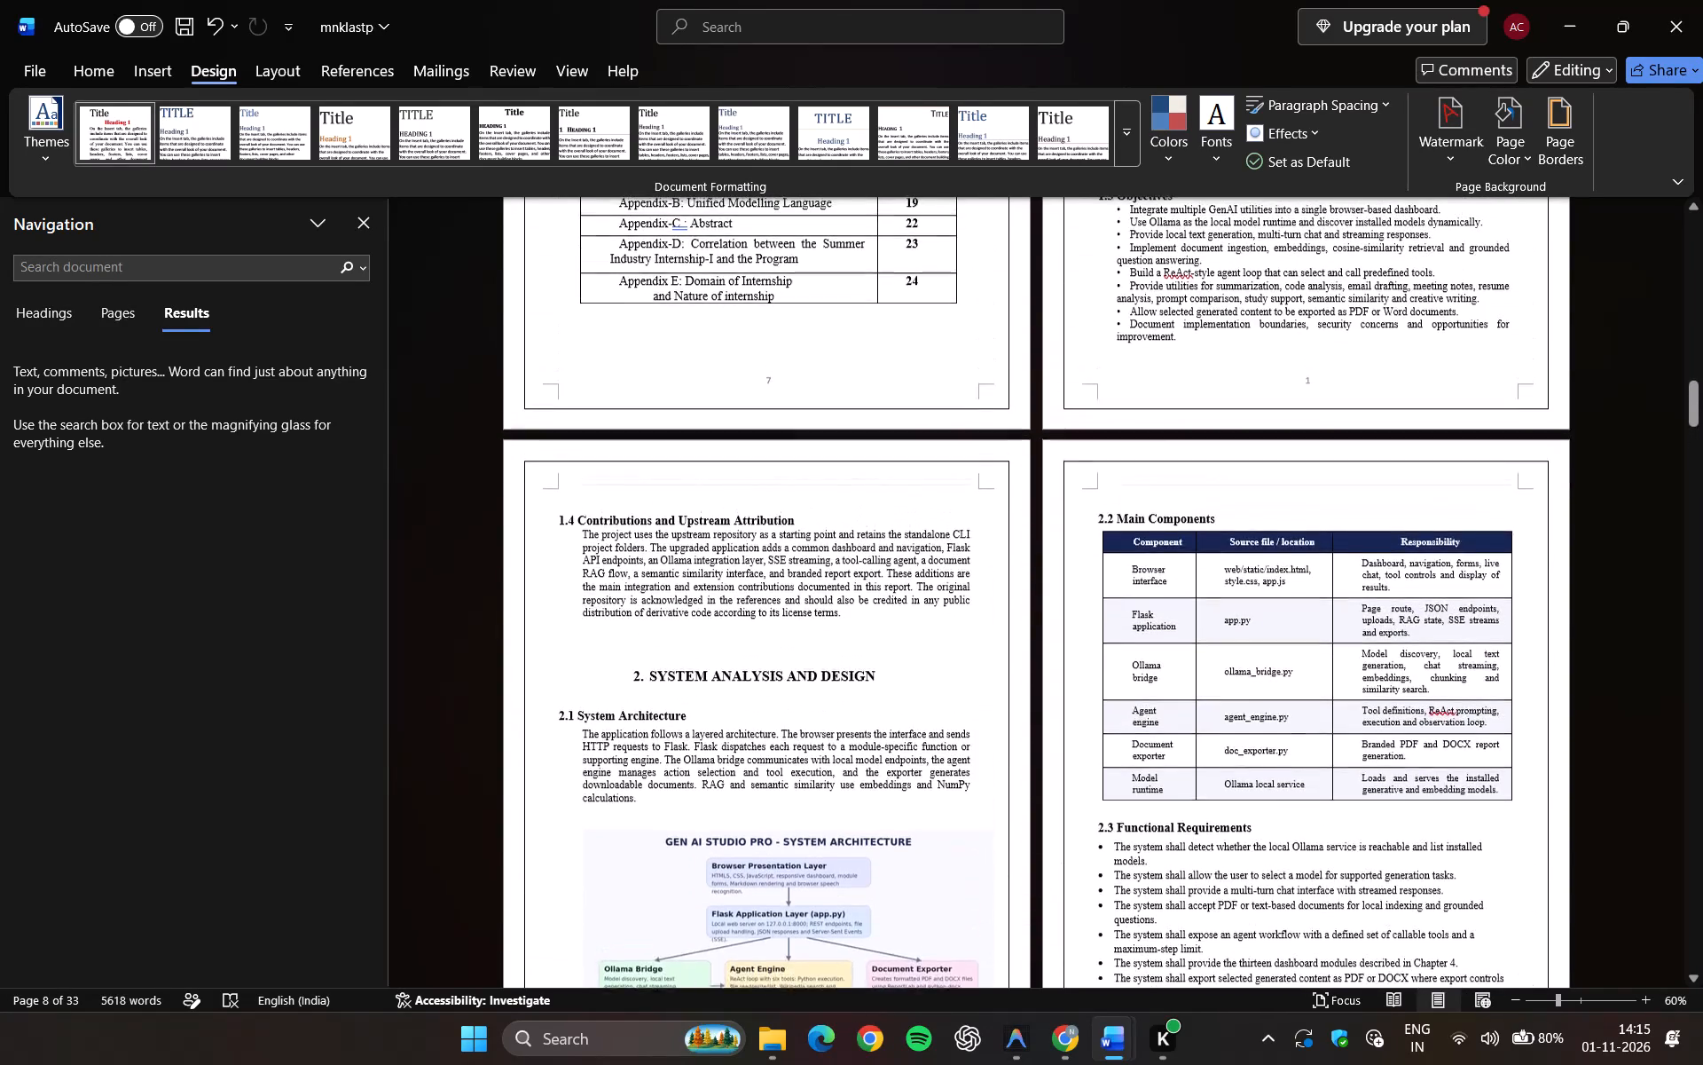
pyautogui.scroll(1, 997, 596)
pyautogui.scroll(-1, 997, 596)
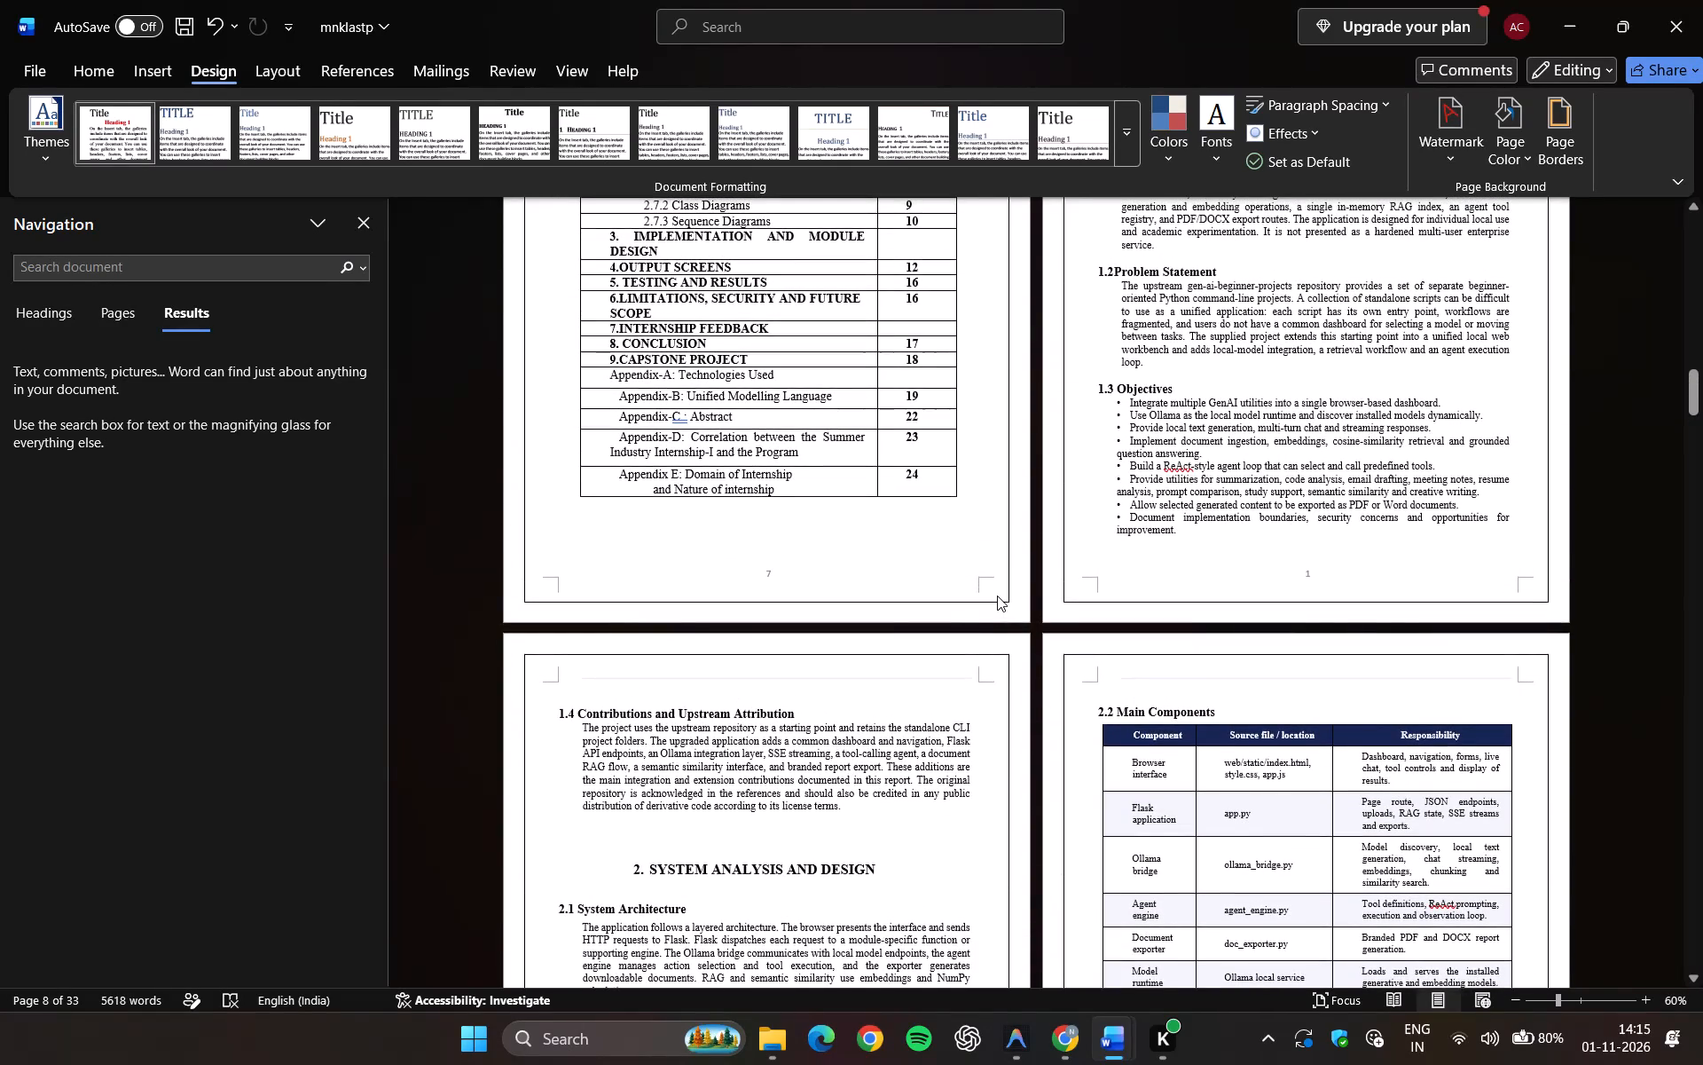
pyautogui.scroll(-2, 997, 596)
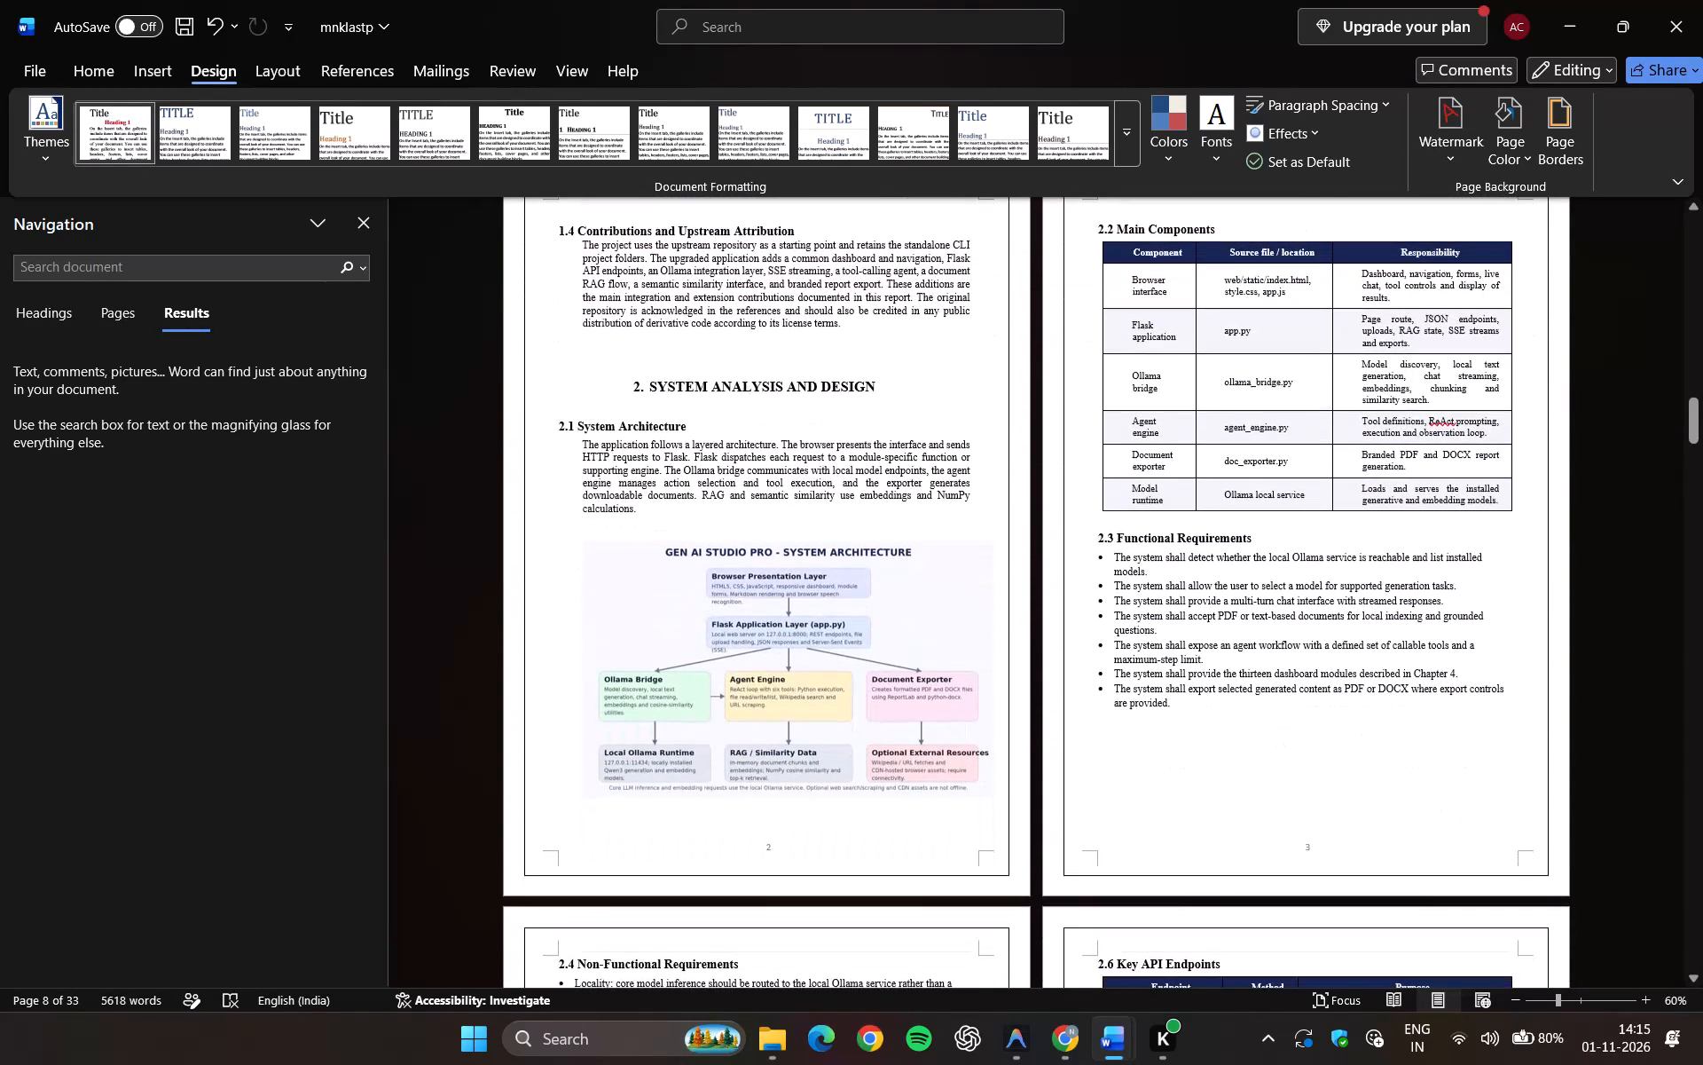
pyautogui.scroll(-1, 997, 596)
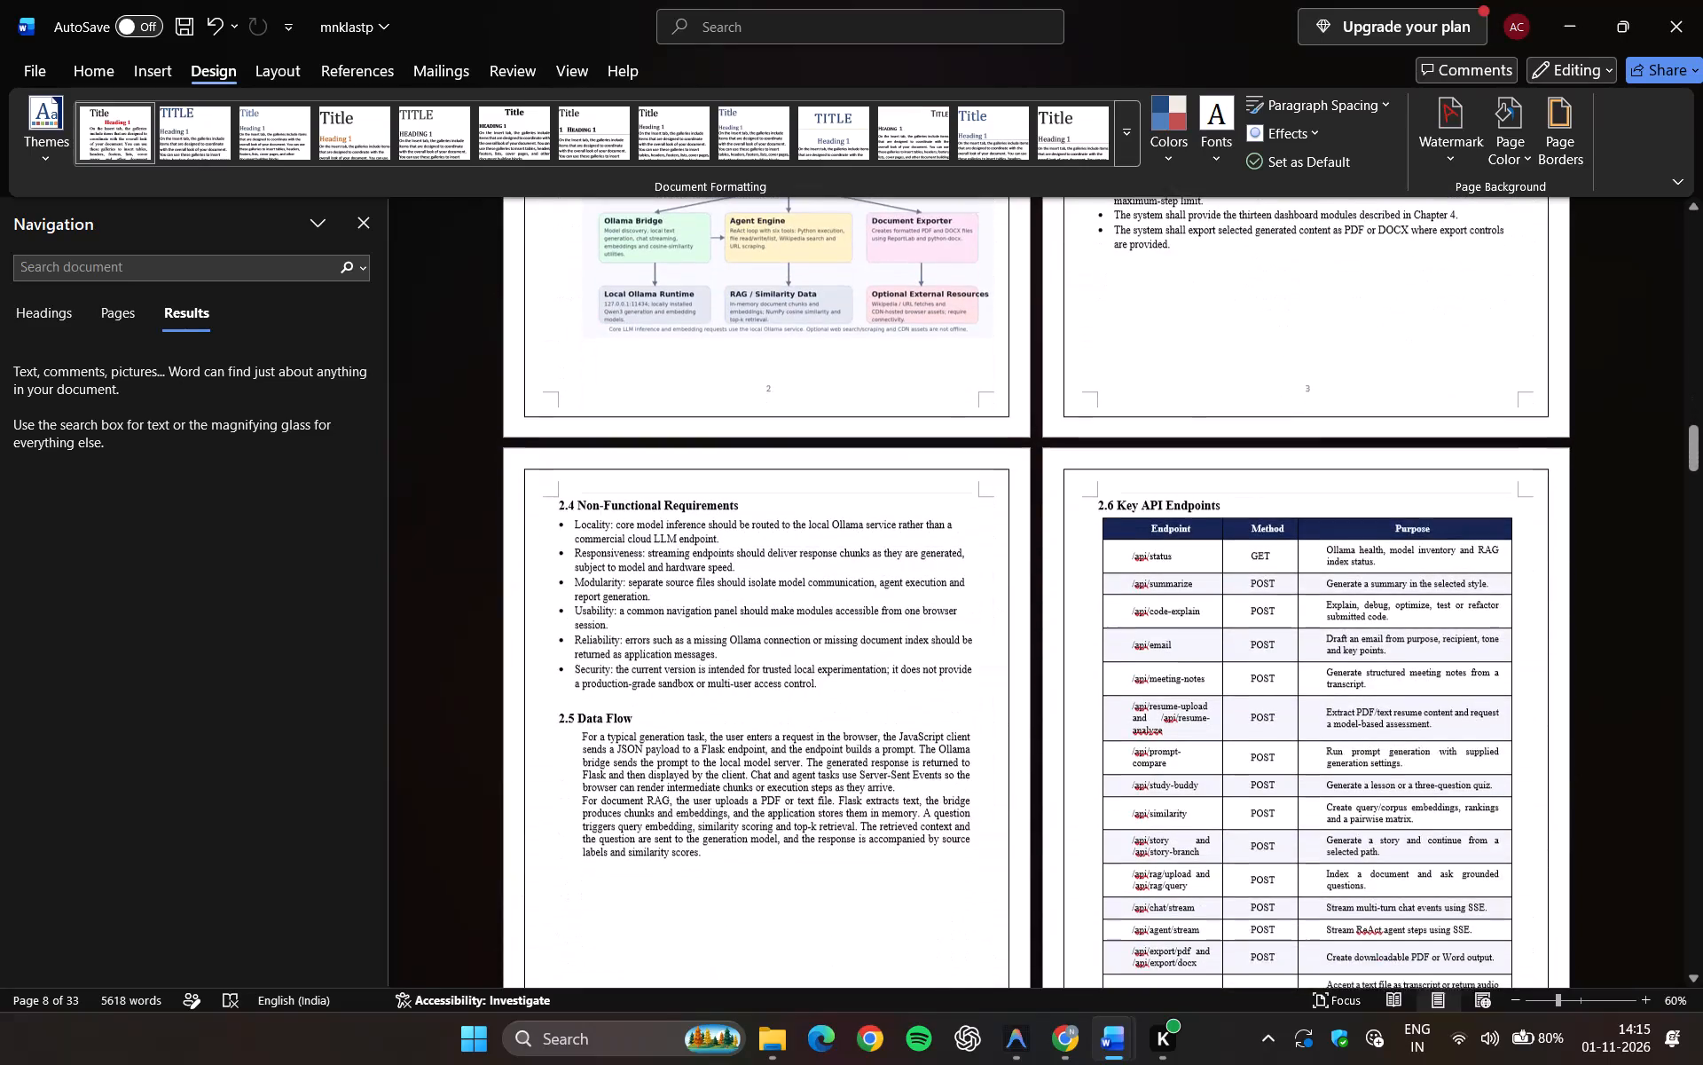
pyautogui.scroll(-1, 997, 596)
pyautogui.scroll(2, 997, 596)
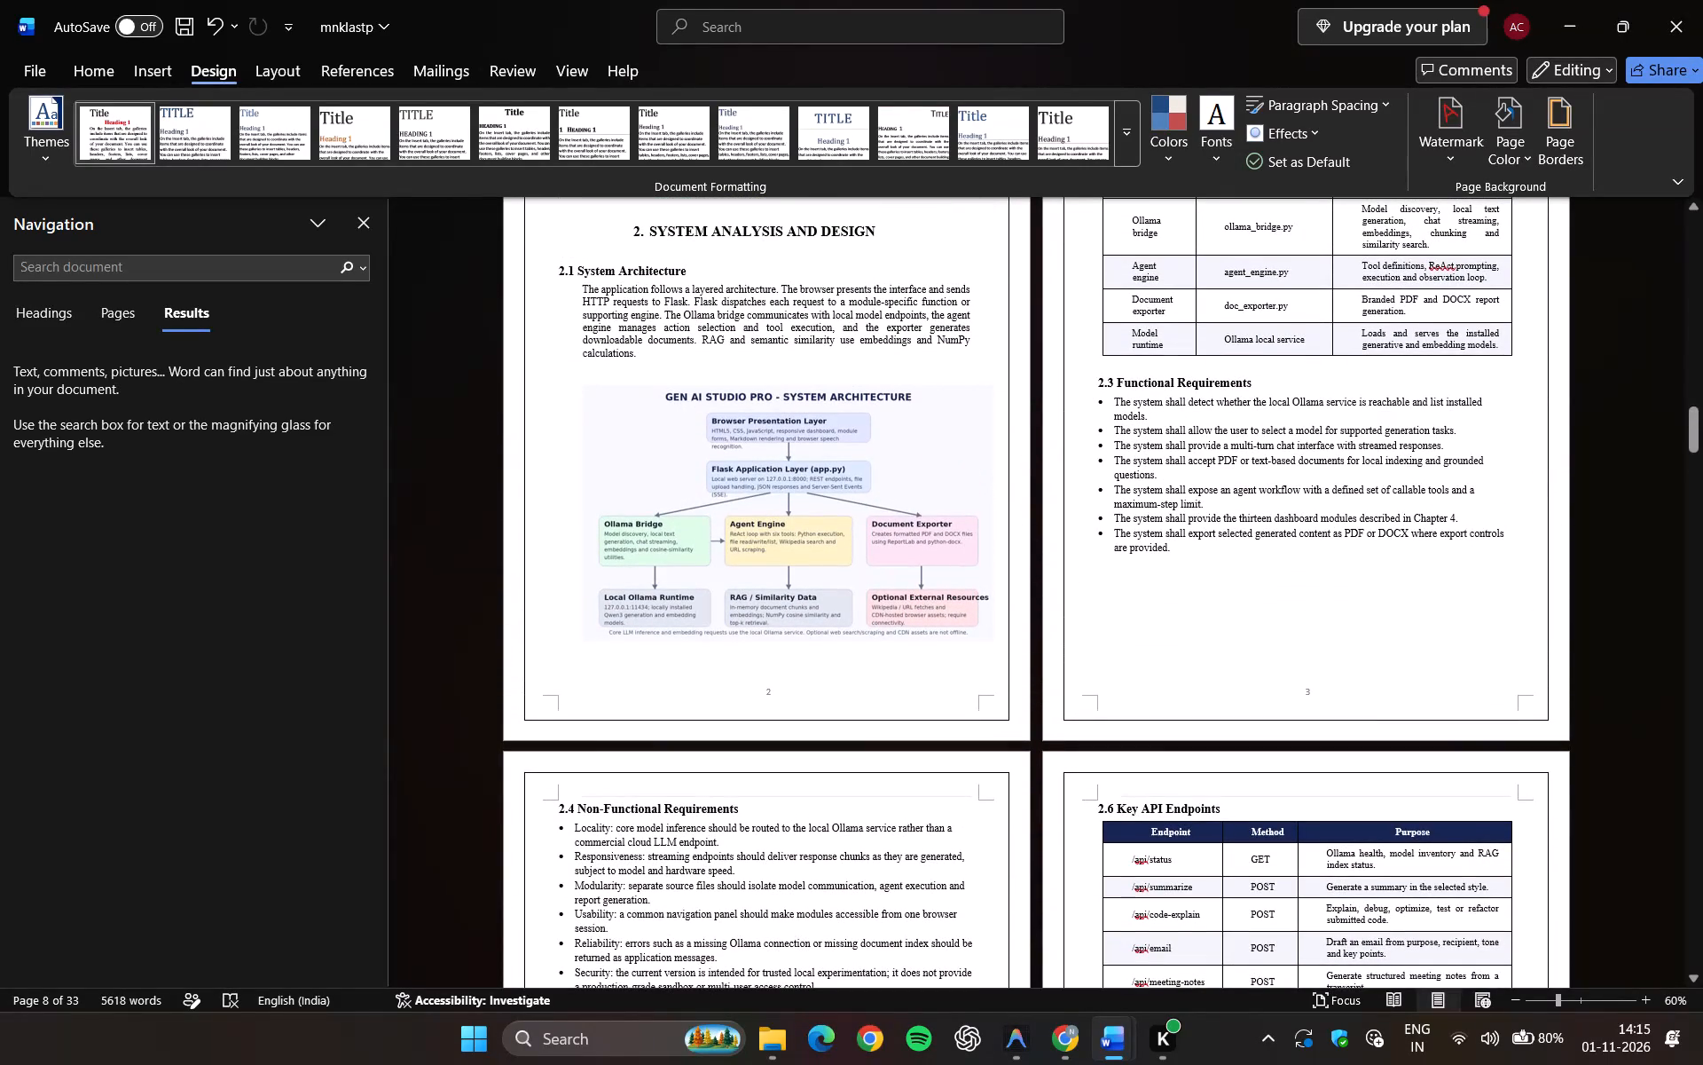
pyautogui.scroll(1, 997, 596)
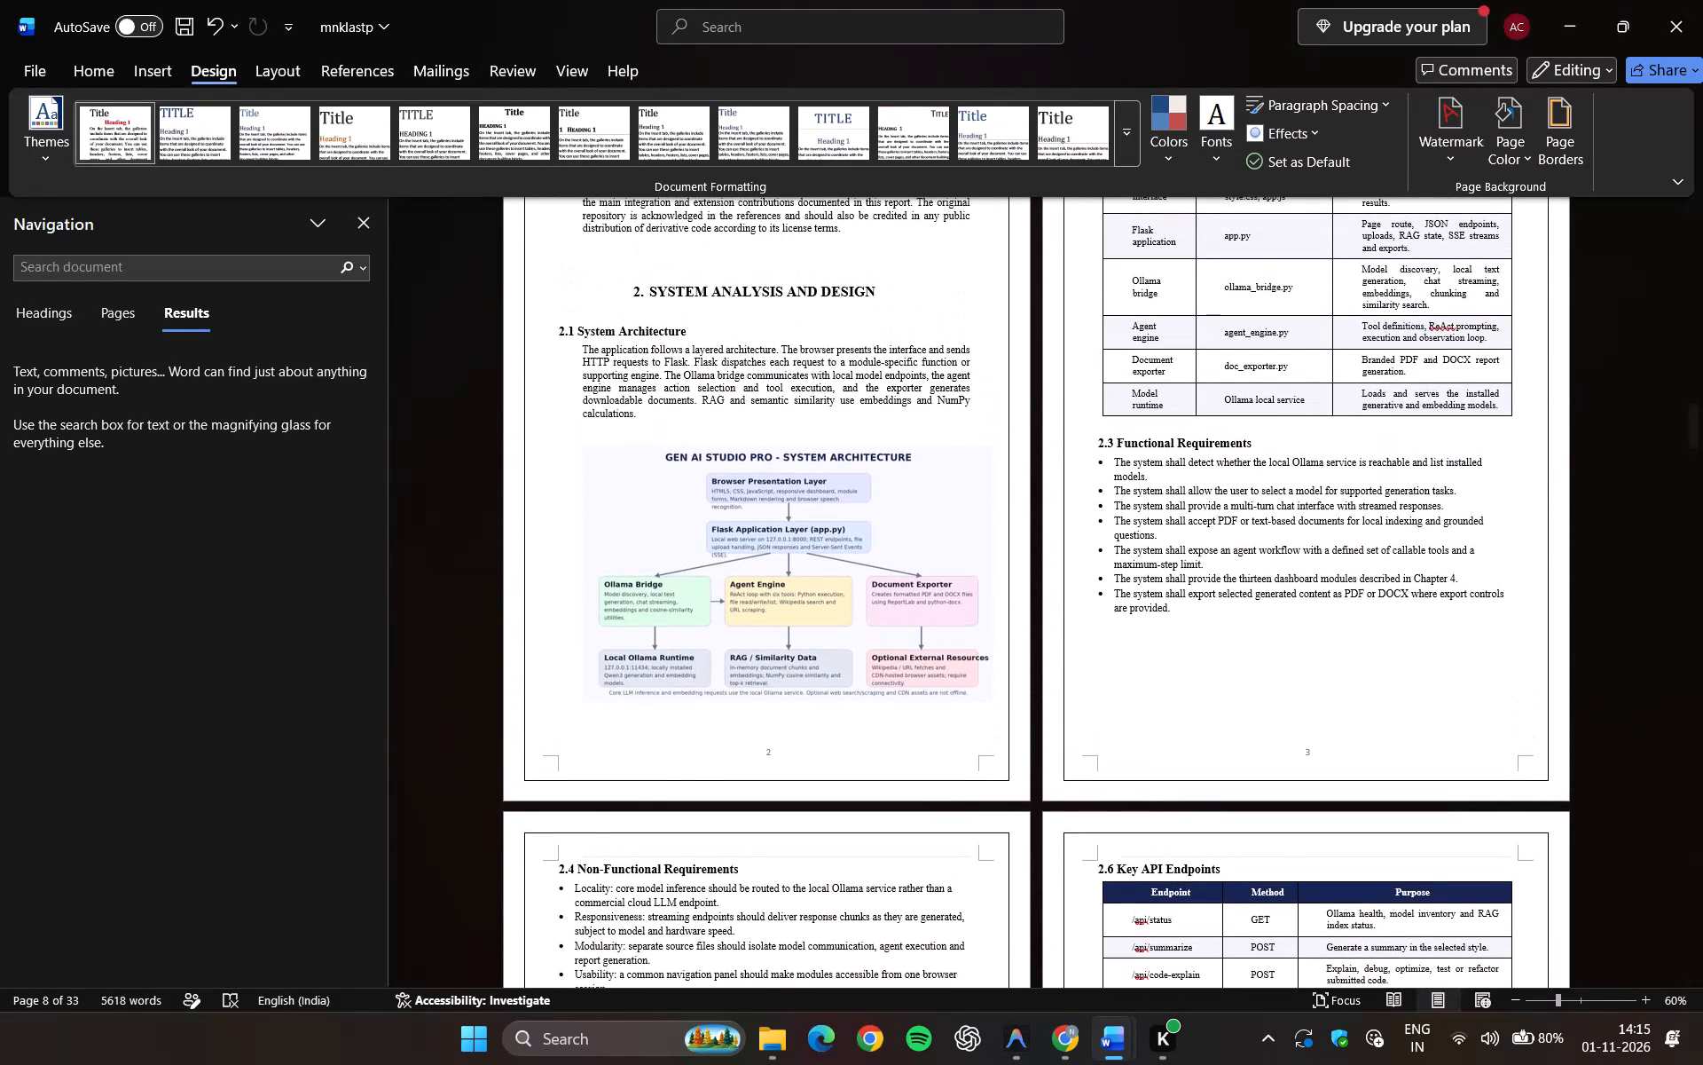
# Examine the page numbers and layout from Non-Functional Requirements and Key API Endpoints through the Use Case and Class Diagram pages.
pyautogui.scroll(-5, 997, 596)
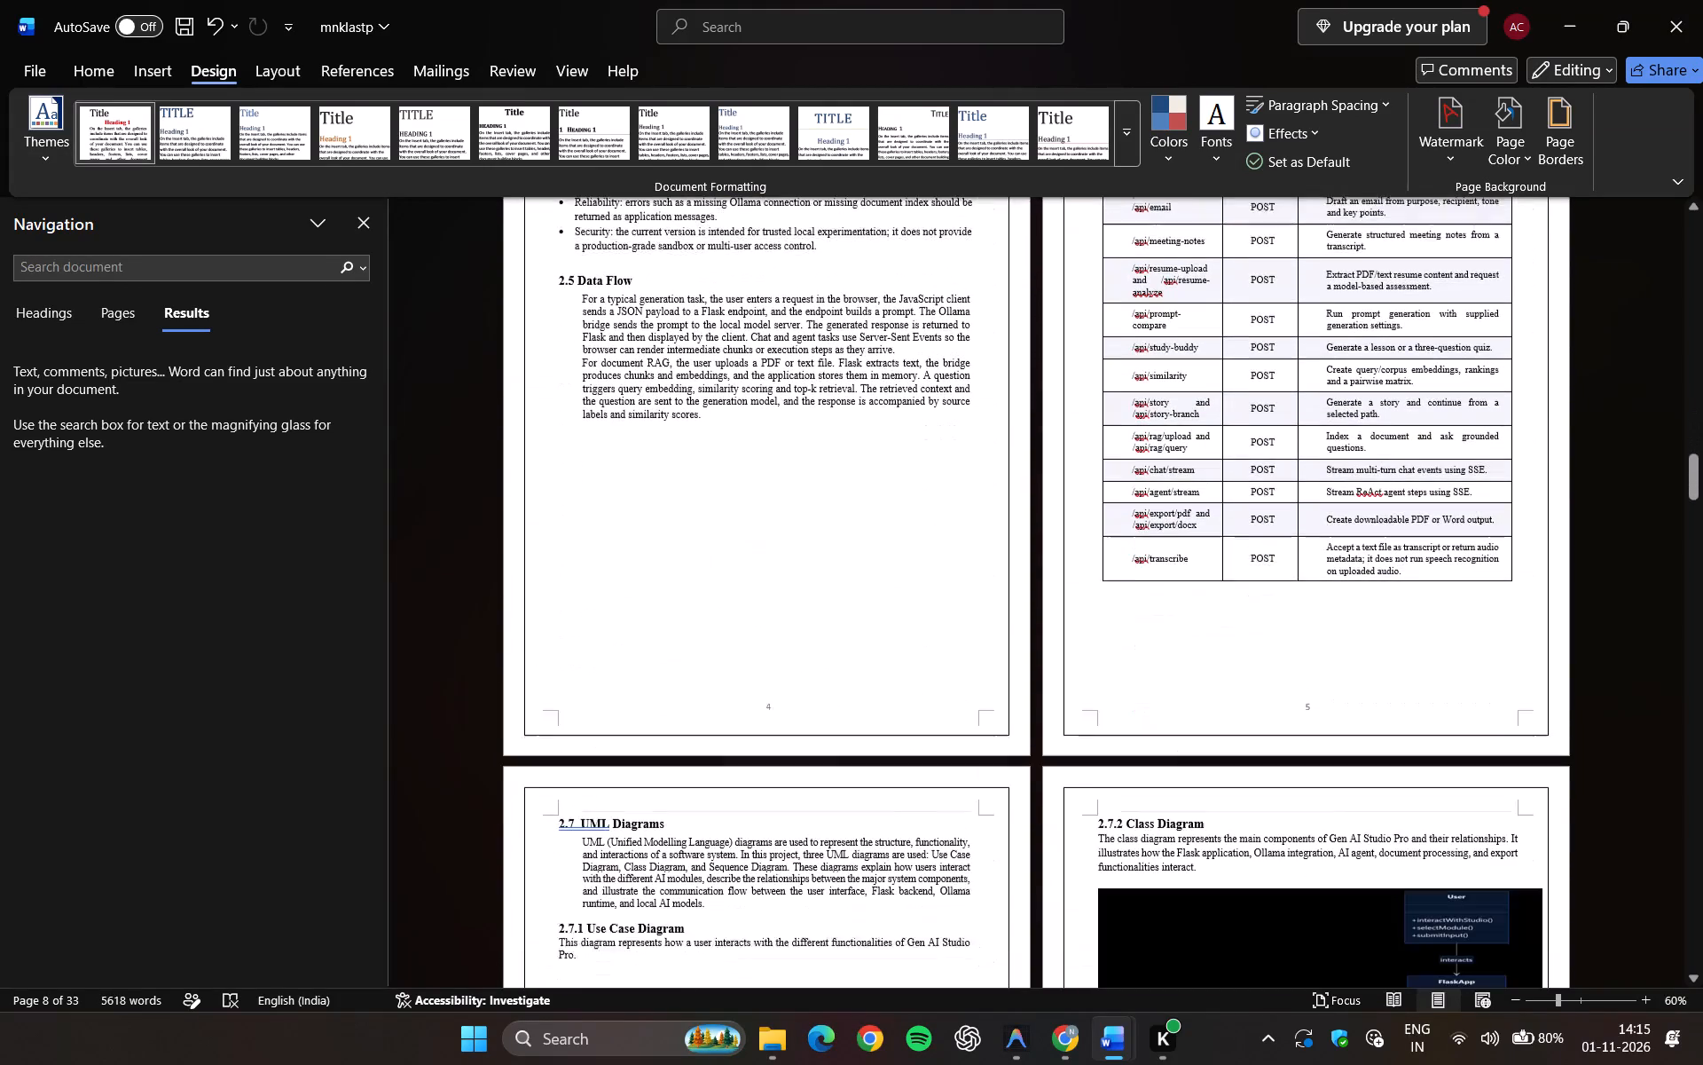
pyautogui.scroll(-1, 997, 596)
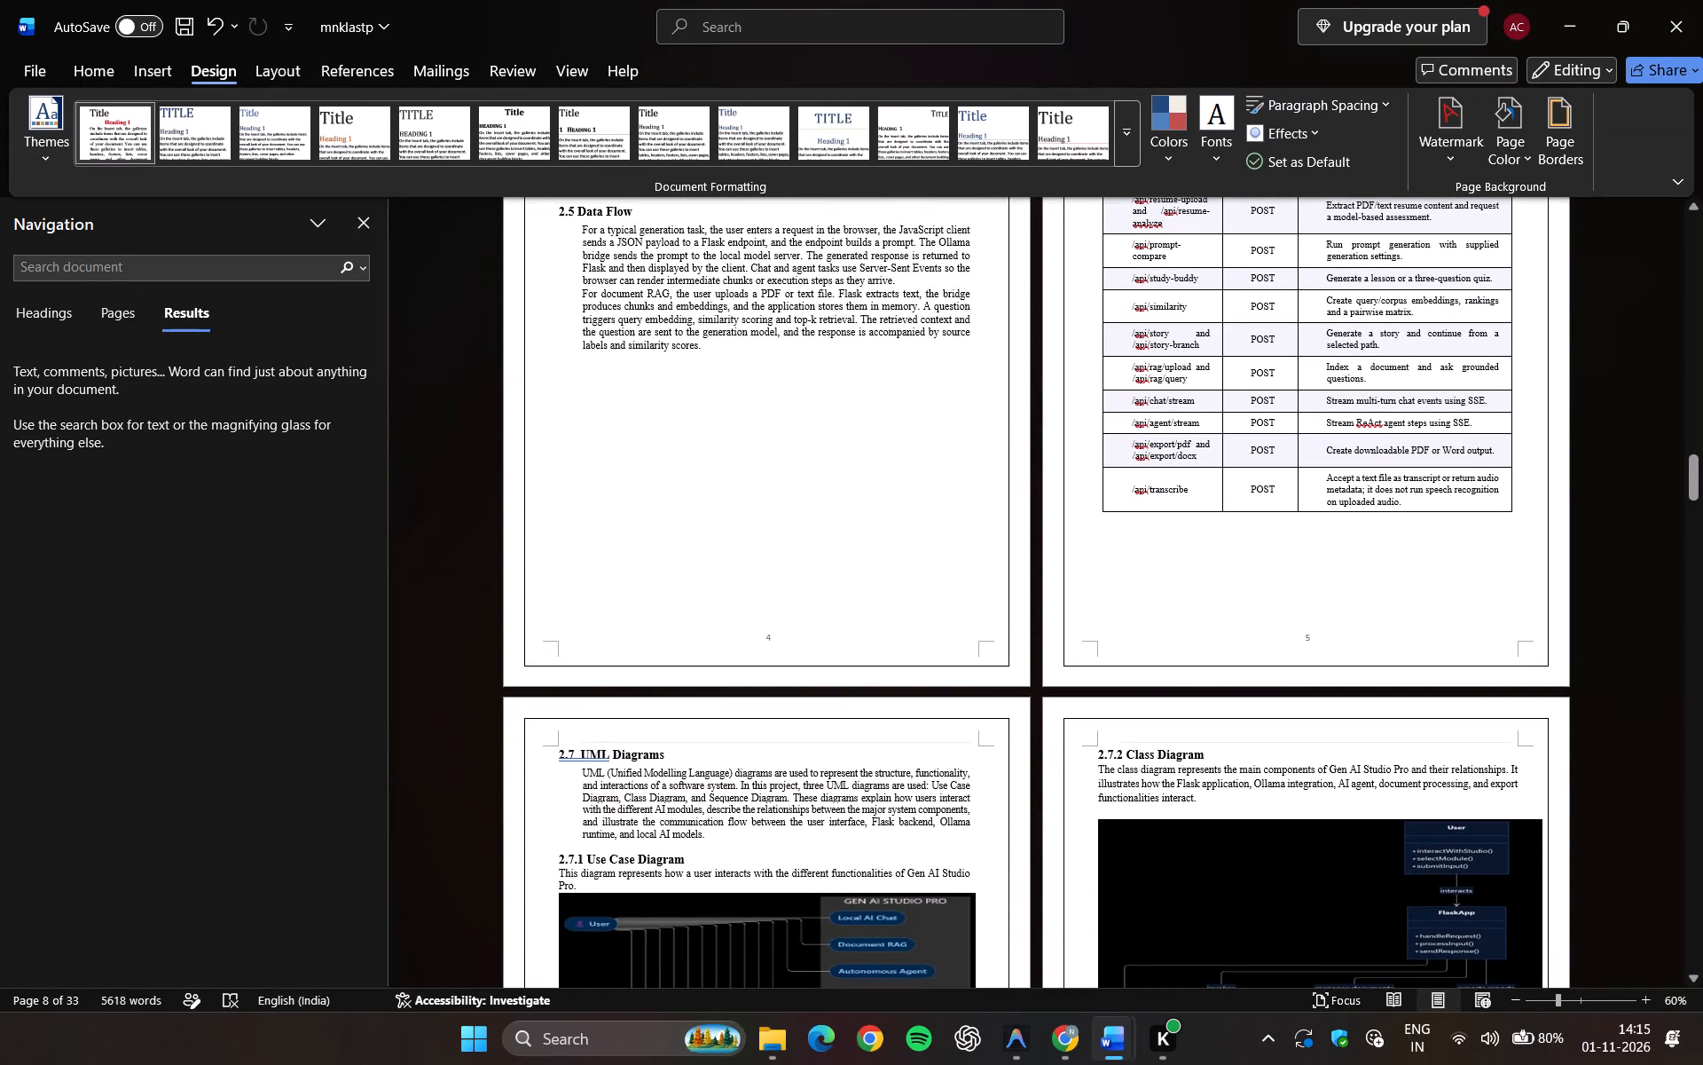
pyautogui.scroll(1, 997, 596)
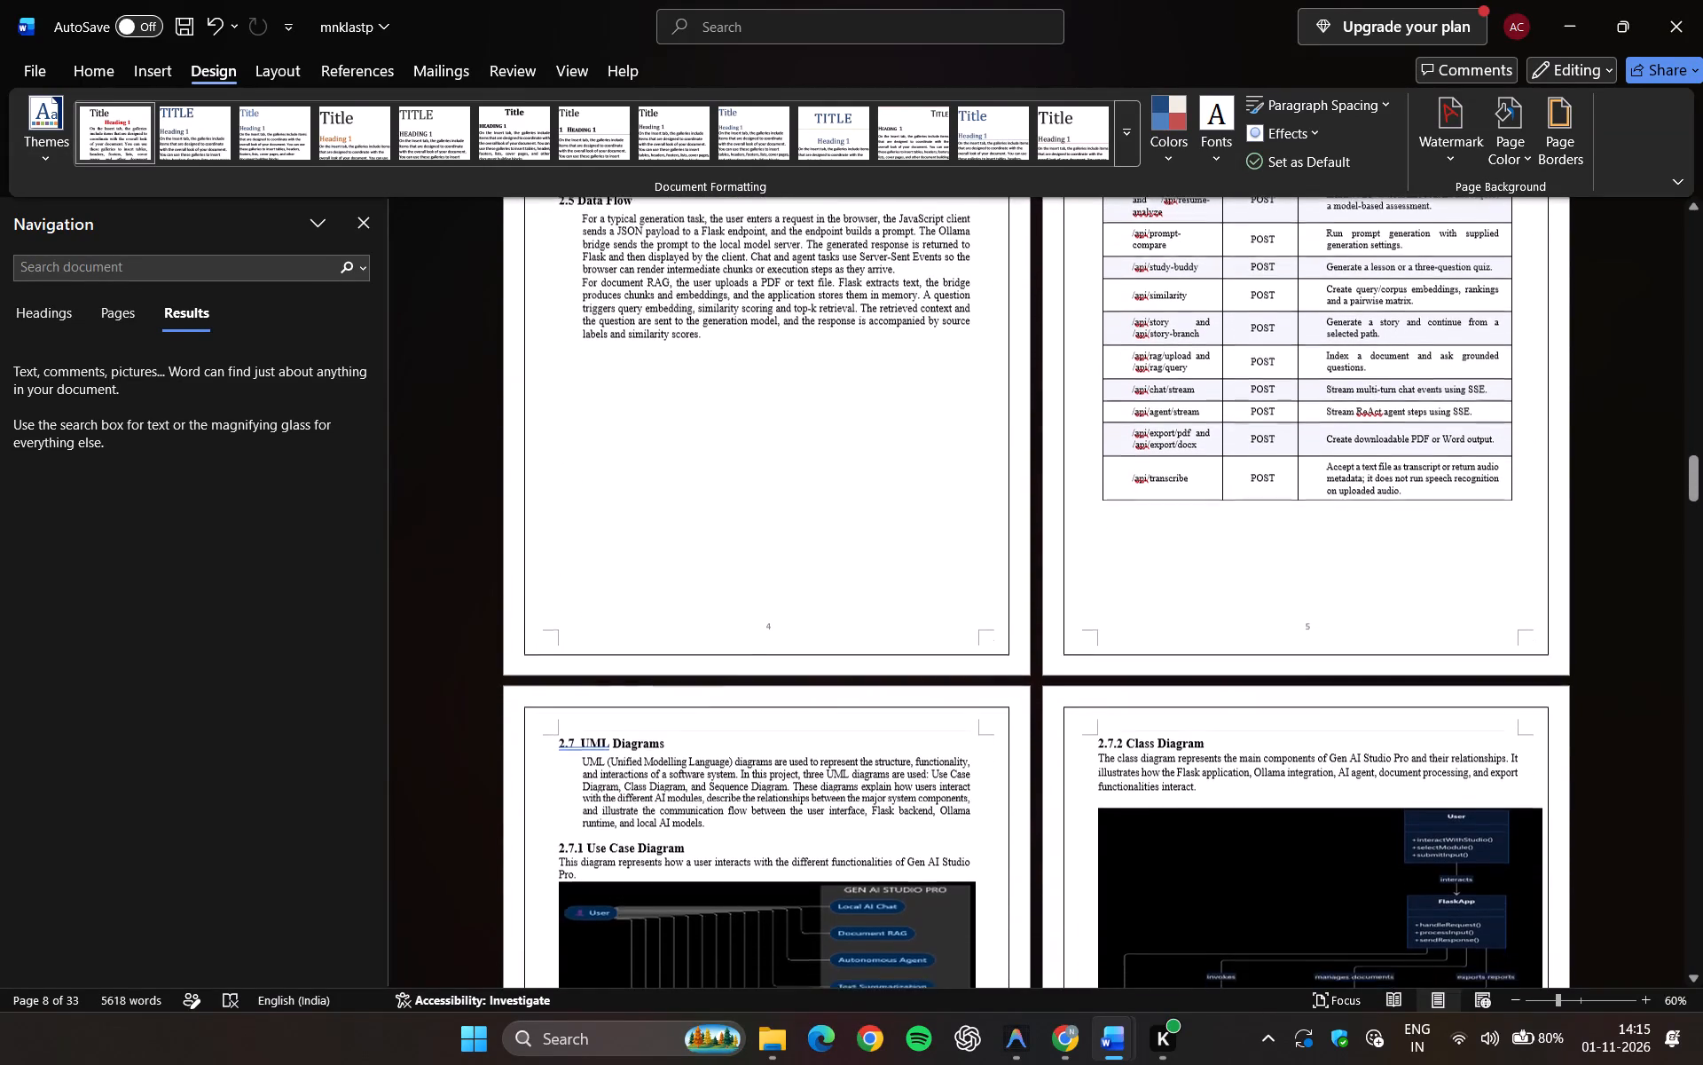
pyautogui.scroll(2, 997, 596)
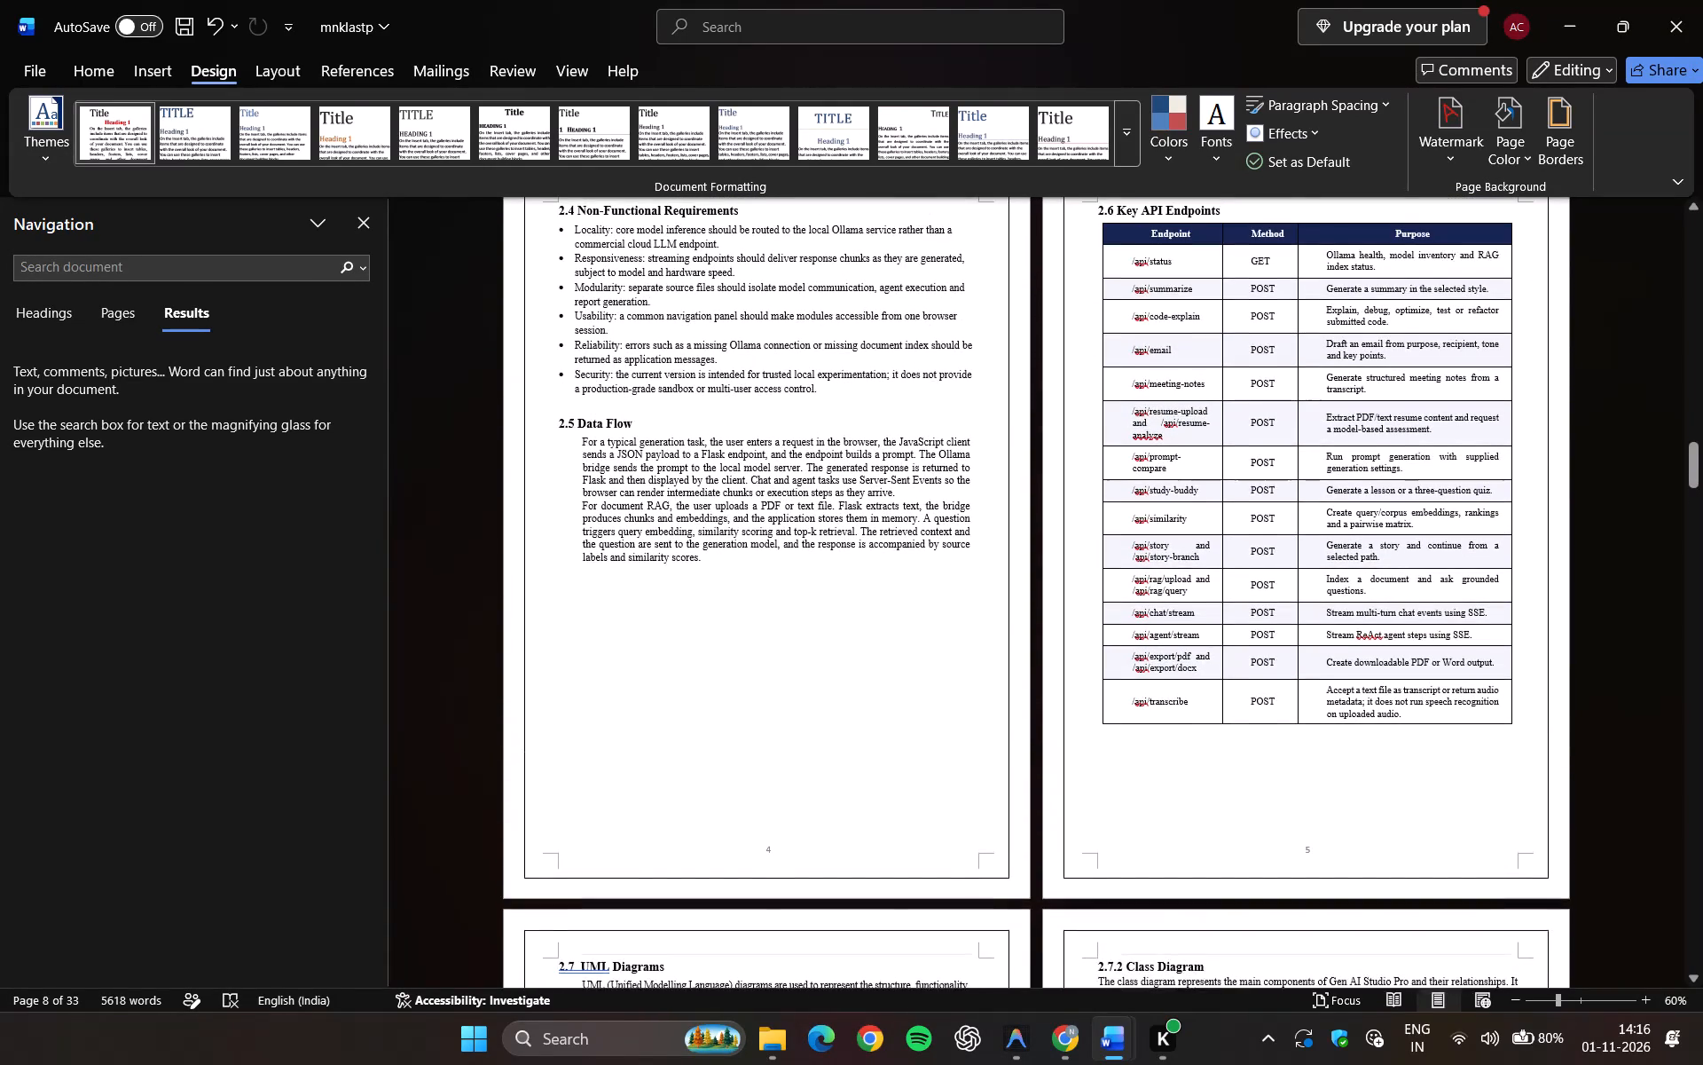
pyautogui.scroll(1, 997, 596)
pyautogui.scroll(-1, 997, 596)
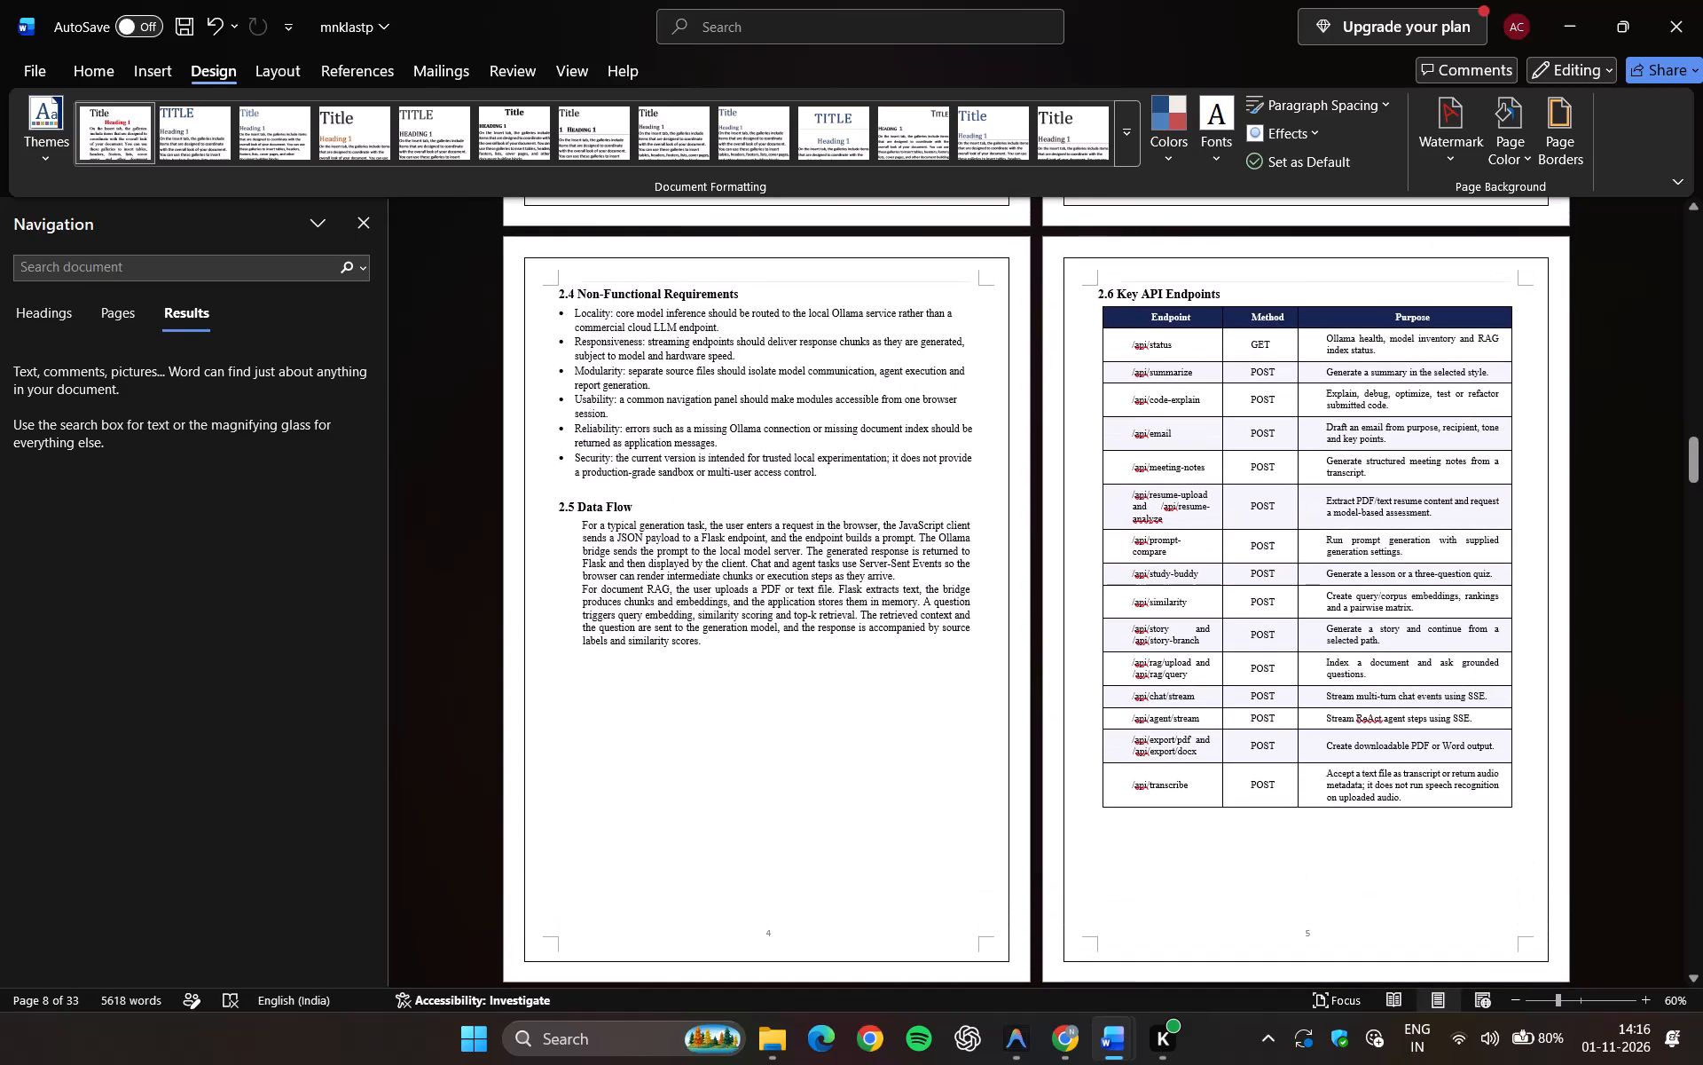
pyautogui.scroll(-1, 997, 596)
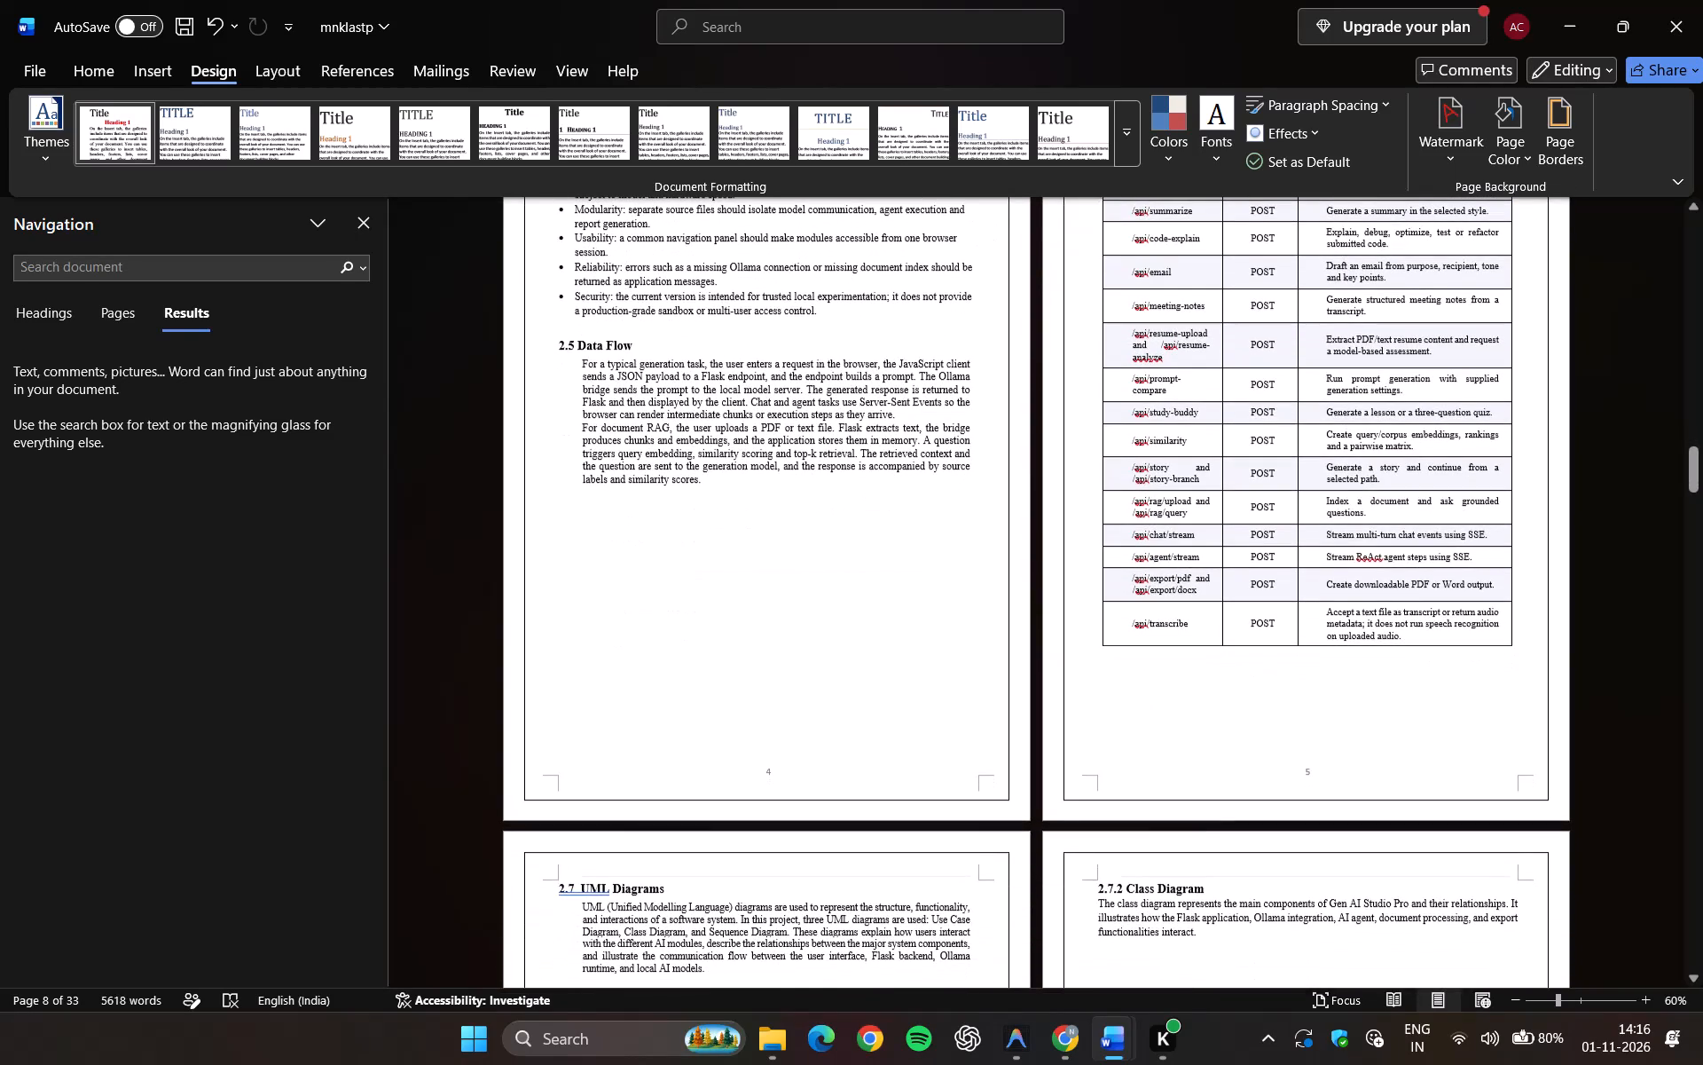
pyautogui.scroll(-3, 997, 596)
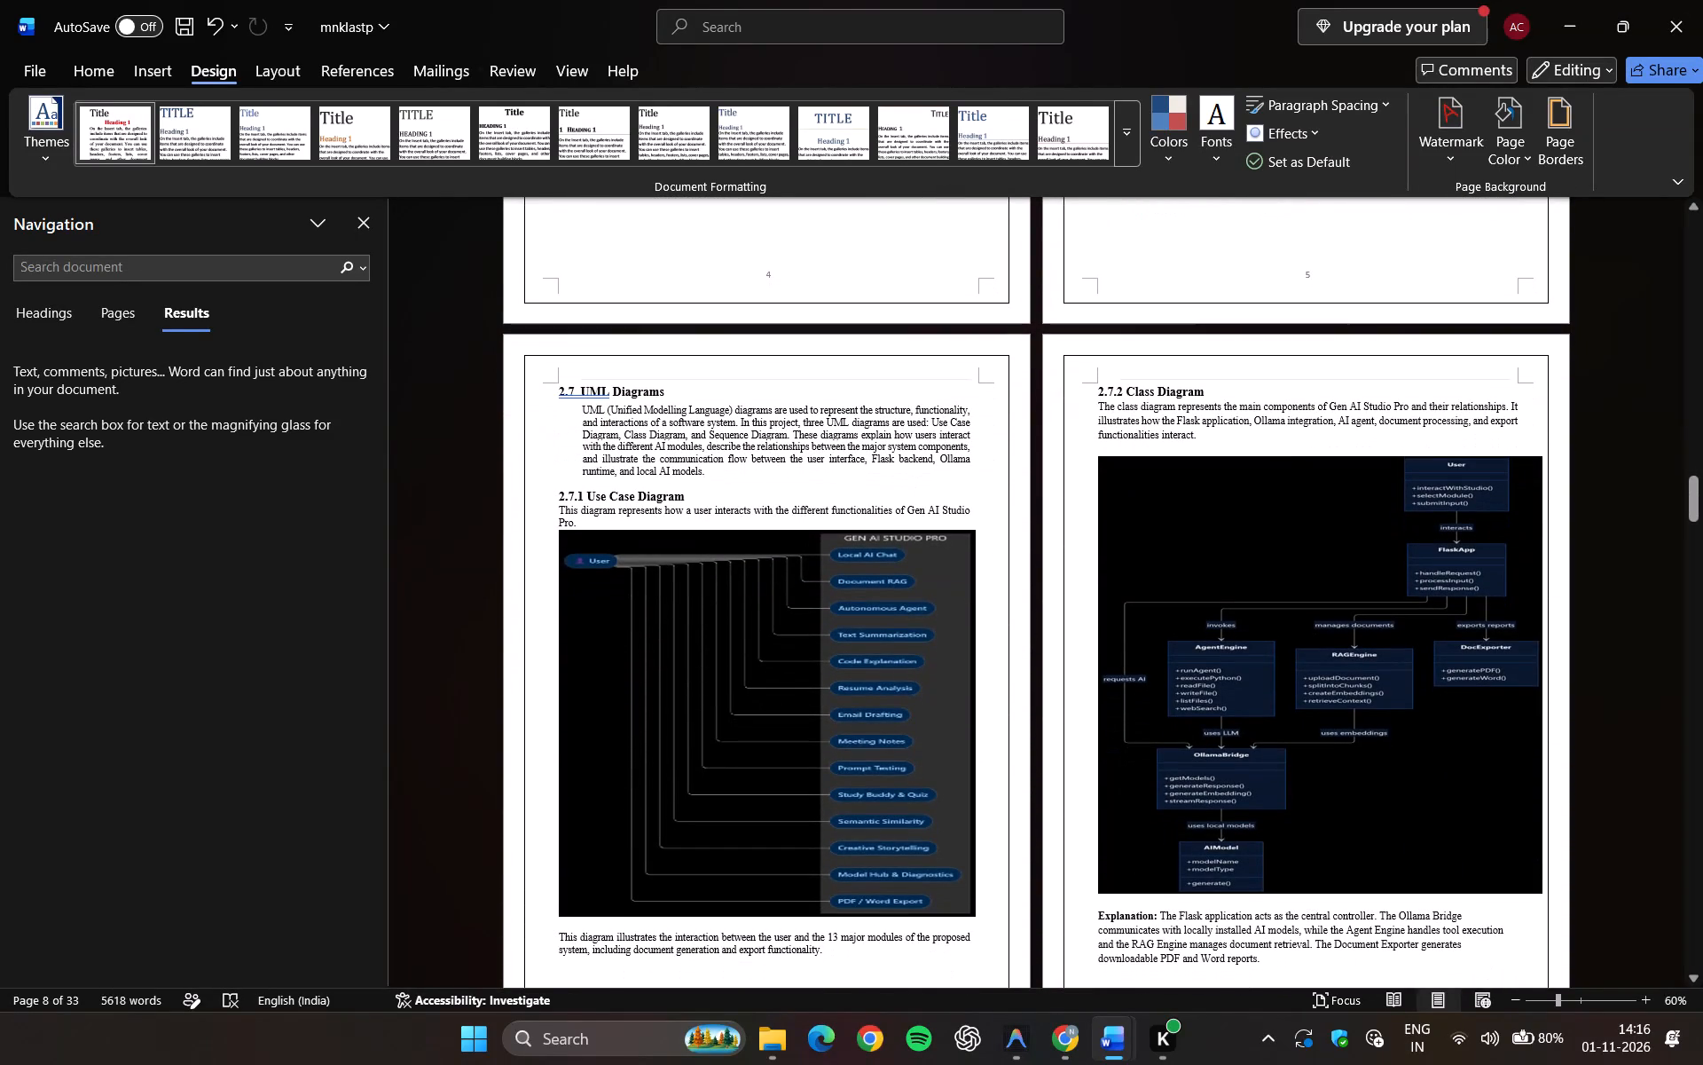
# Check the page numbers and layout from the UML Diagrams through Implementation and Module Description and the first Output Screens pages.
pyautogui.scroll(-1, 997, 596)
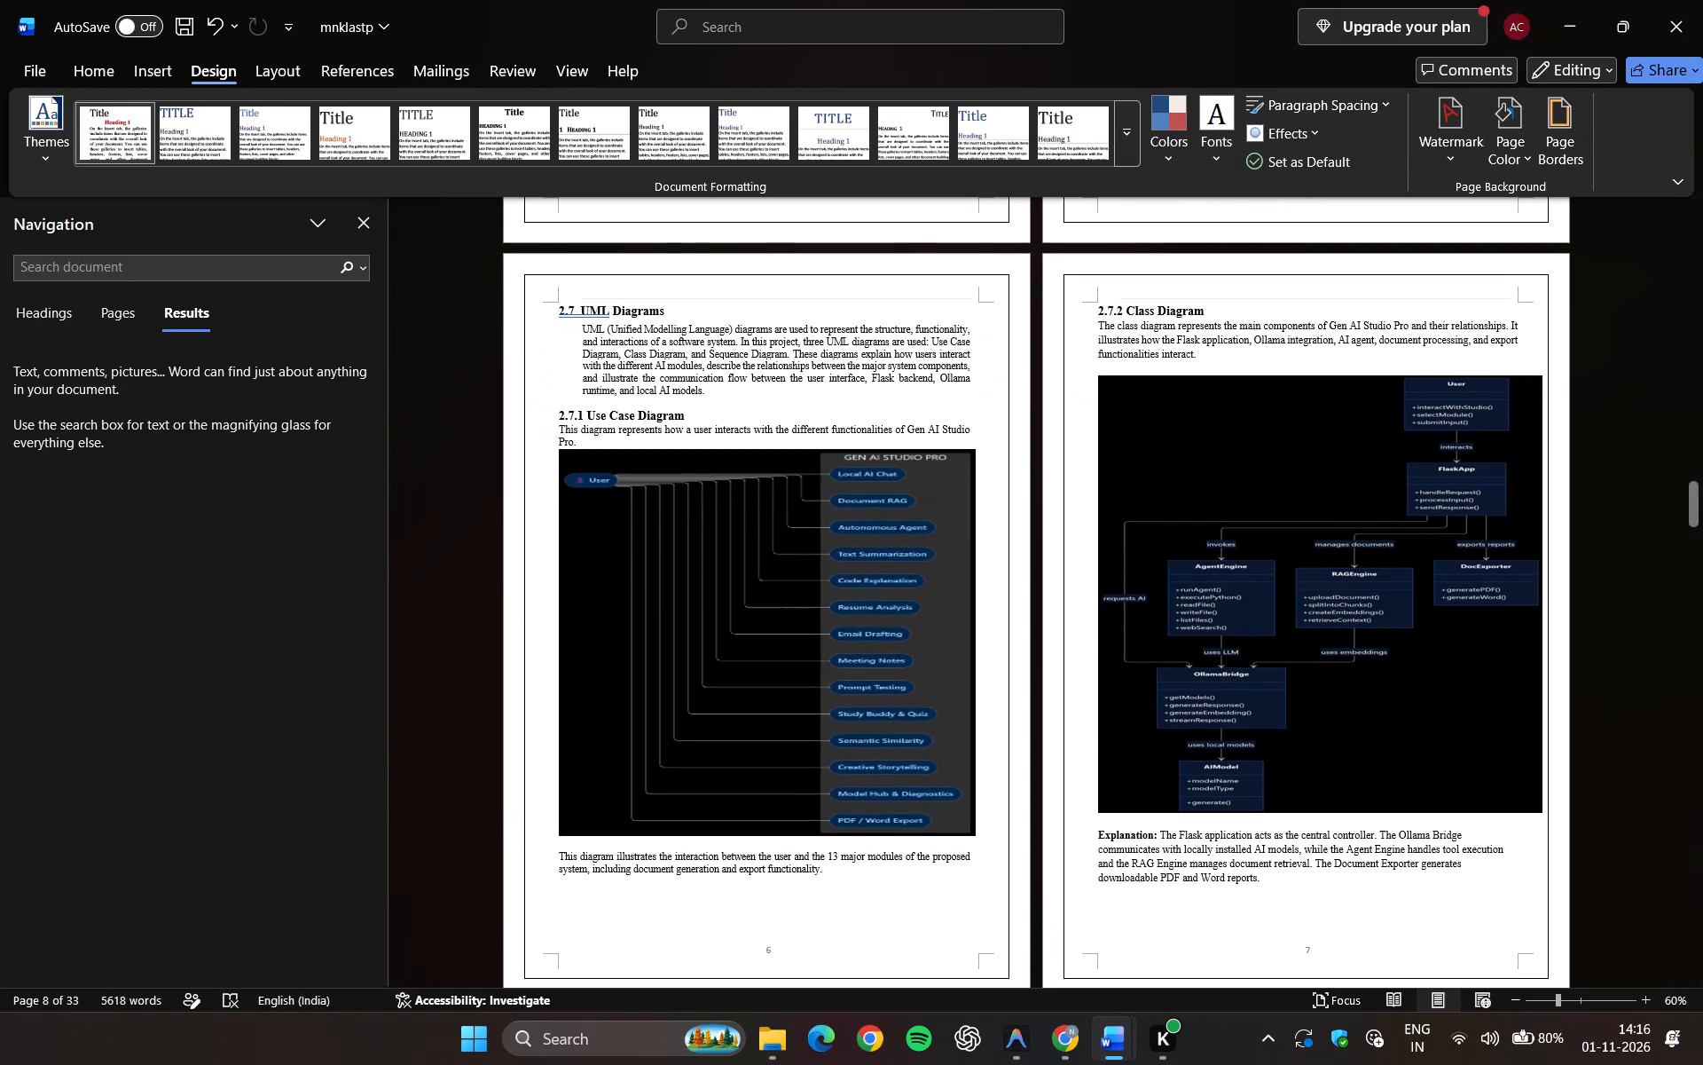
pyautogui.scroll(-1, 997, 596)
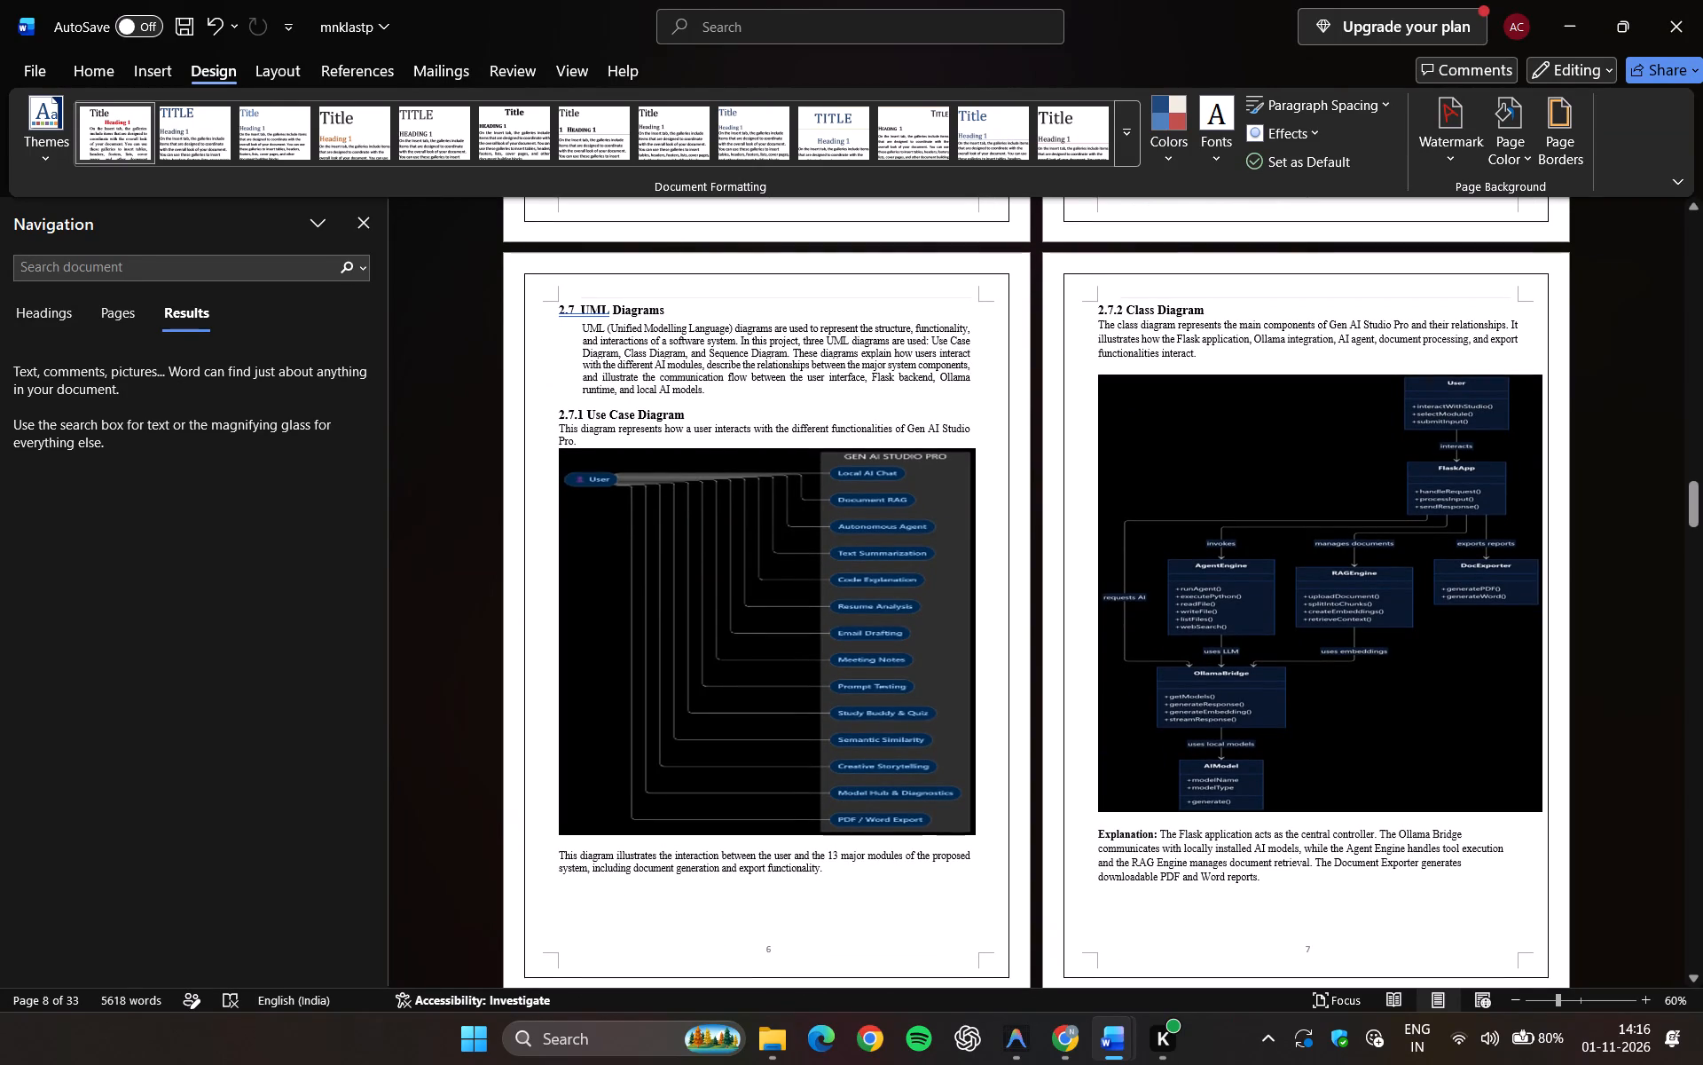
pyautogui.scroll(-5, 997, 596)
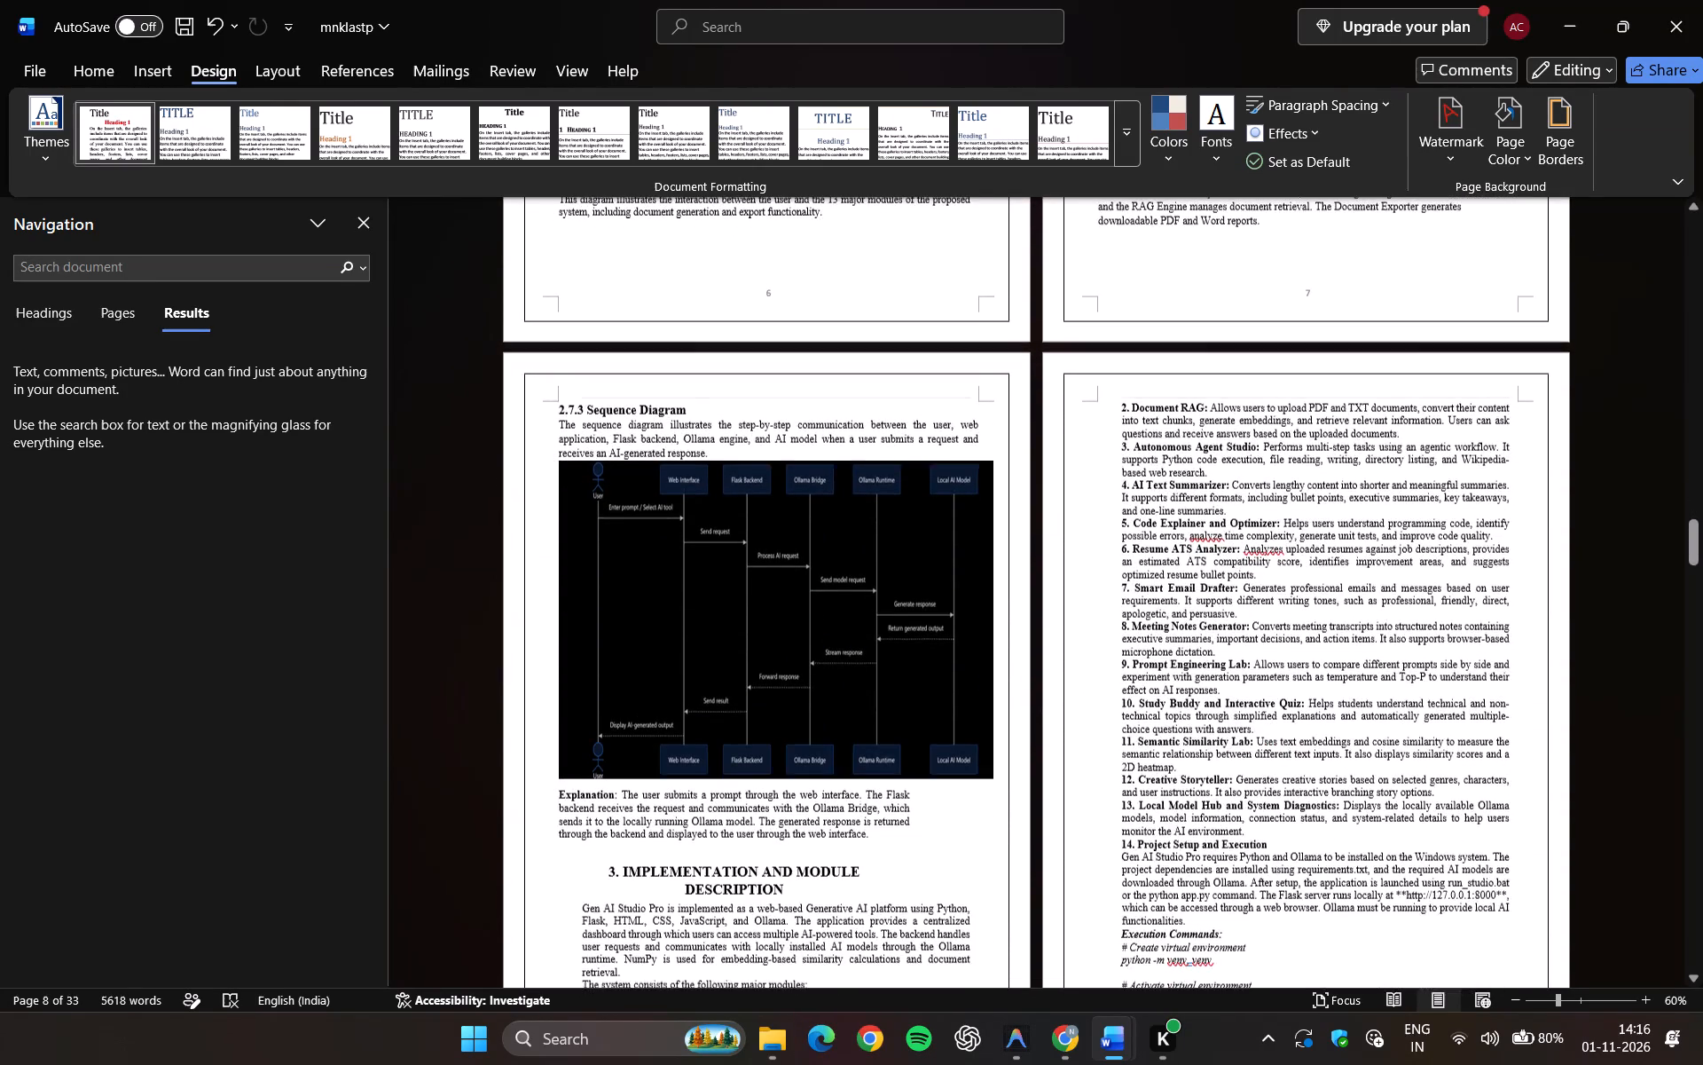
pyautogui.scroll(-2, 997, 596)
pyautogui.scroll(1, 997, 596)
pyautogui.scroll(-1, 997, 596)
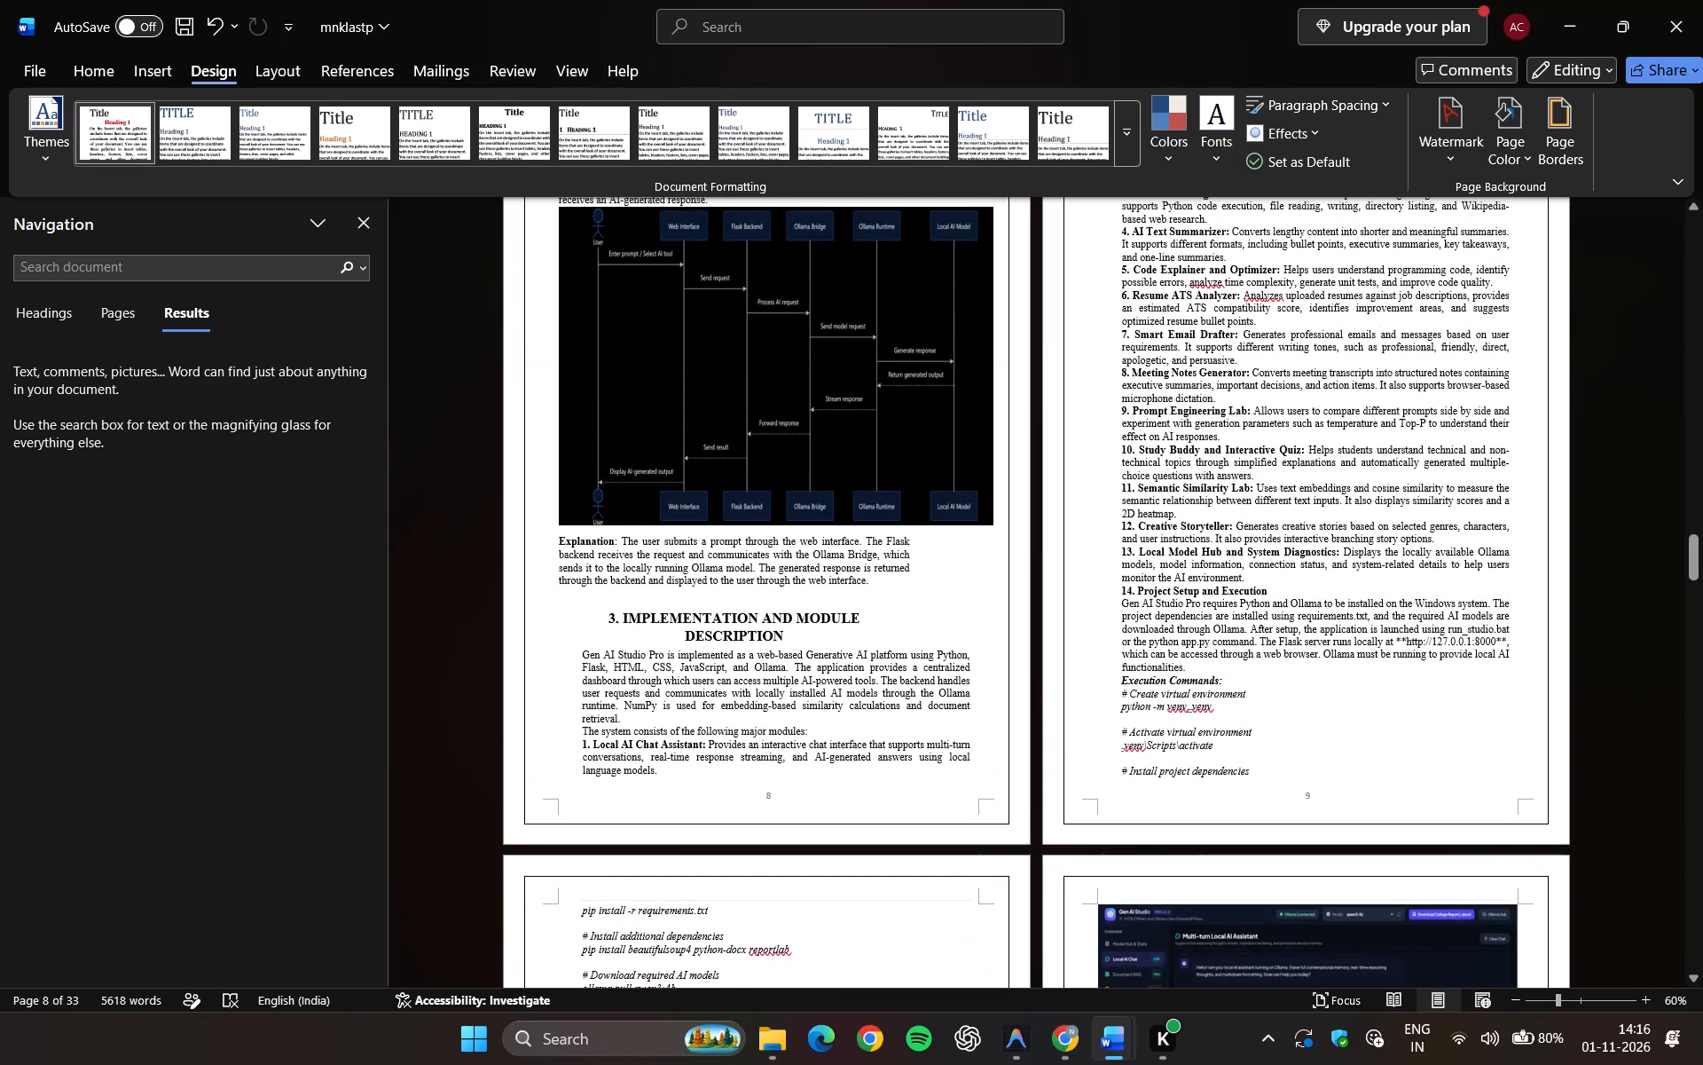
pyautogui.scroll(-1, 997, 596)
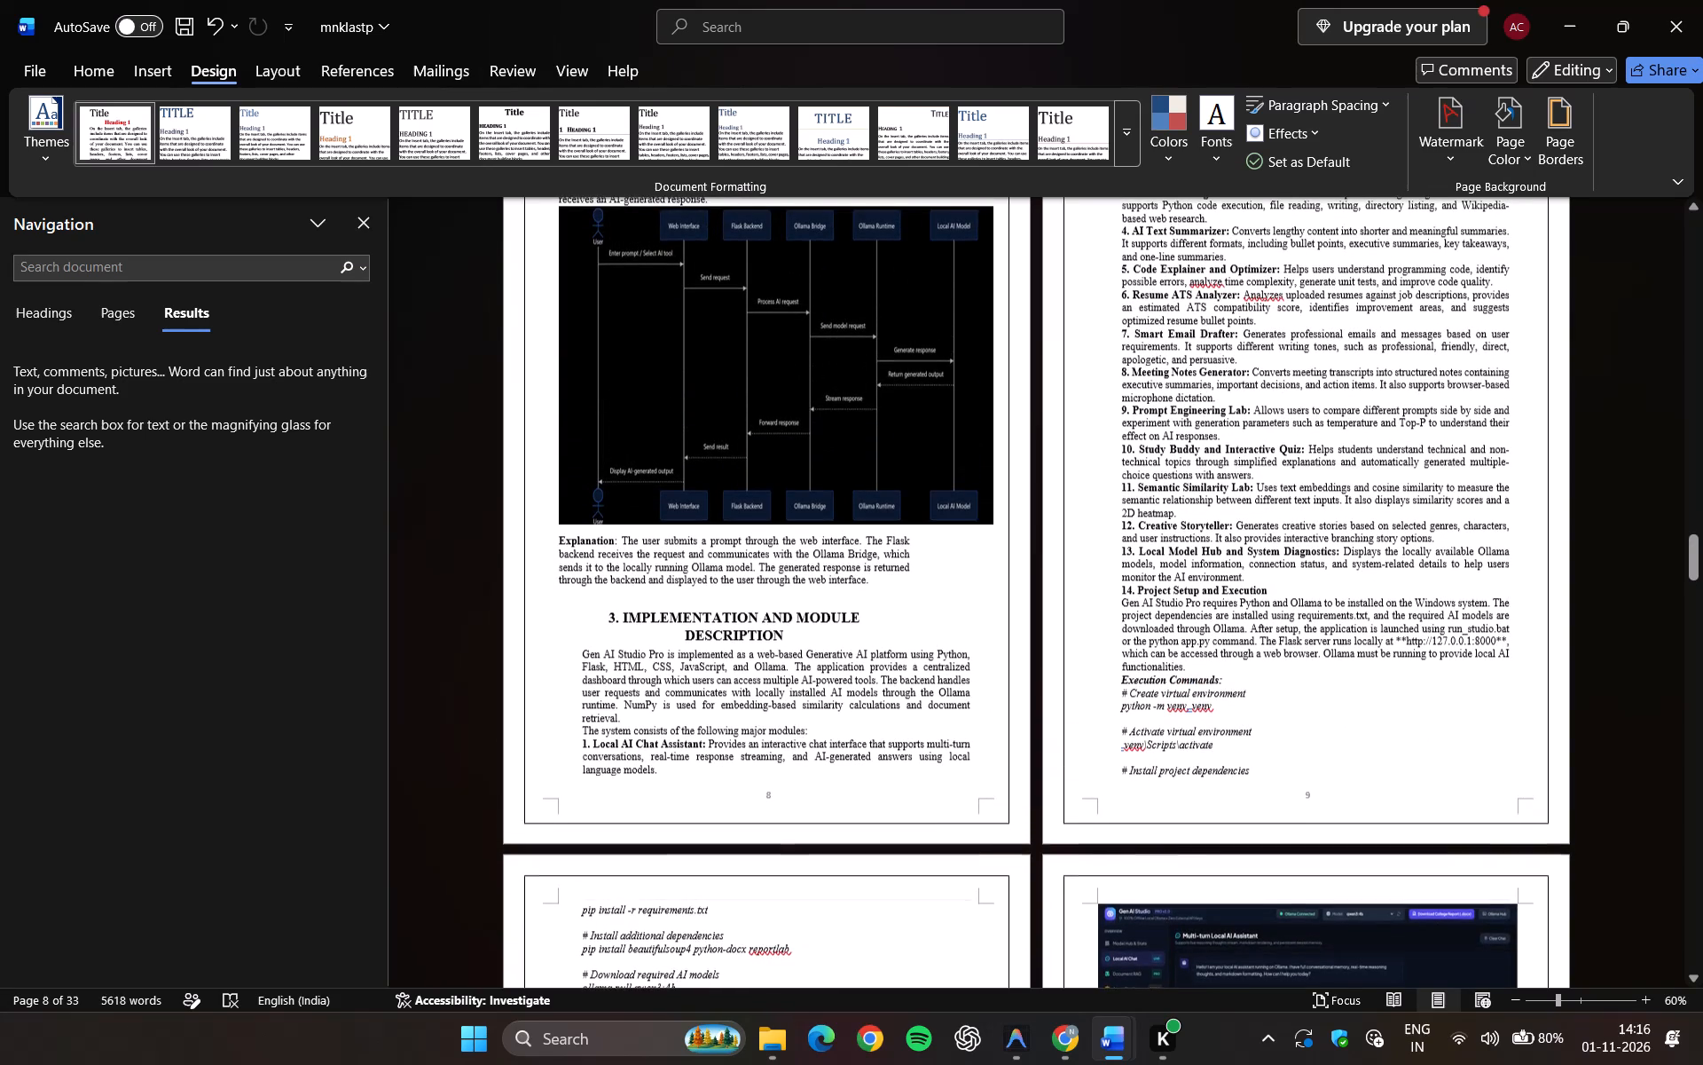
pyautogui.scroll(-3, 997, 596)
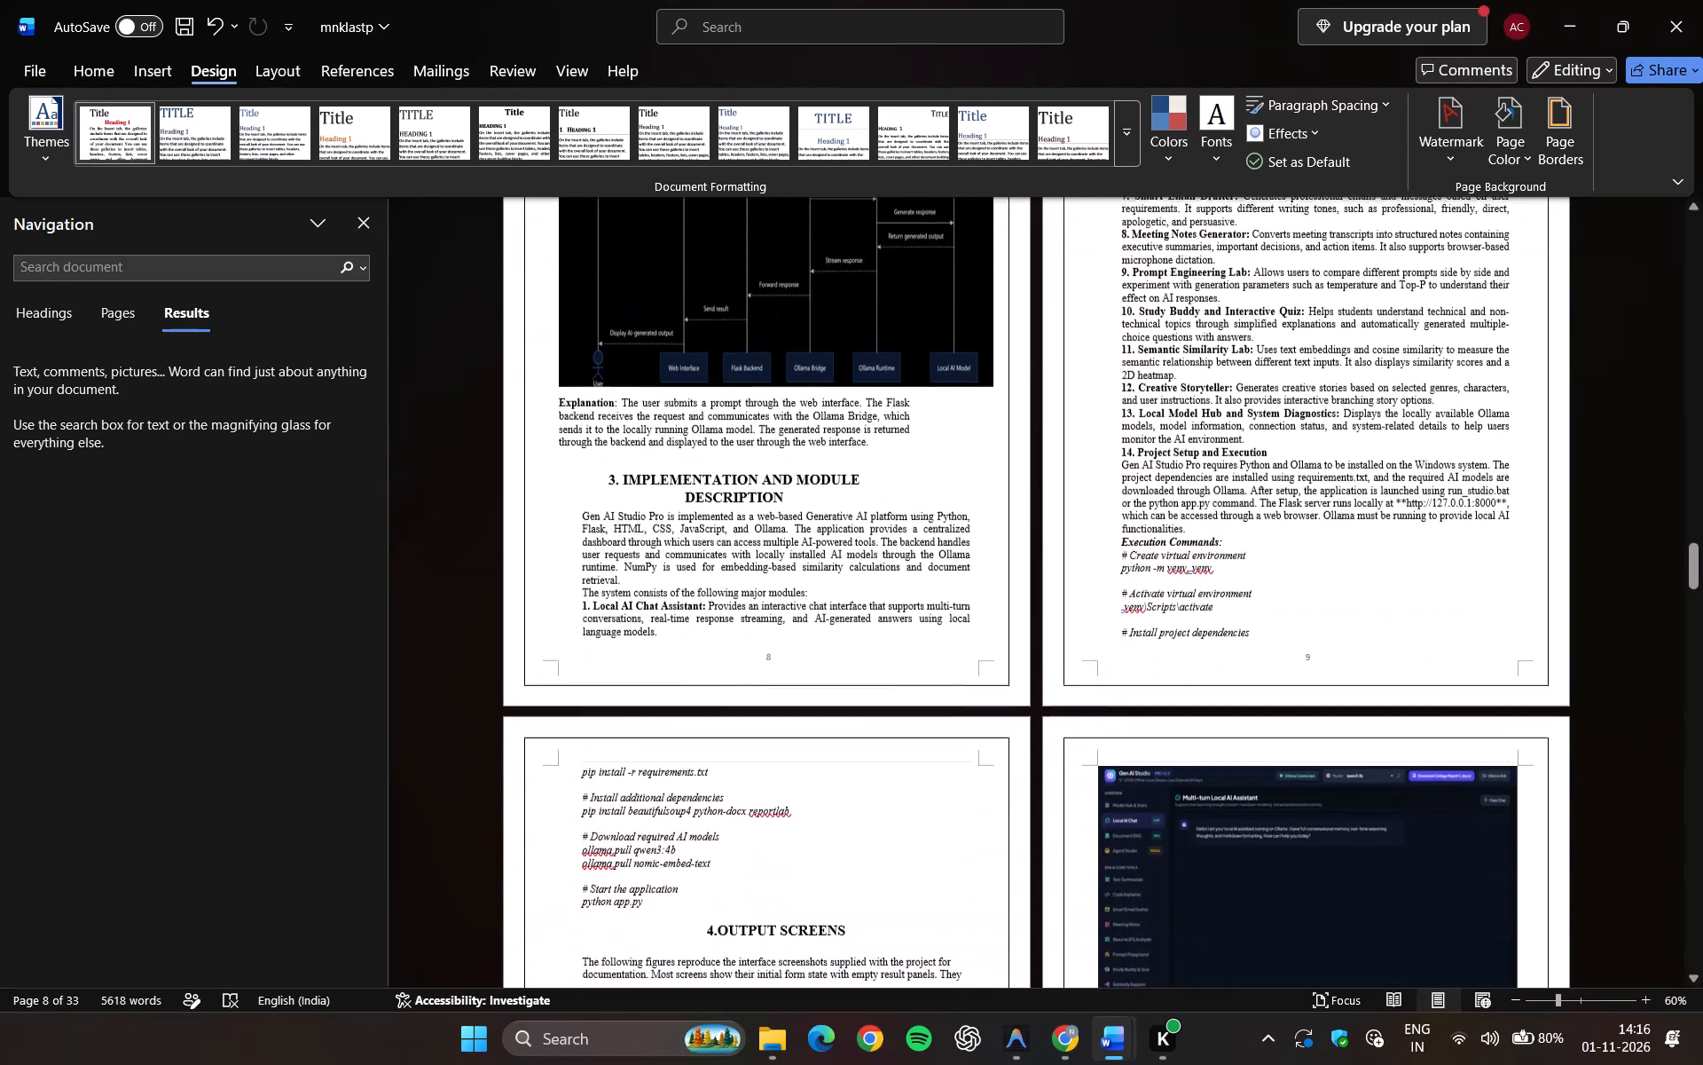
pyautogui.scroll(-2, 997, 596)
pyautogui.scroll(1, 997, 596)
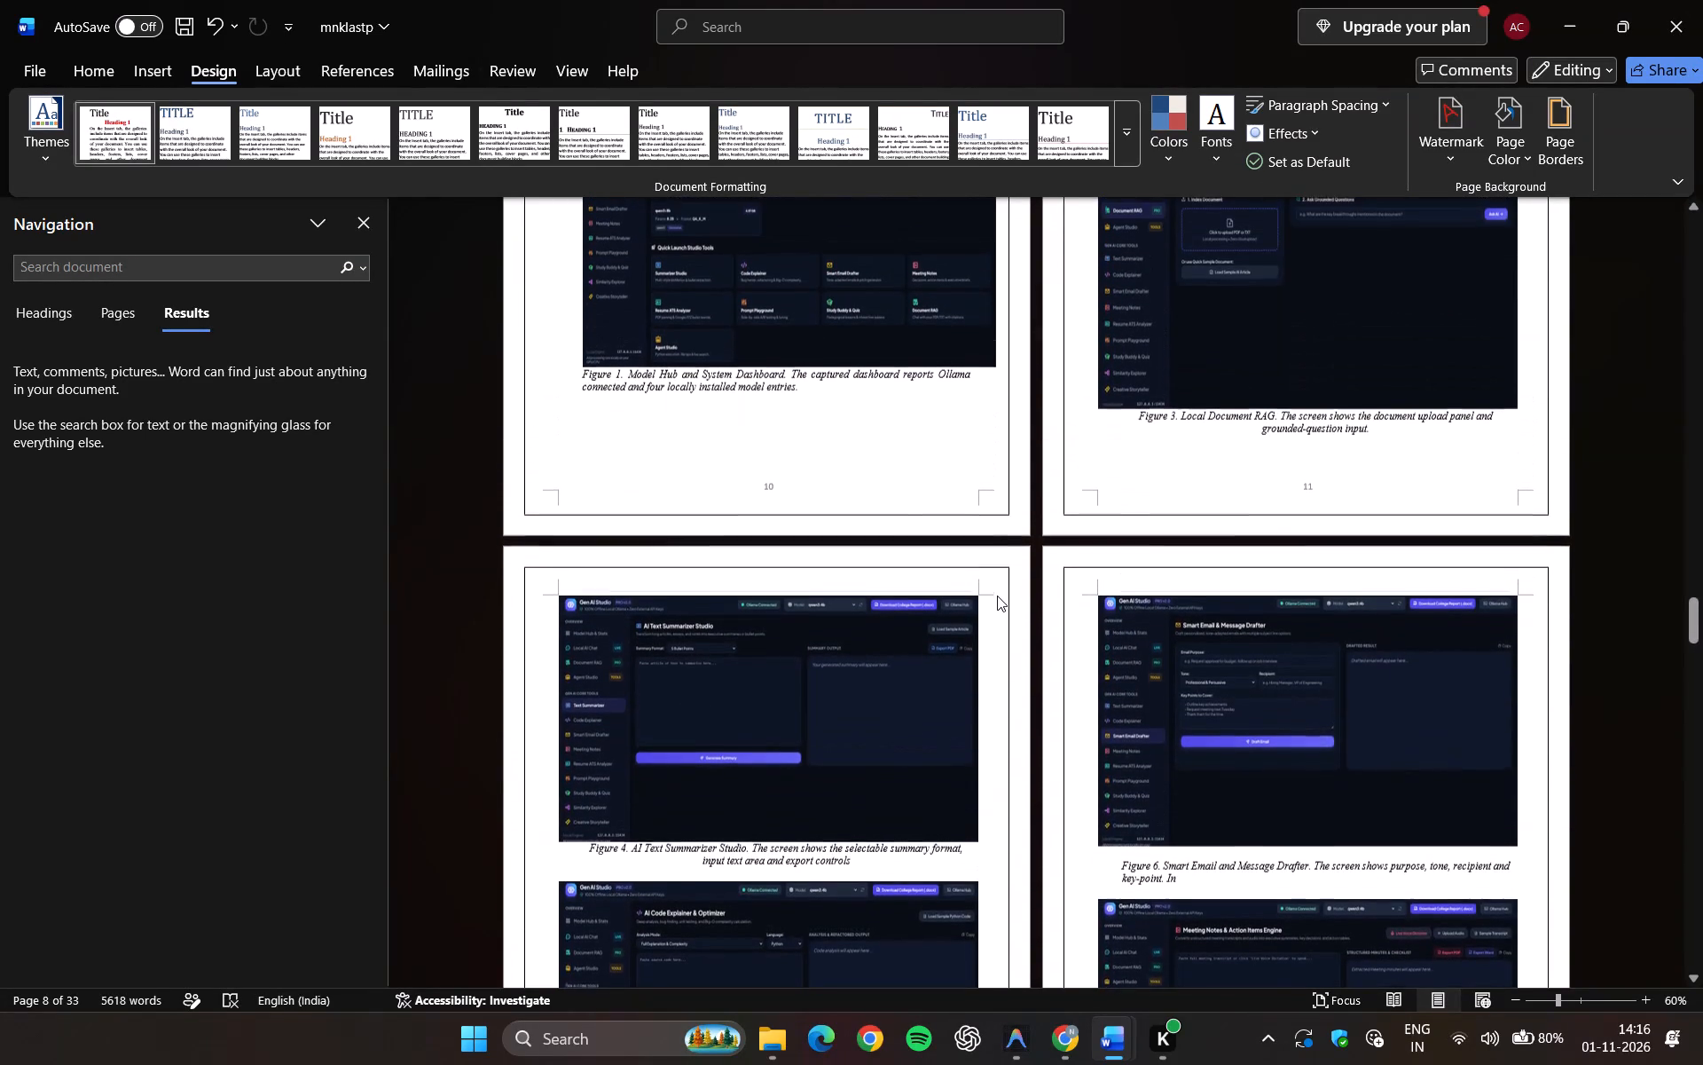
pyautogui.scroll(-4, 997, 596)
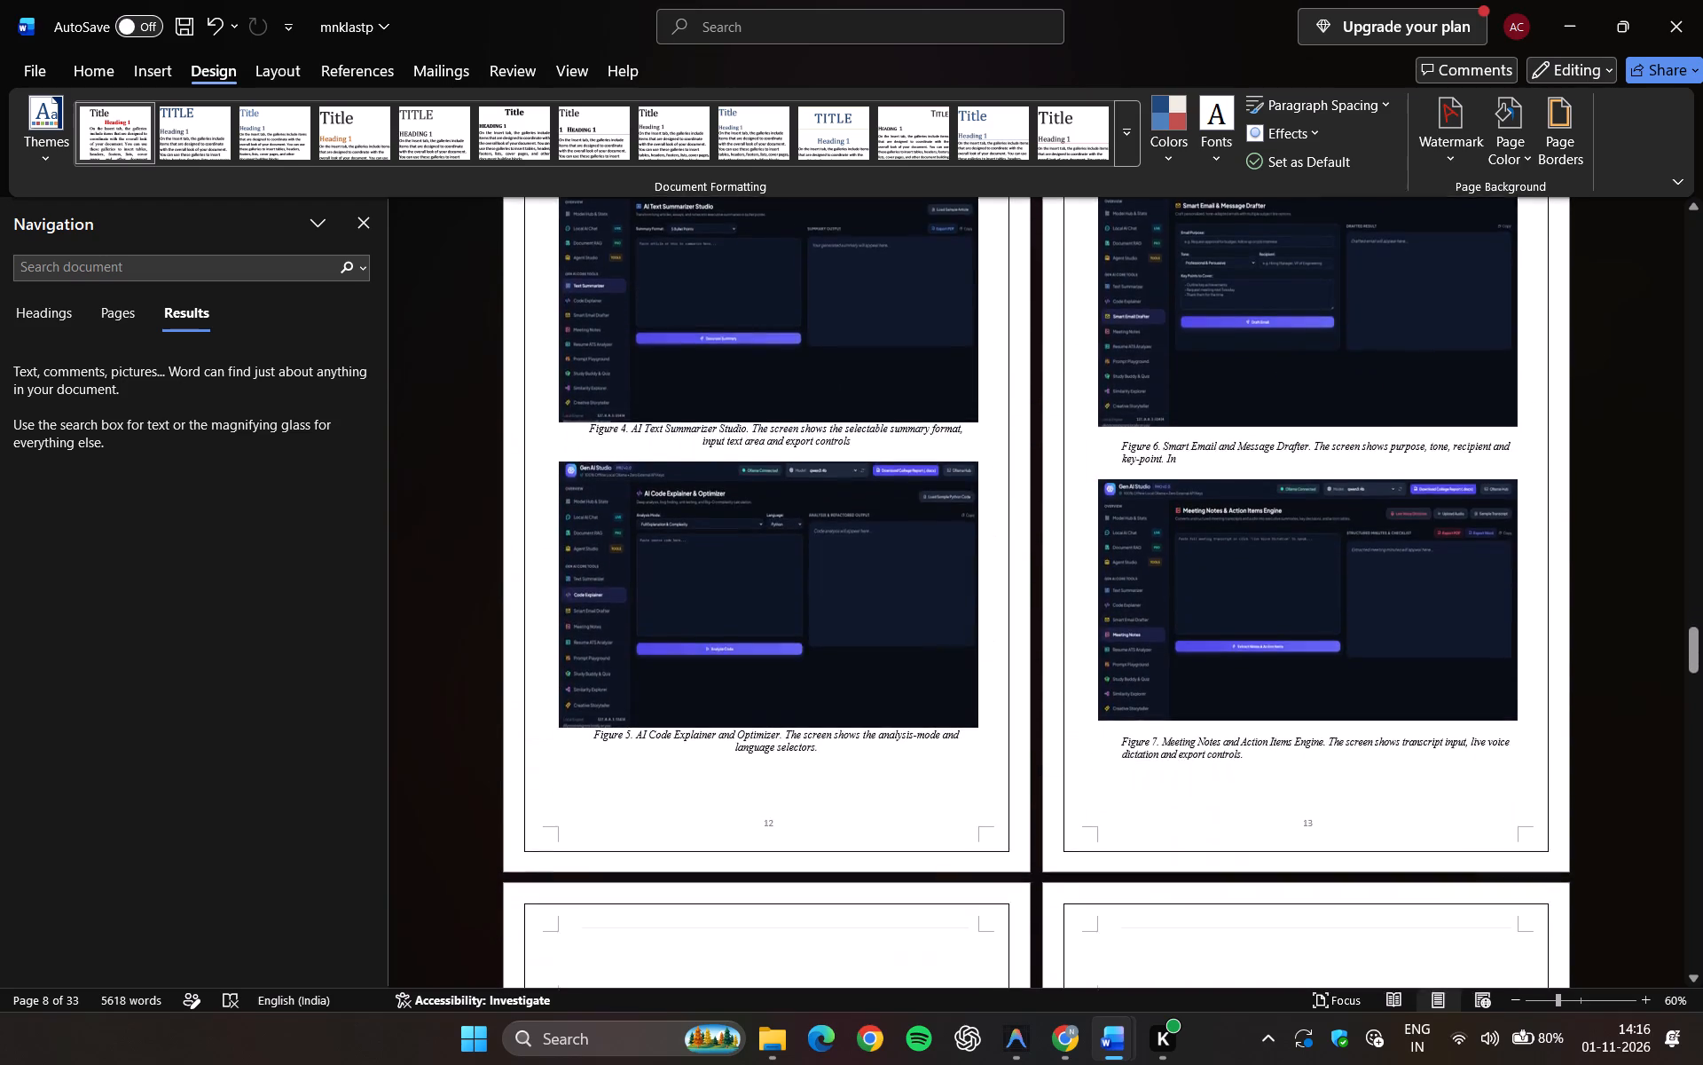
# Examine the footer numbers and table layout across the Testing and Results pages, sections 5.1 to 5.5.
pyautogui.scroll(-6, 997, 596)
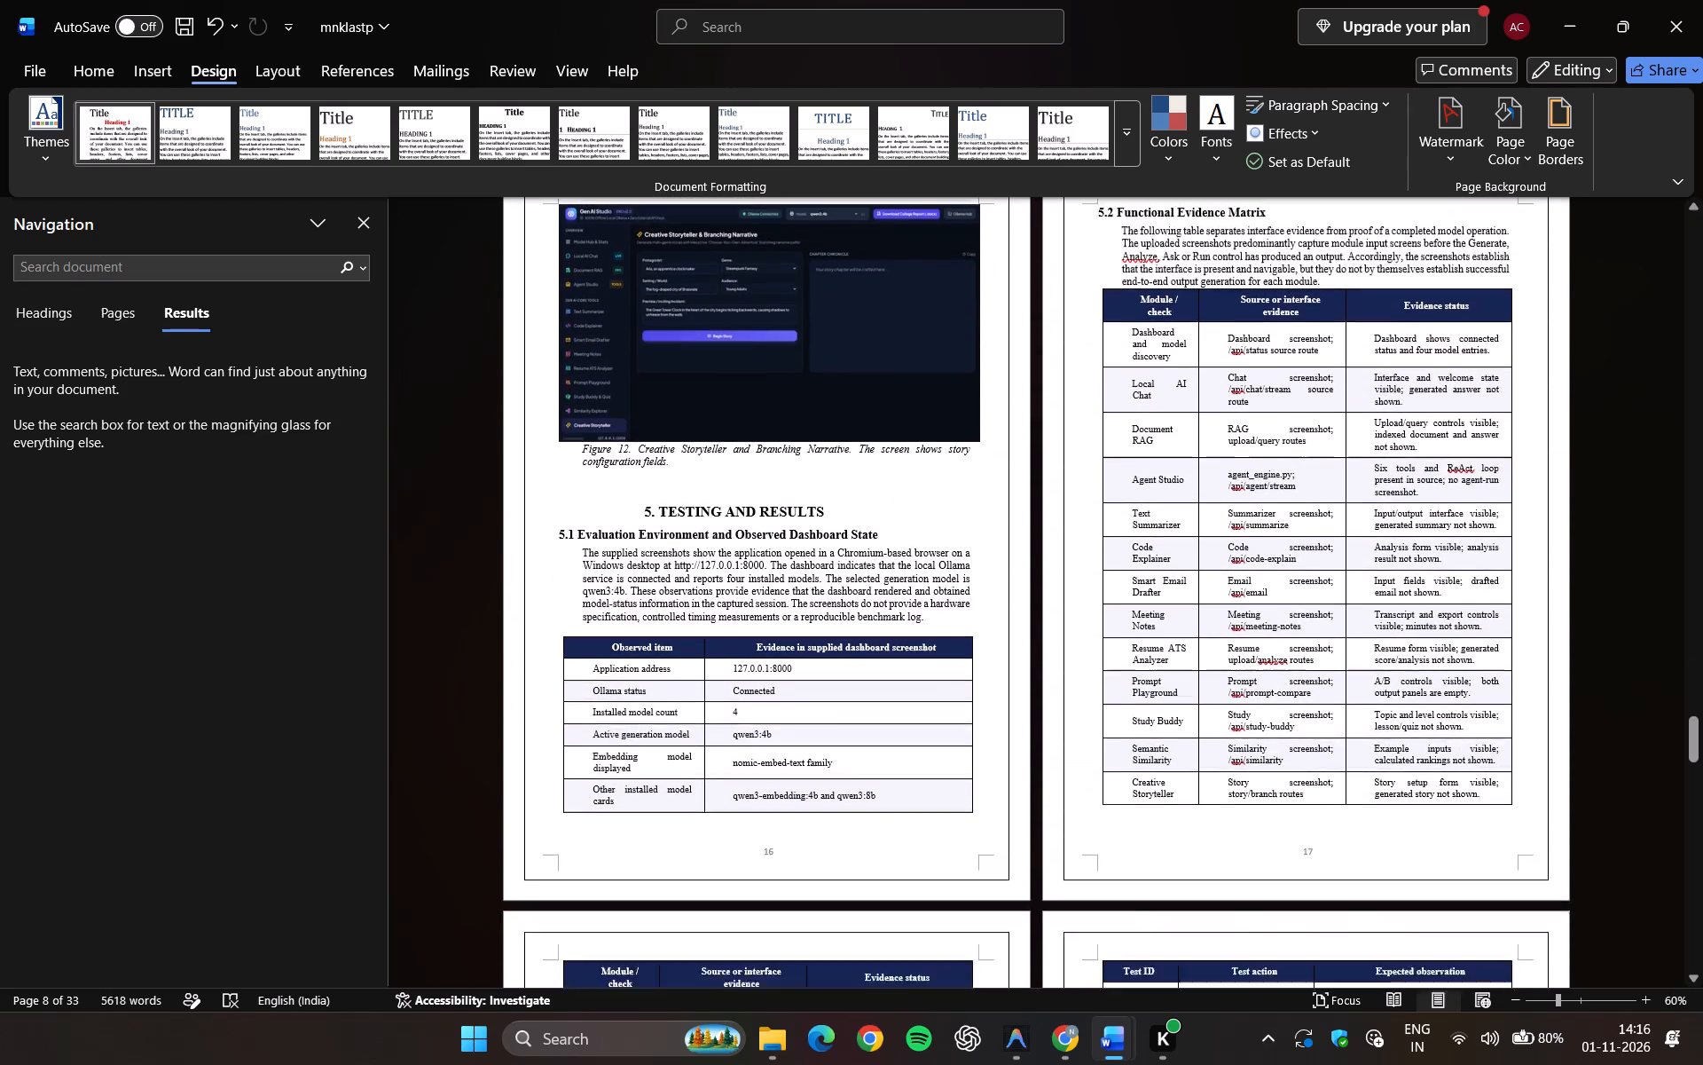
pyautogui.scroll(-1, 997, 596)
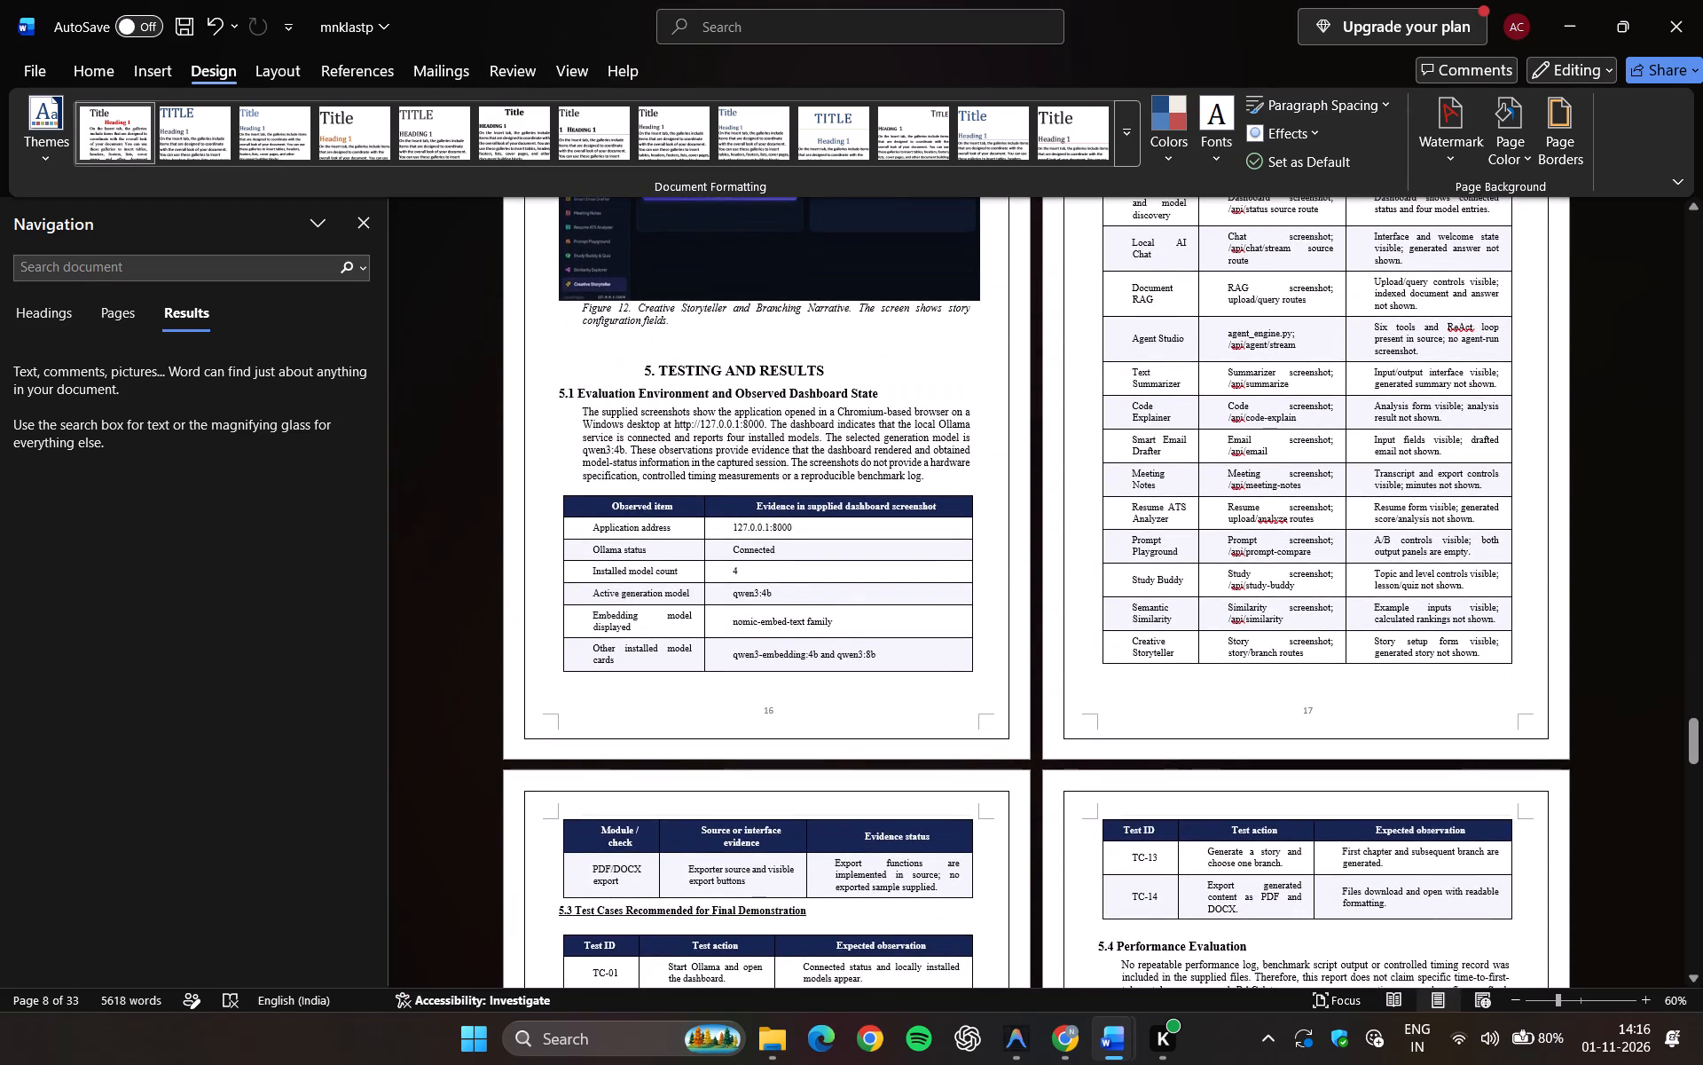
pyautogui.scroll(-2, 997, 596)
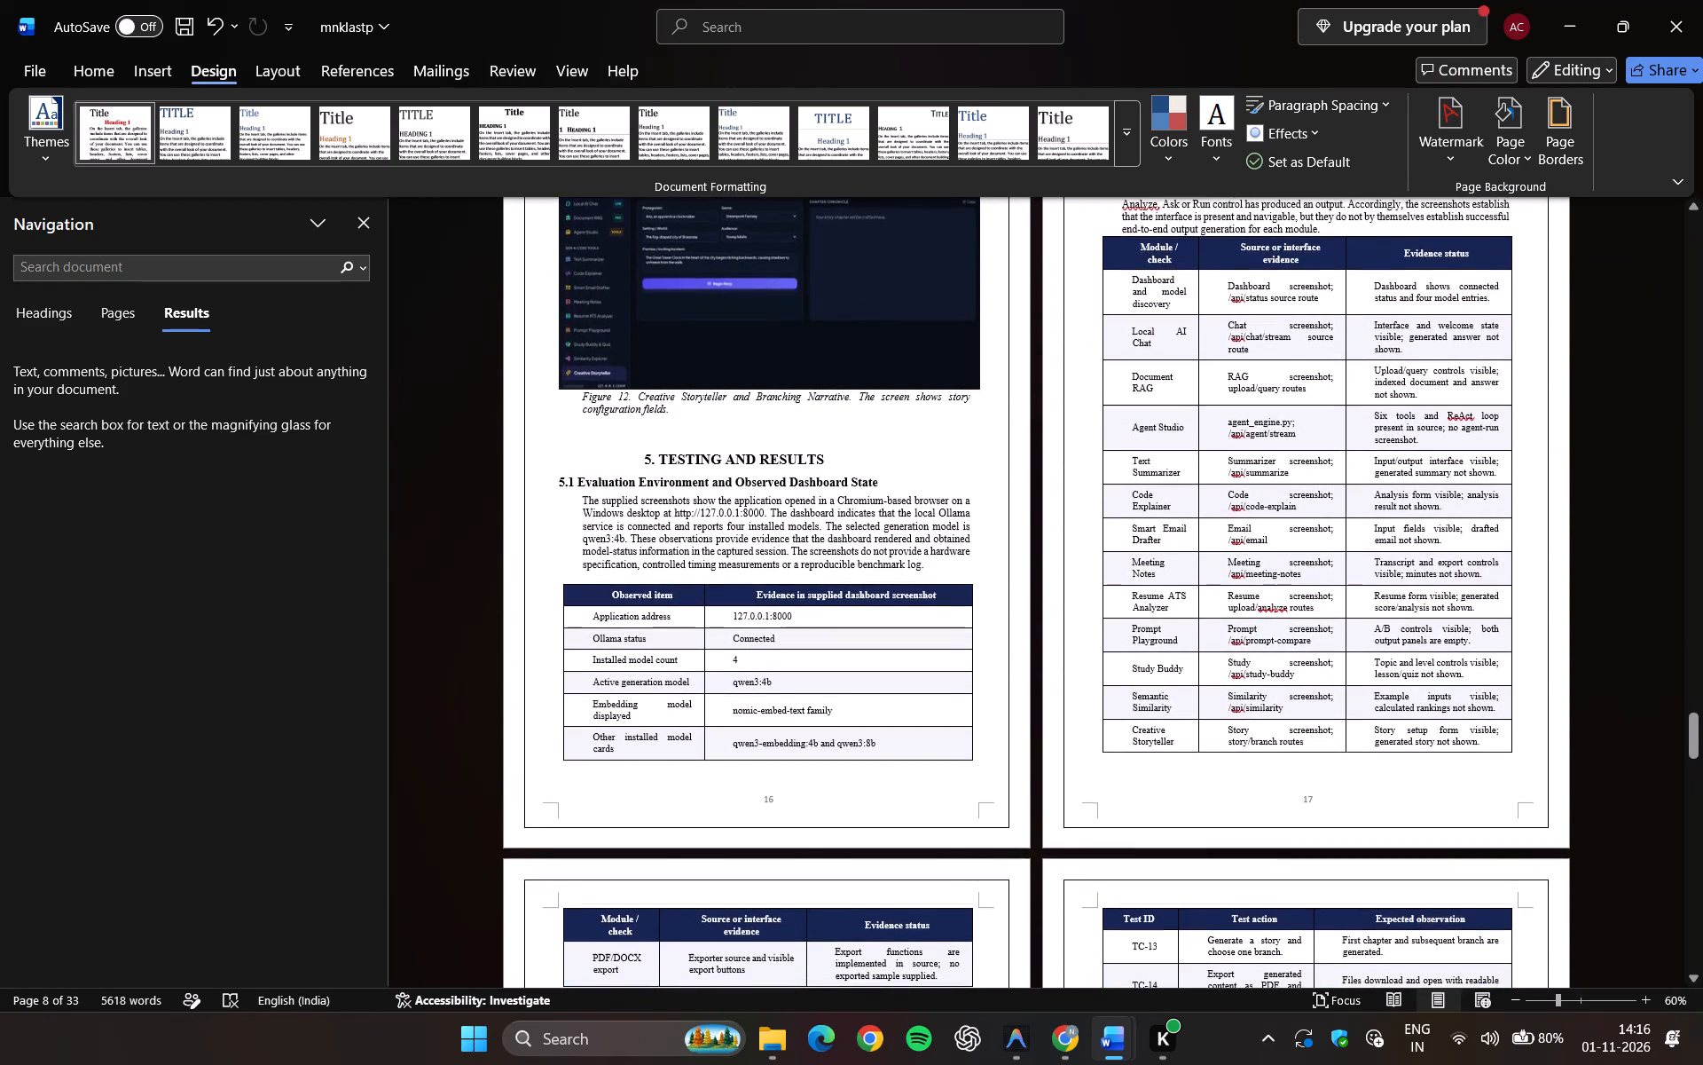
pyautogui.scroll(-4, 997, 596)
pyautogui.scroll(1, 997, 596)
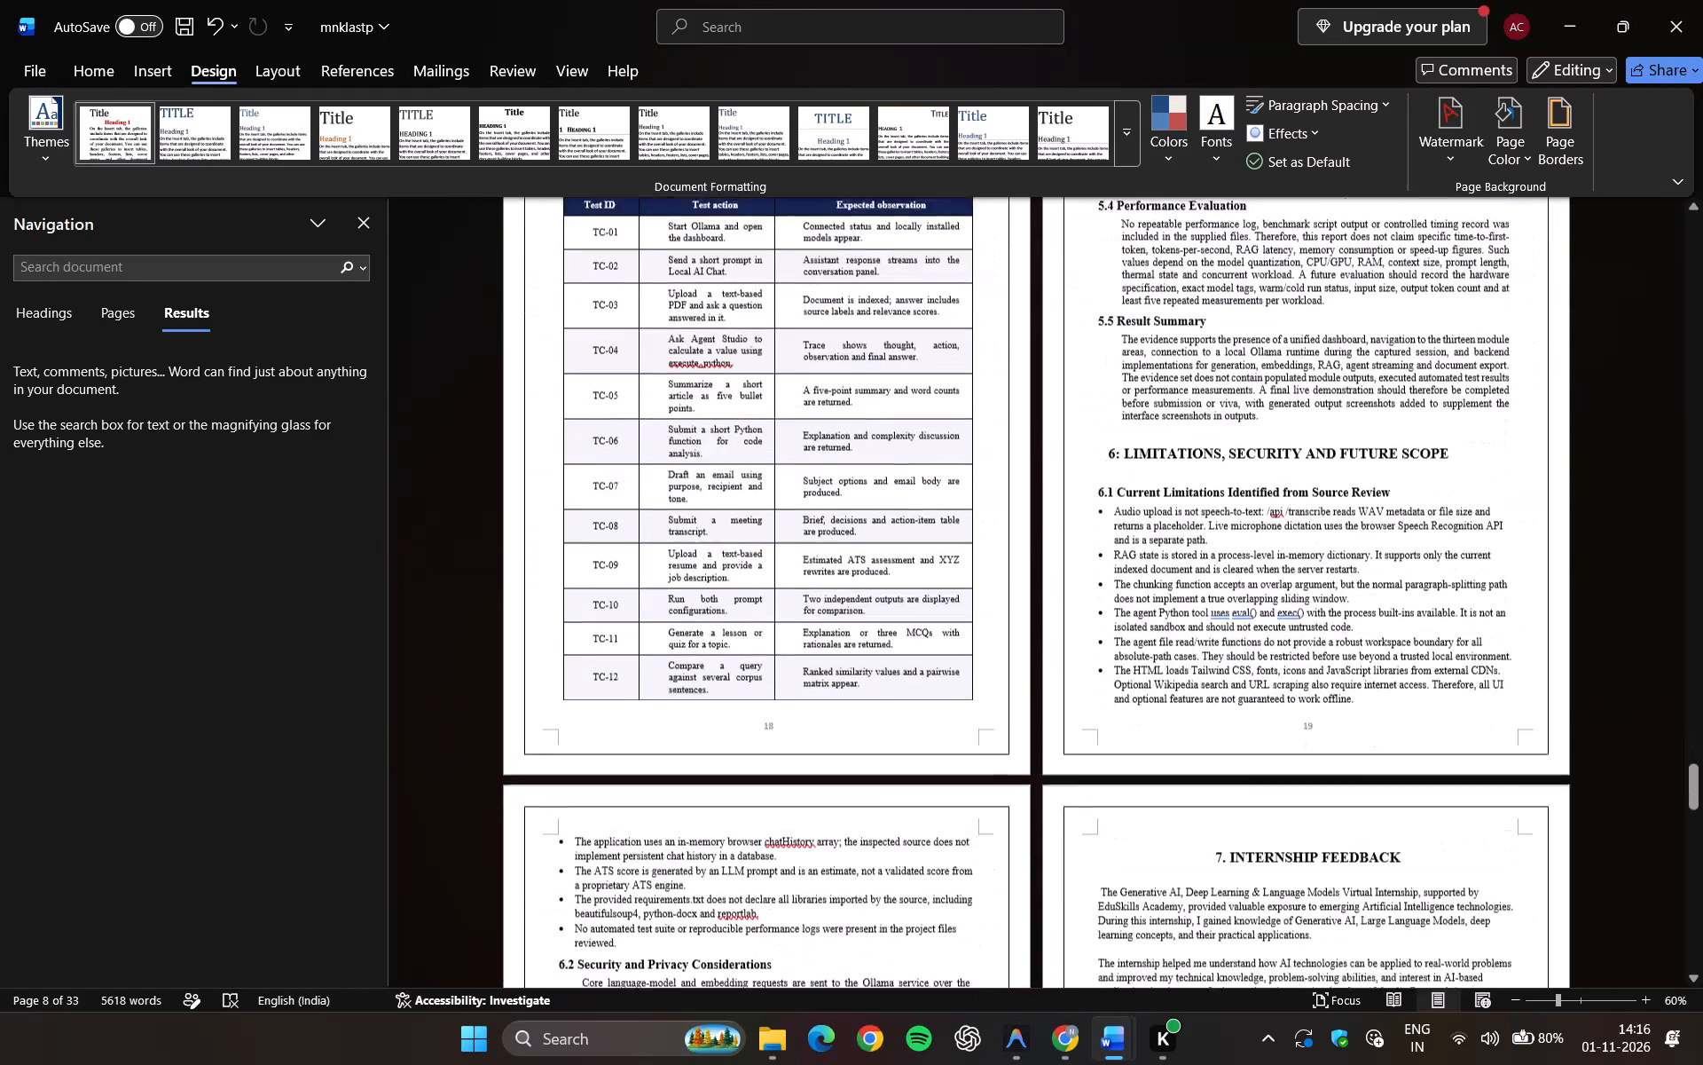
pyautogui.scroll(1, 997, 596)
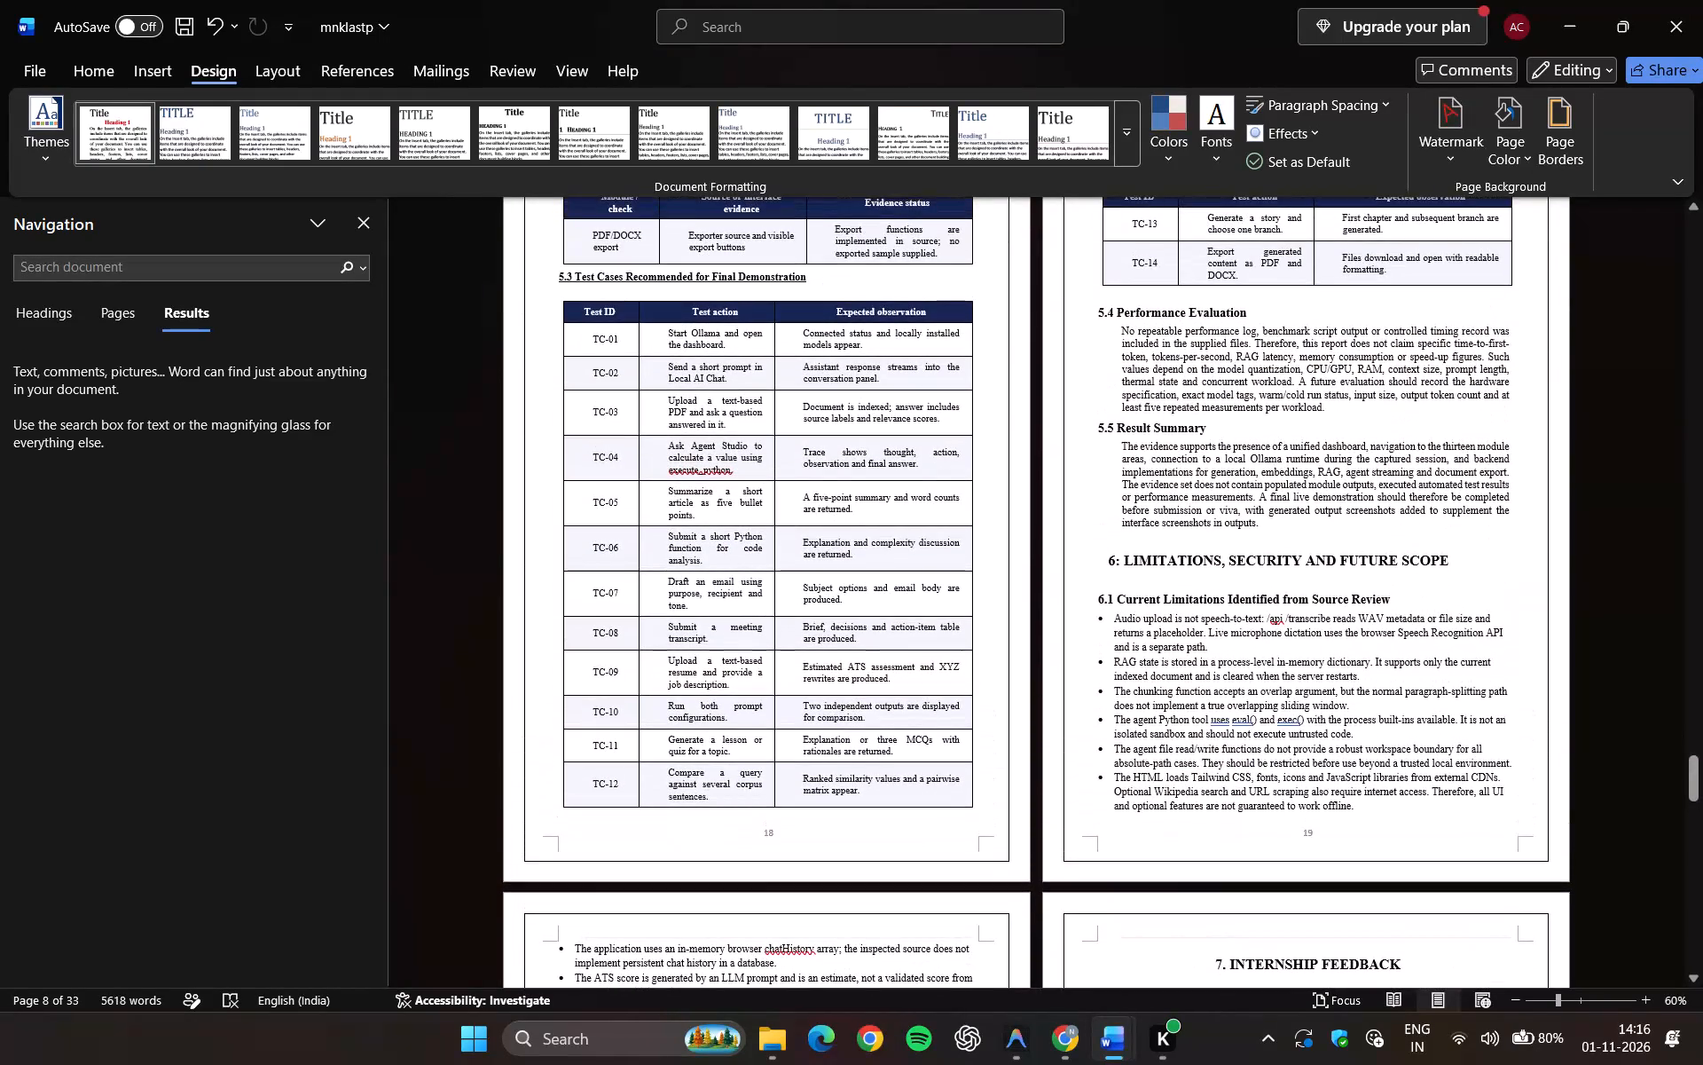
pyautogui.scroll(1, 997, 596)
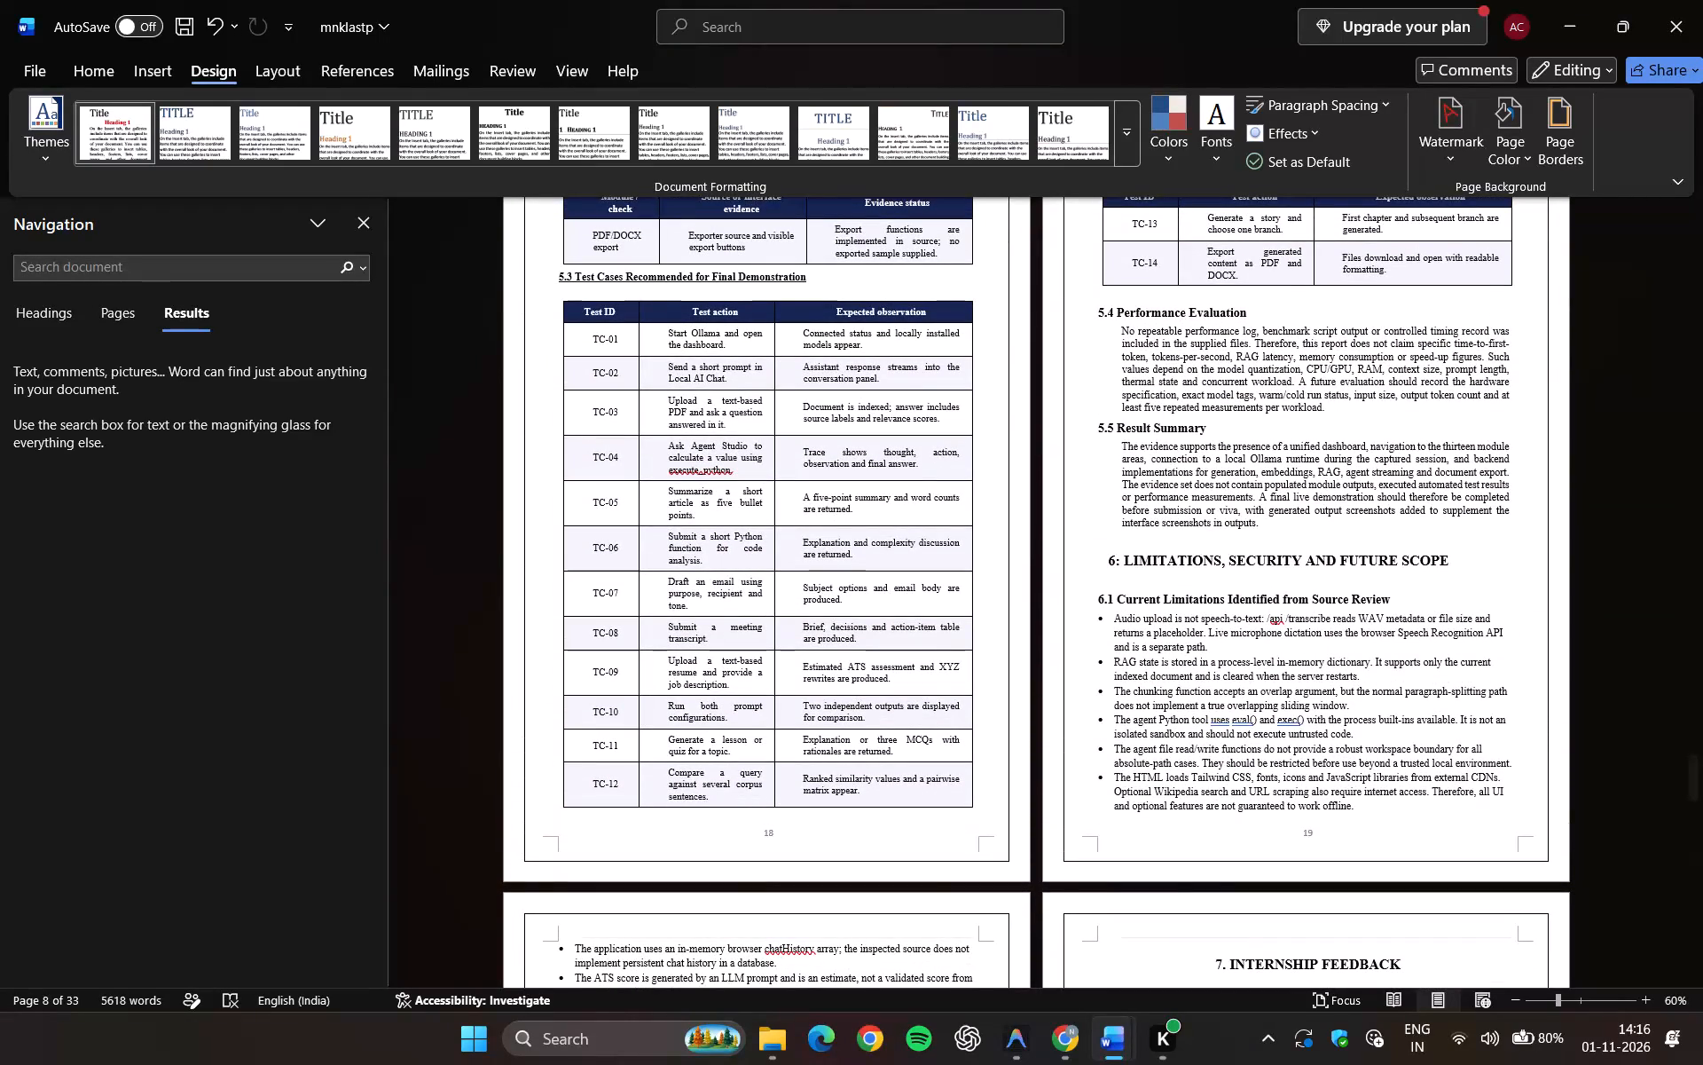
pyautogui.scroll(1, 997, 596)
pyautogui.hscroll(1, 997, 596)
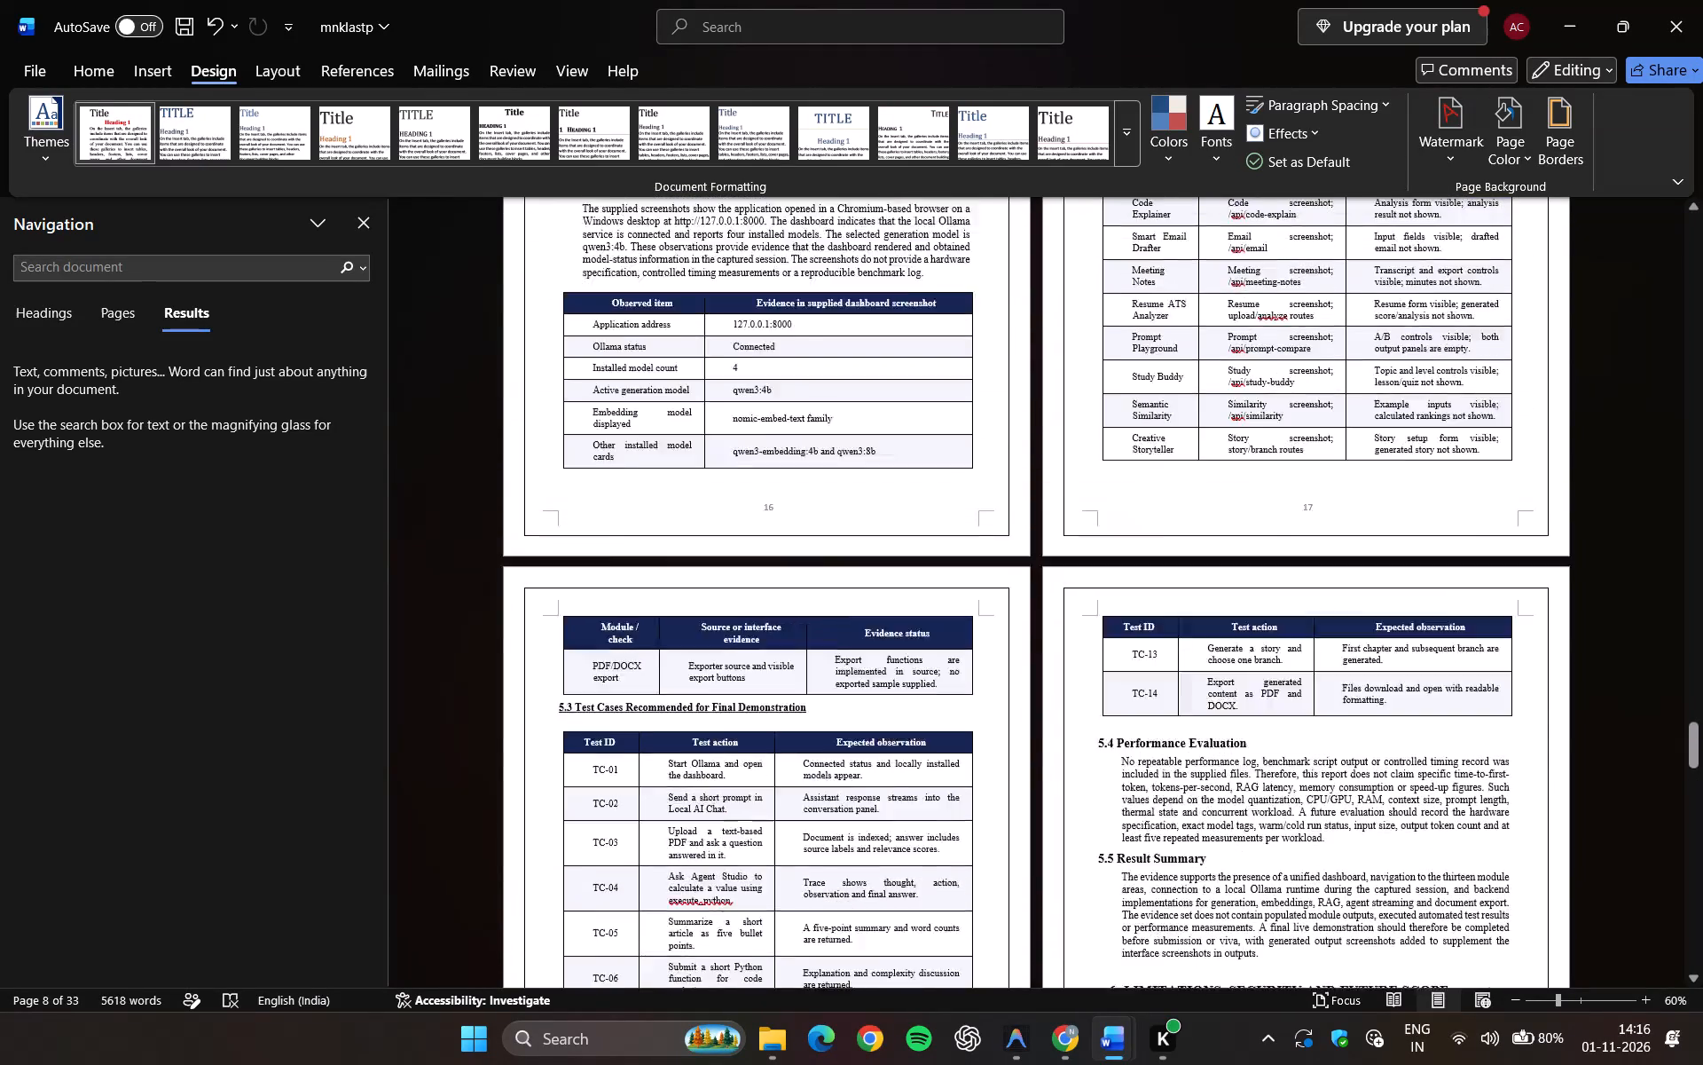
pyautogui.hscroll(1, 997, 596)
pyautogui.scroll(-1, 997, 596)
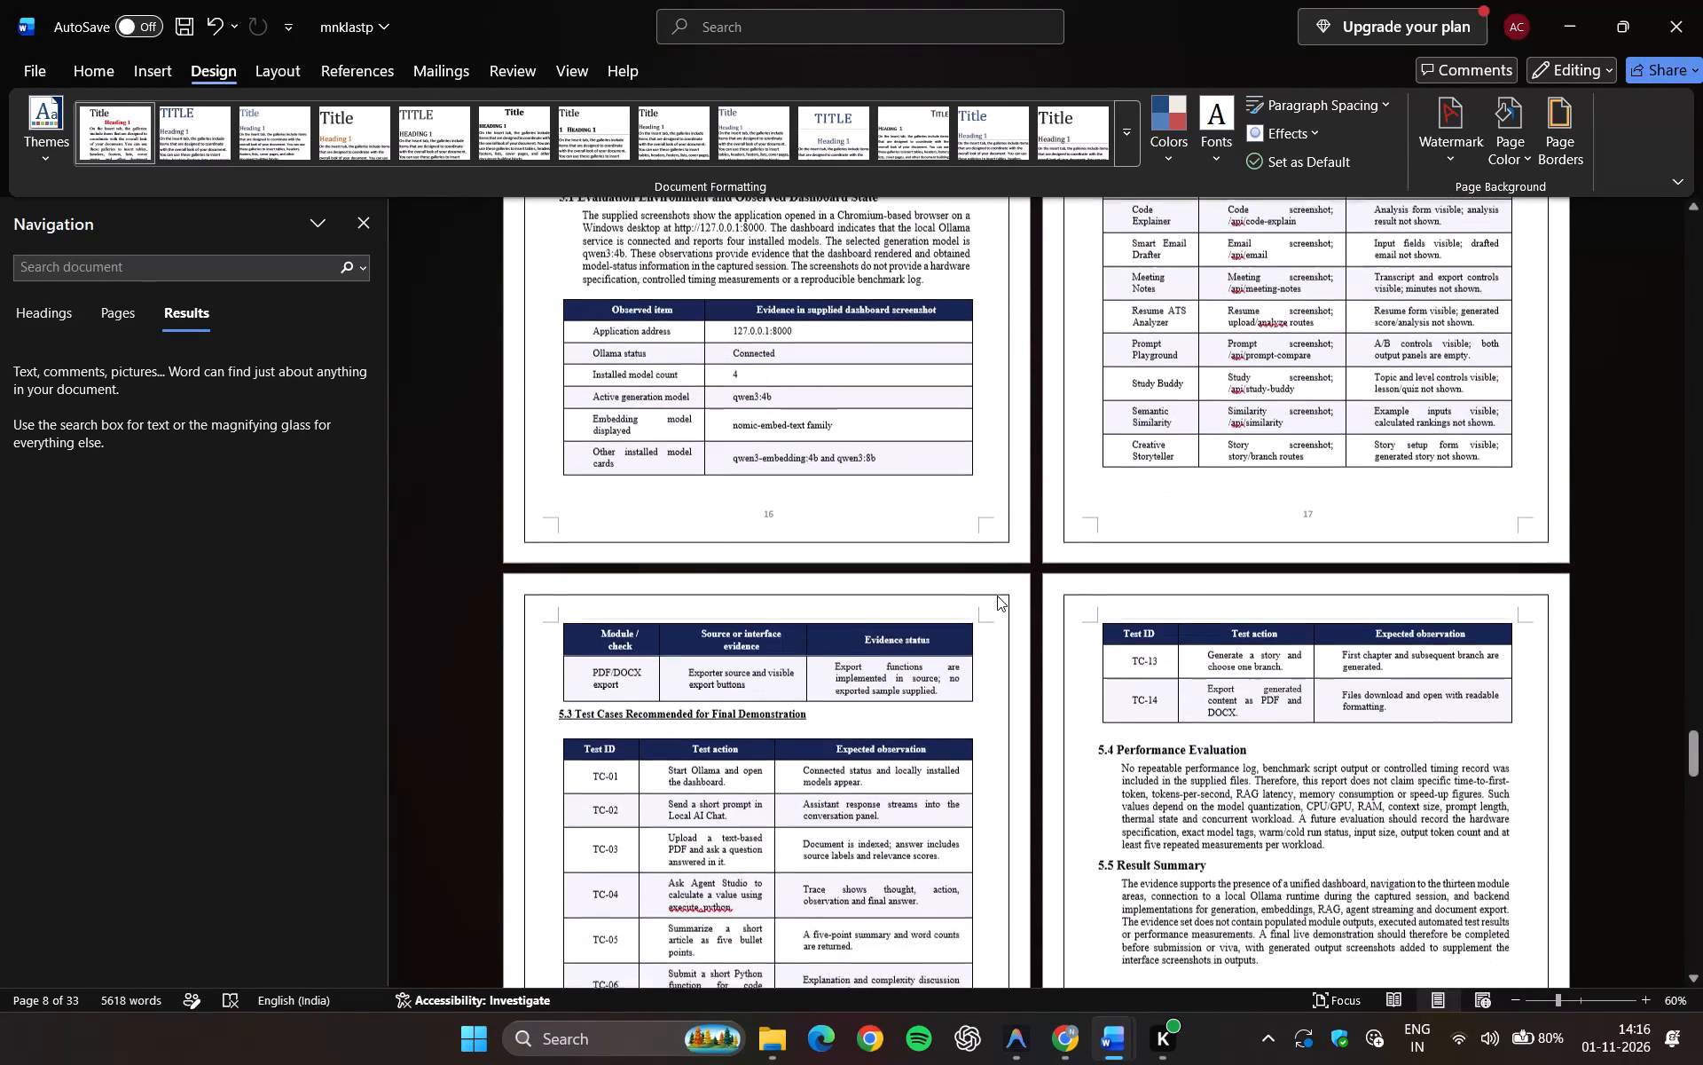
pyautogui.scroll(-2, 997, 596)
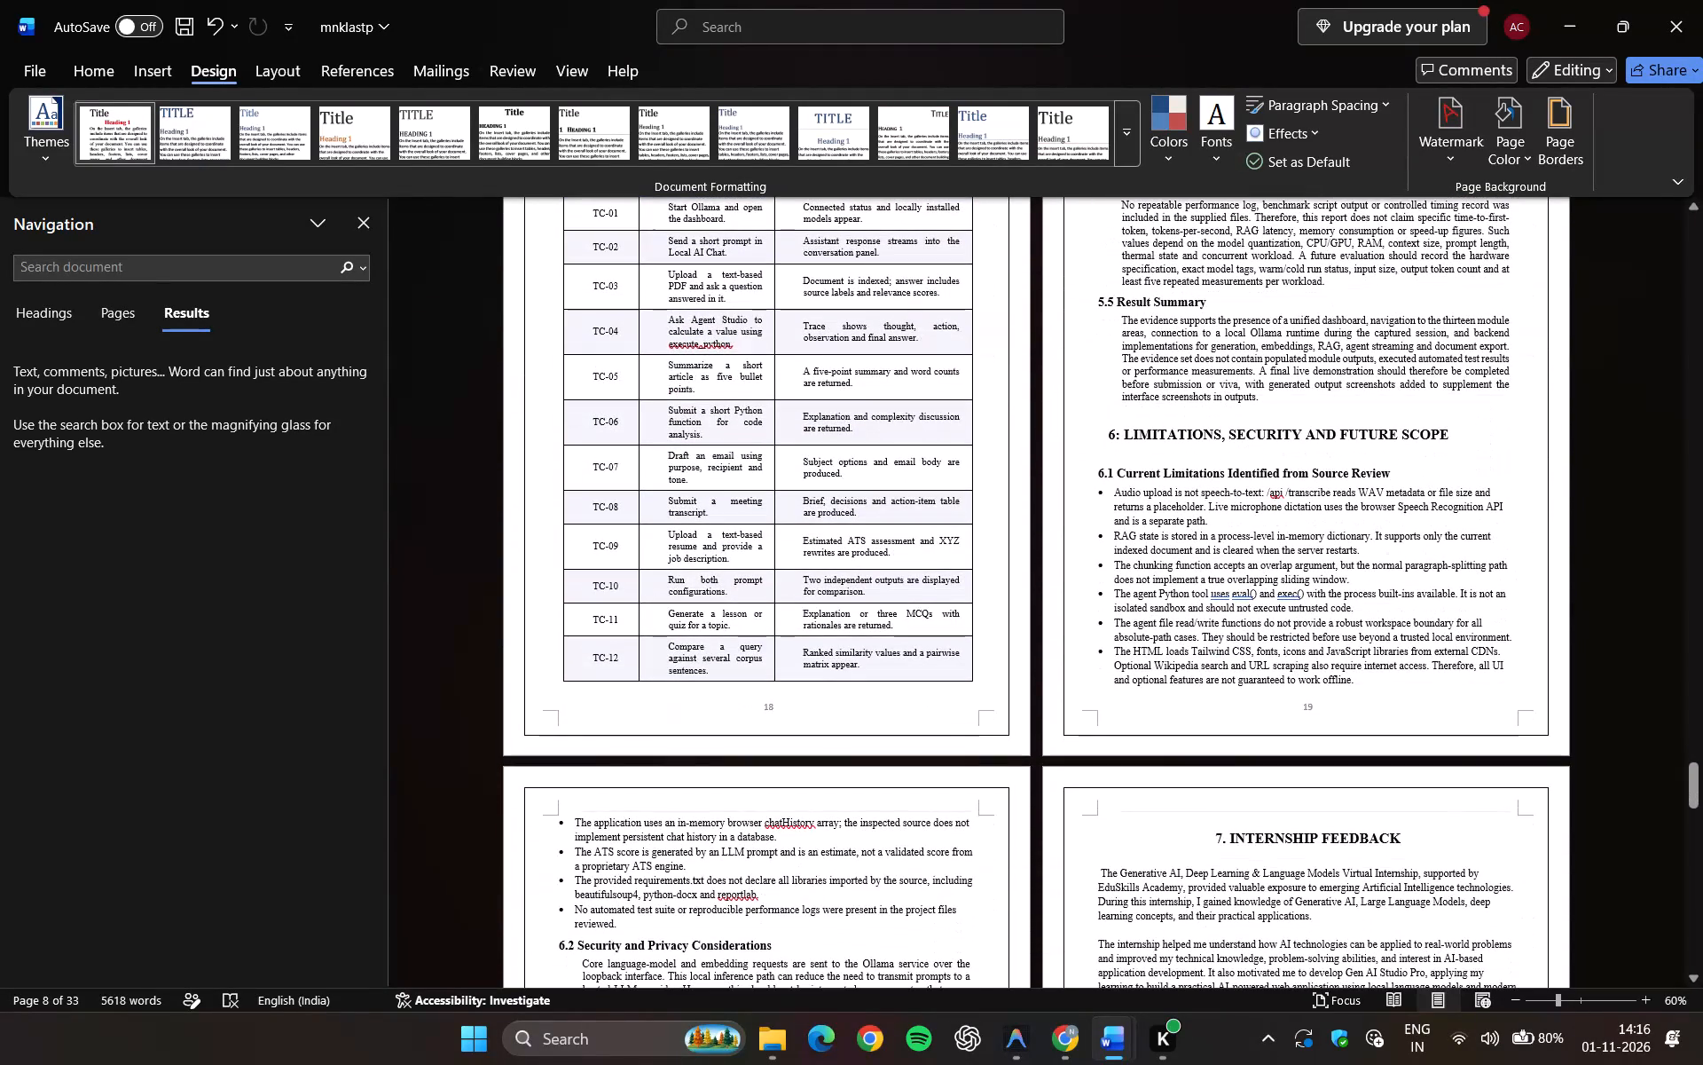
# Check the footer numbers from the Limitations, Internship Feedback and Conclusion pages through the Capstone Project and Appendix pages.
pyautogui.scroll(-3, 997, 596)
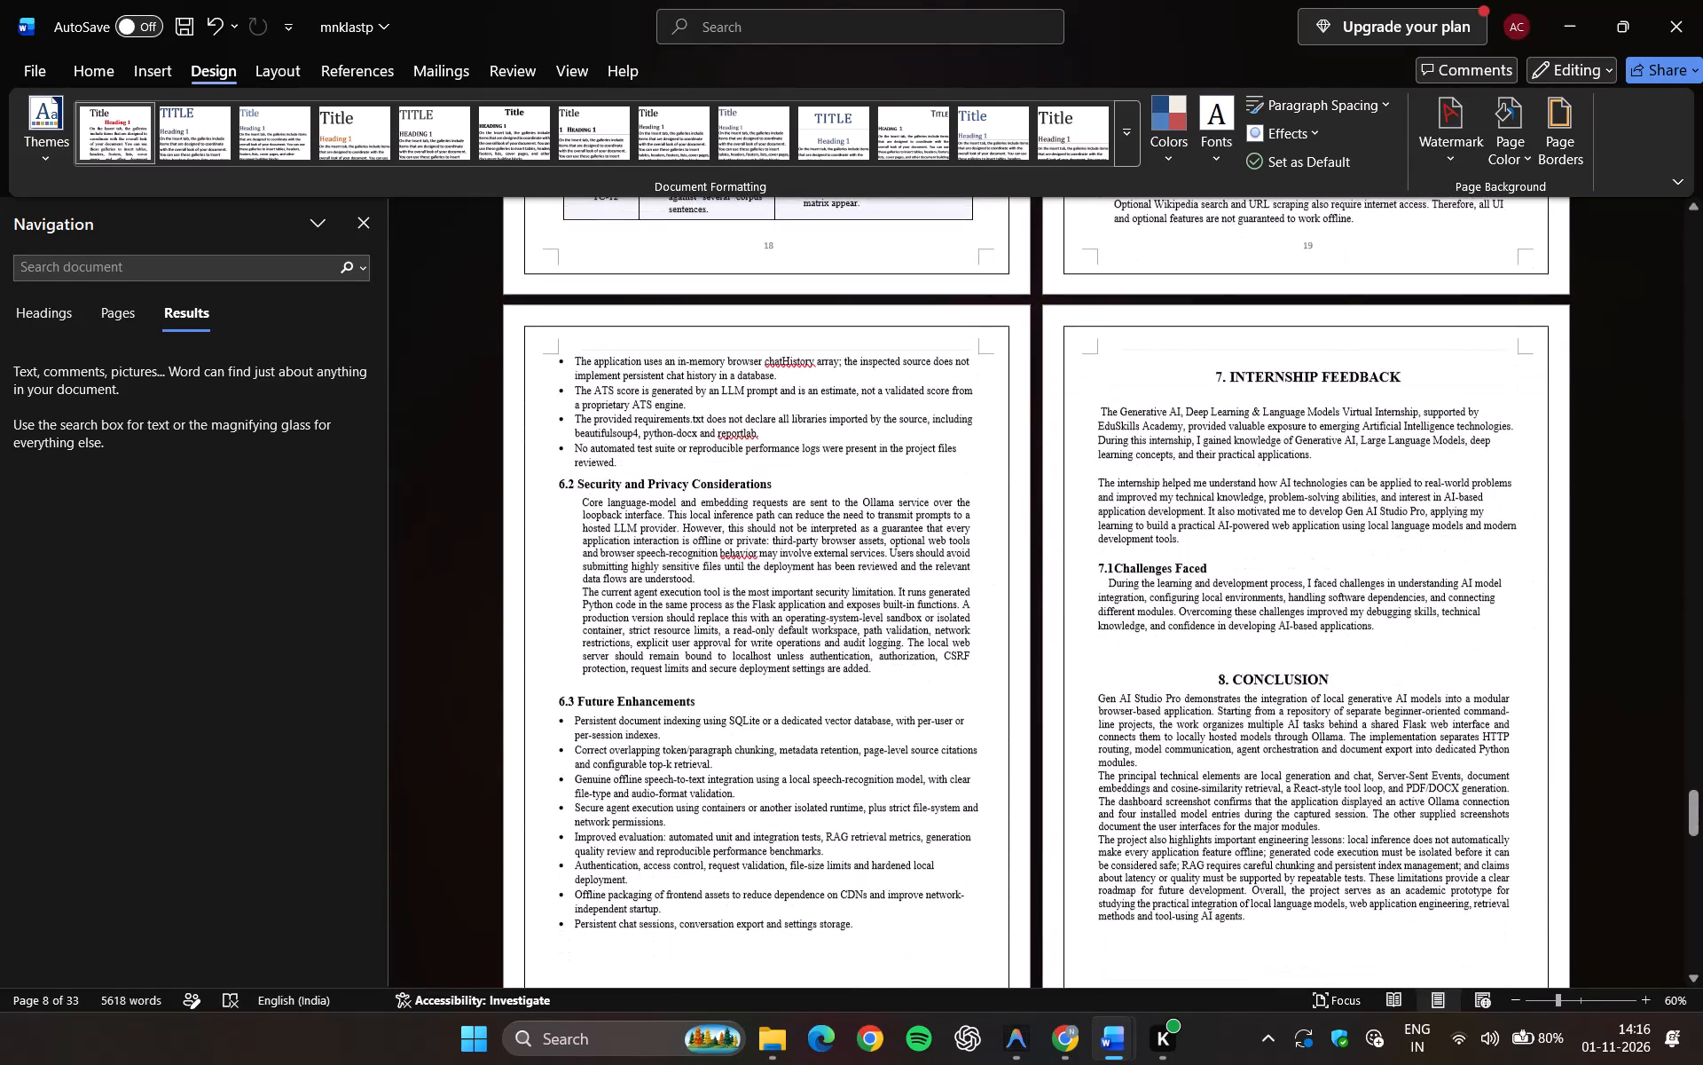
pyautogui.scroll(-2, 997, 596)
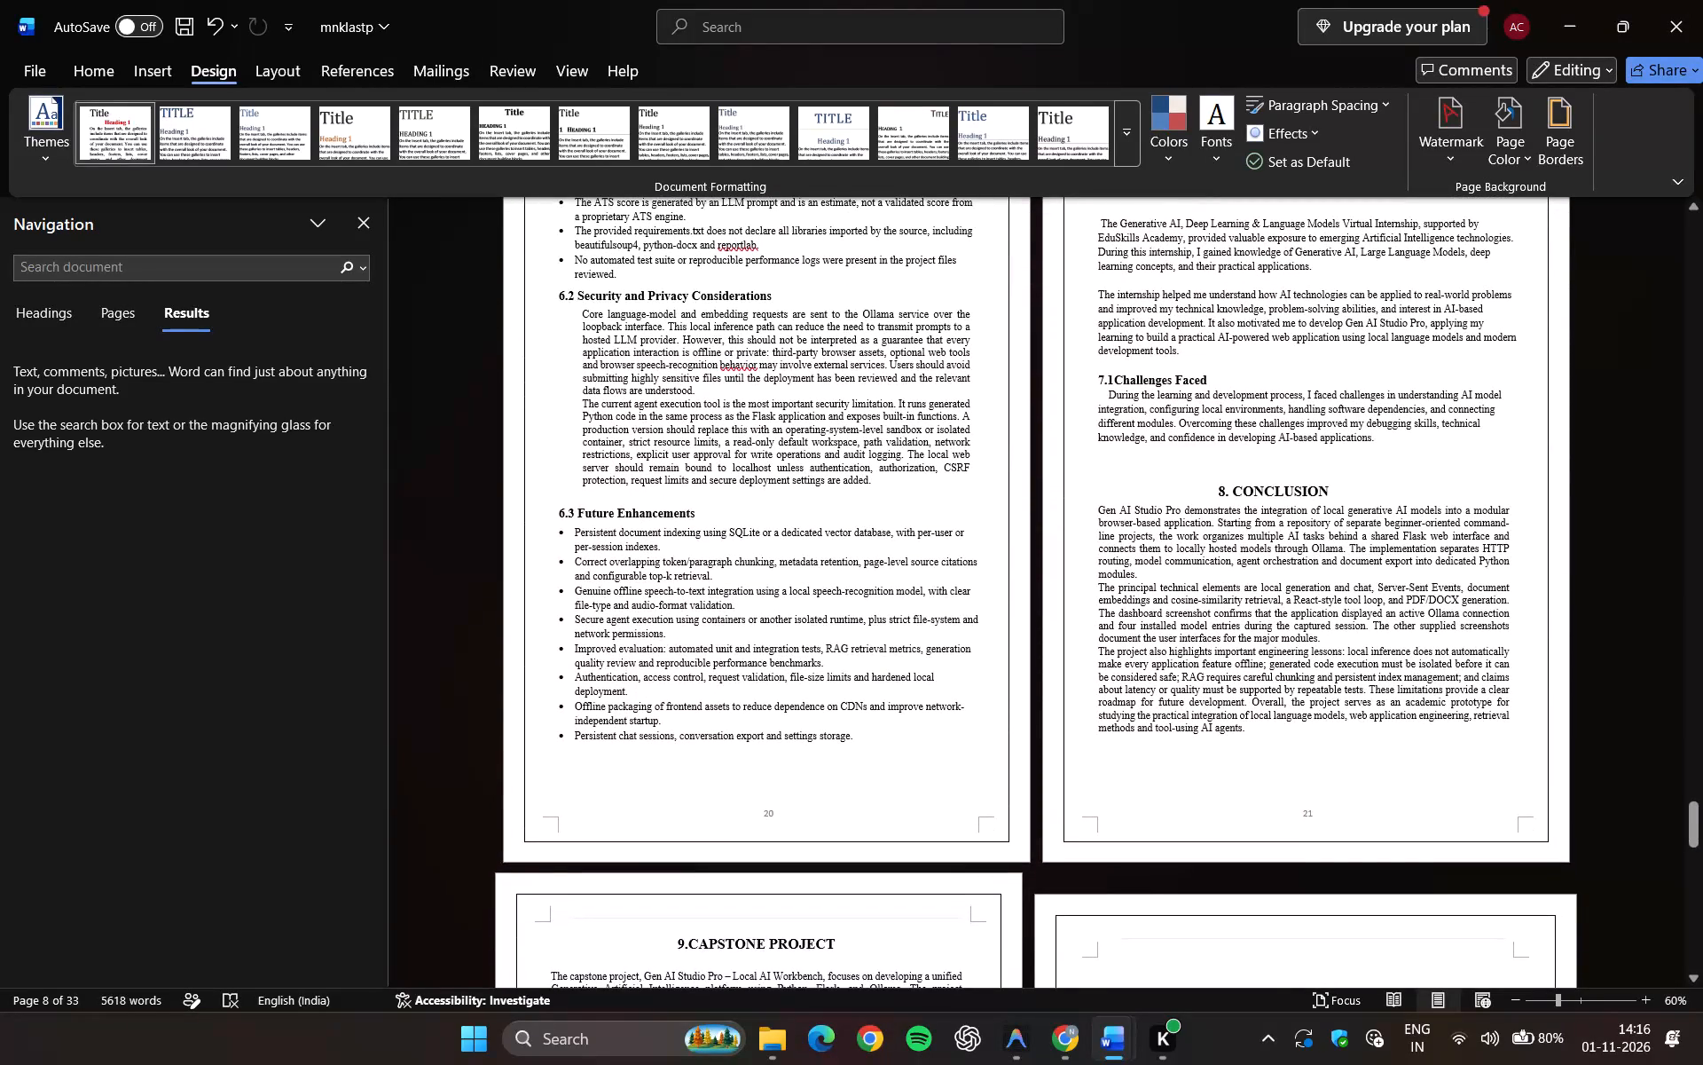
pyautogui.scroll(-4, 997, 596)
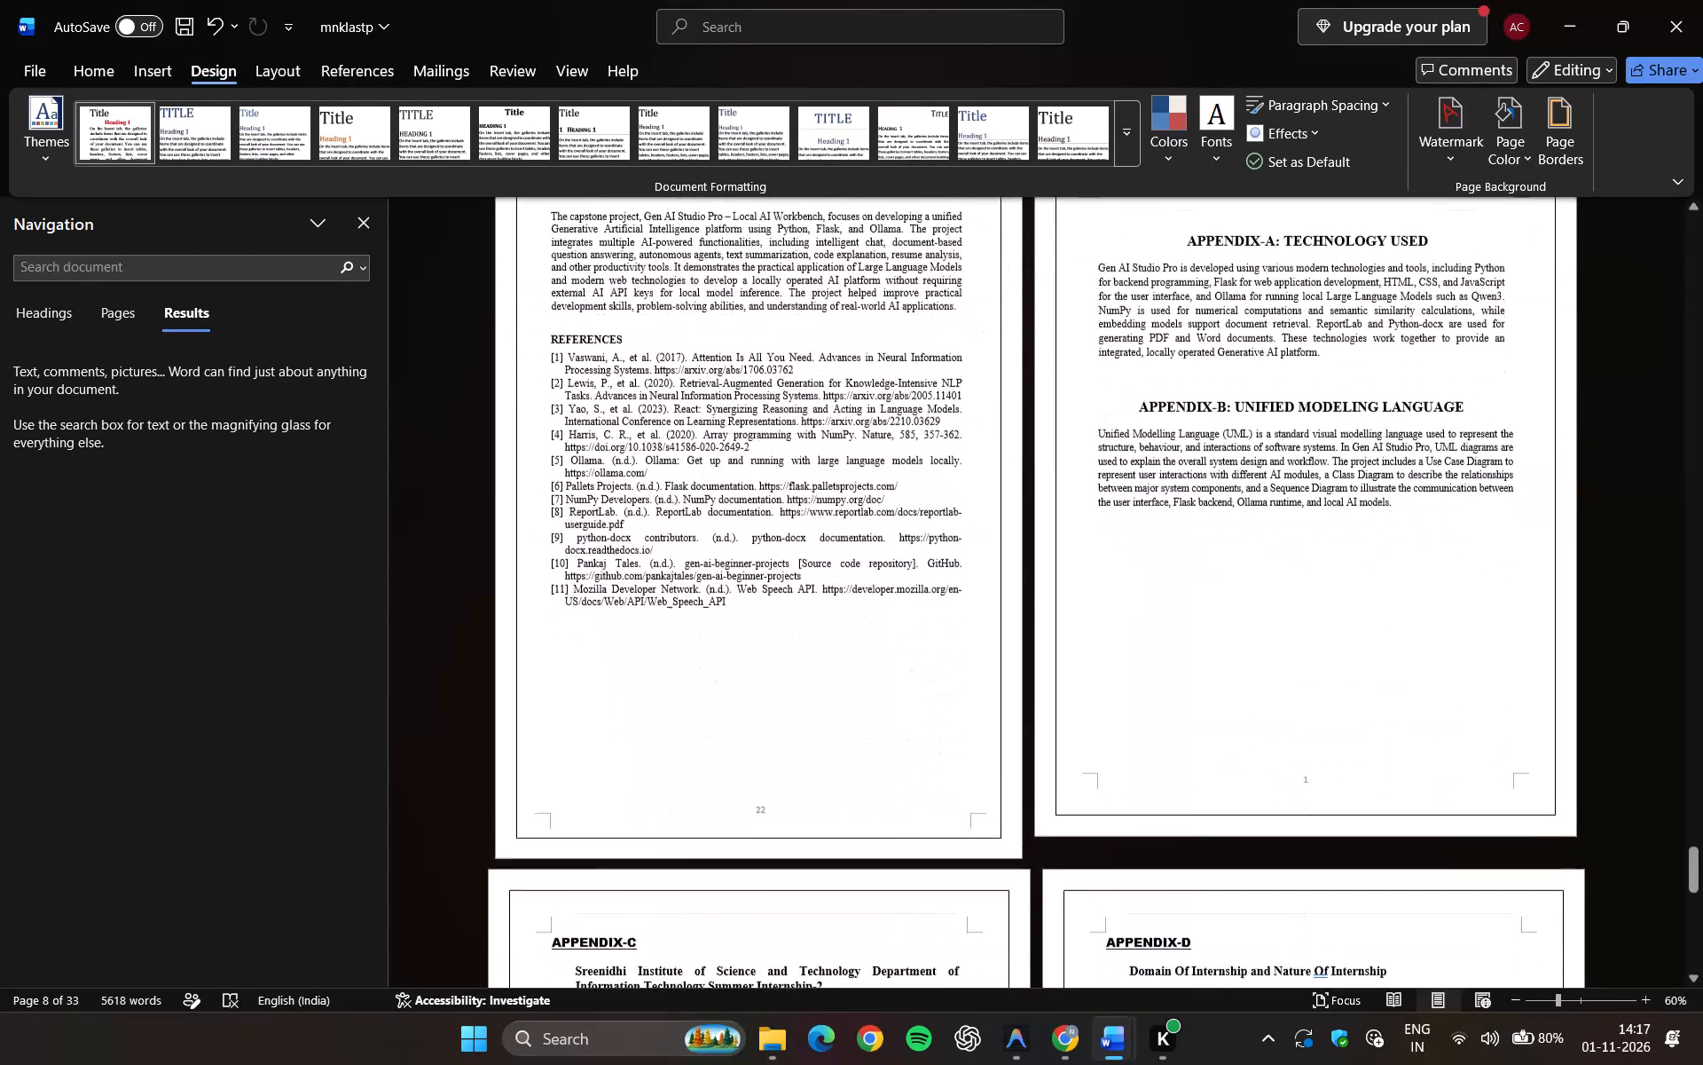
pyautogui.scroll(-2, 997, 596)
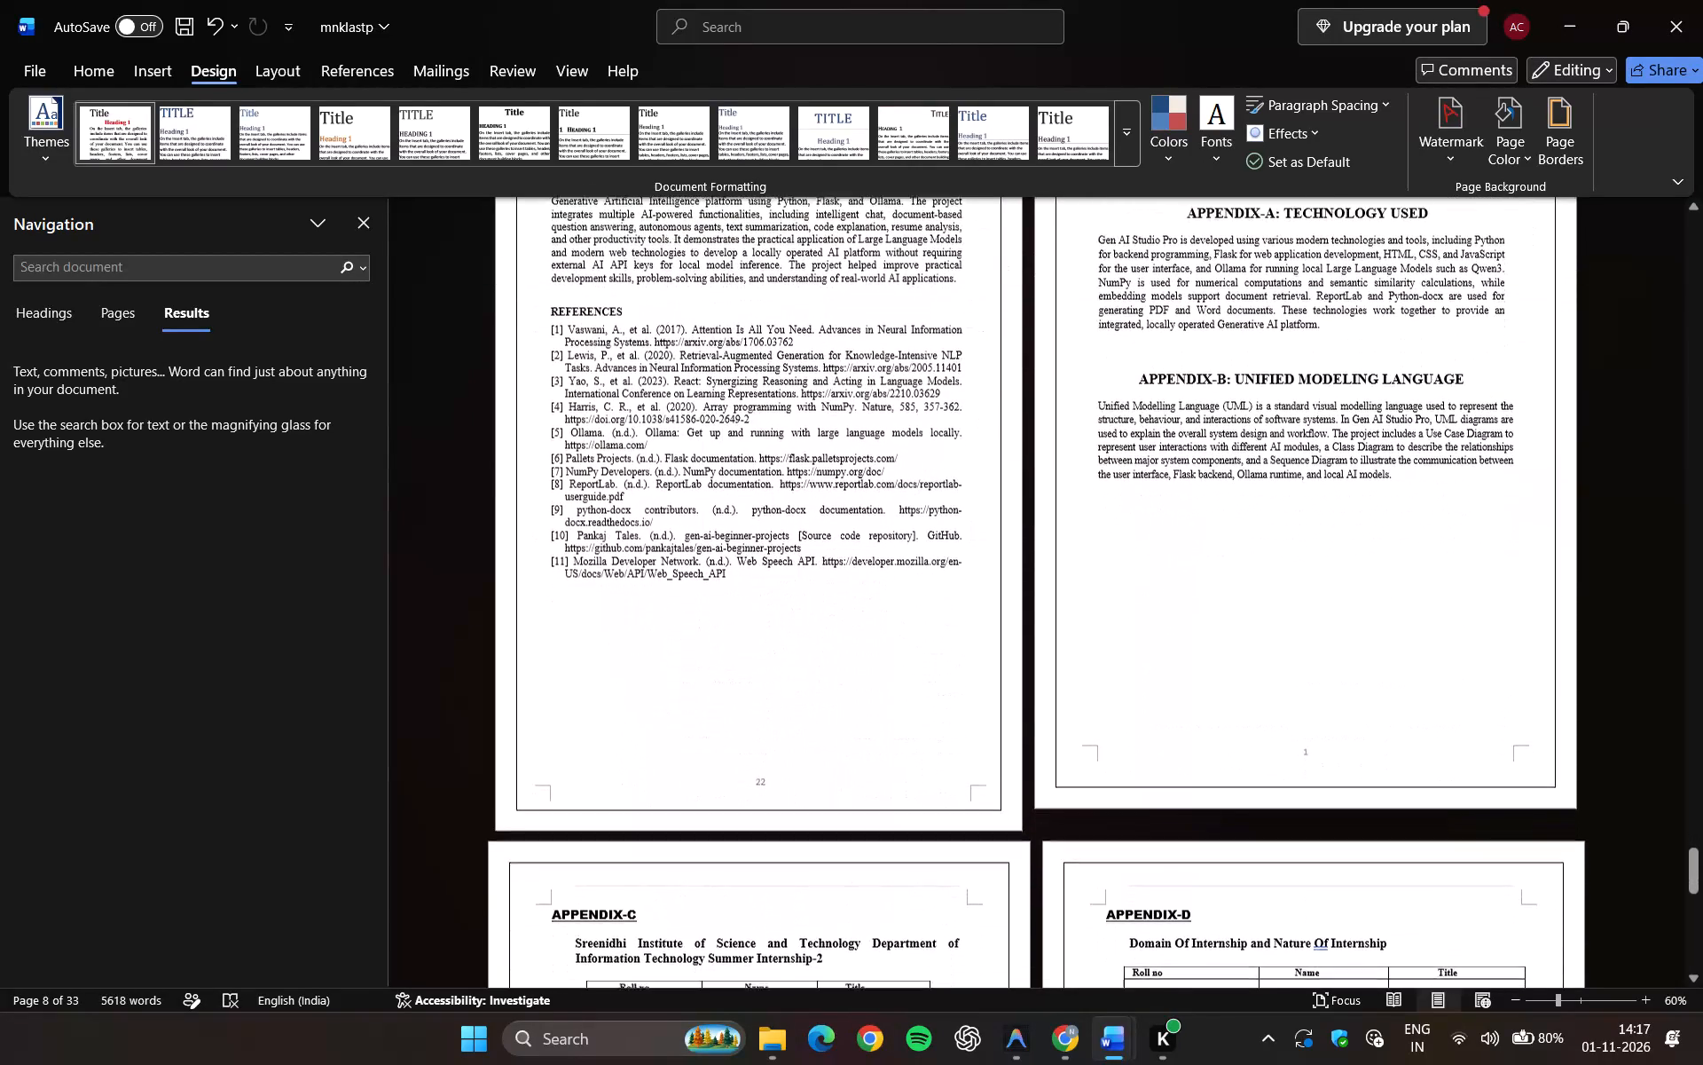
pyautogui.scroll(-3, 997, 596)
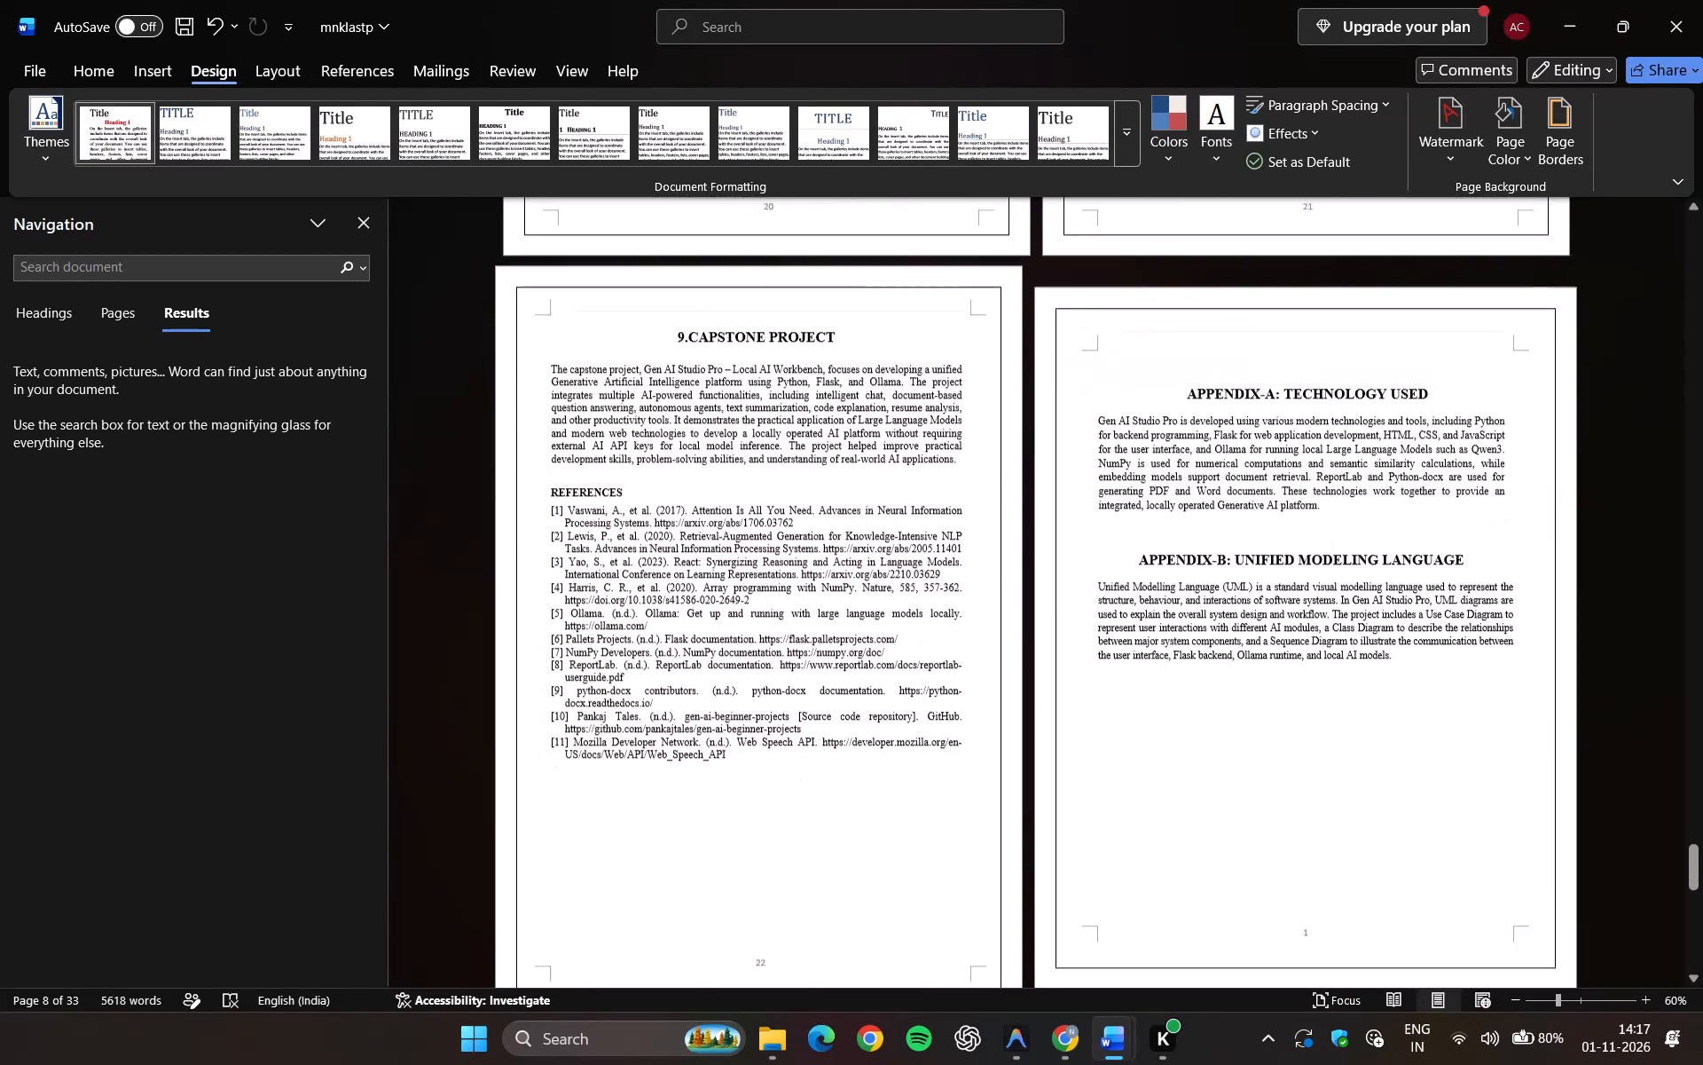
pyautogui.scroll(-3, 997, 596)
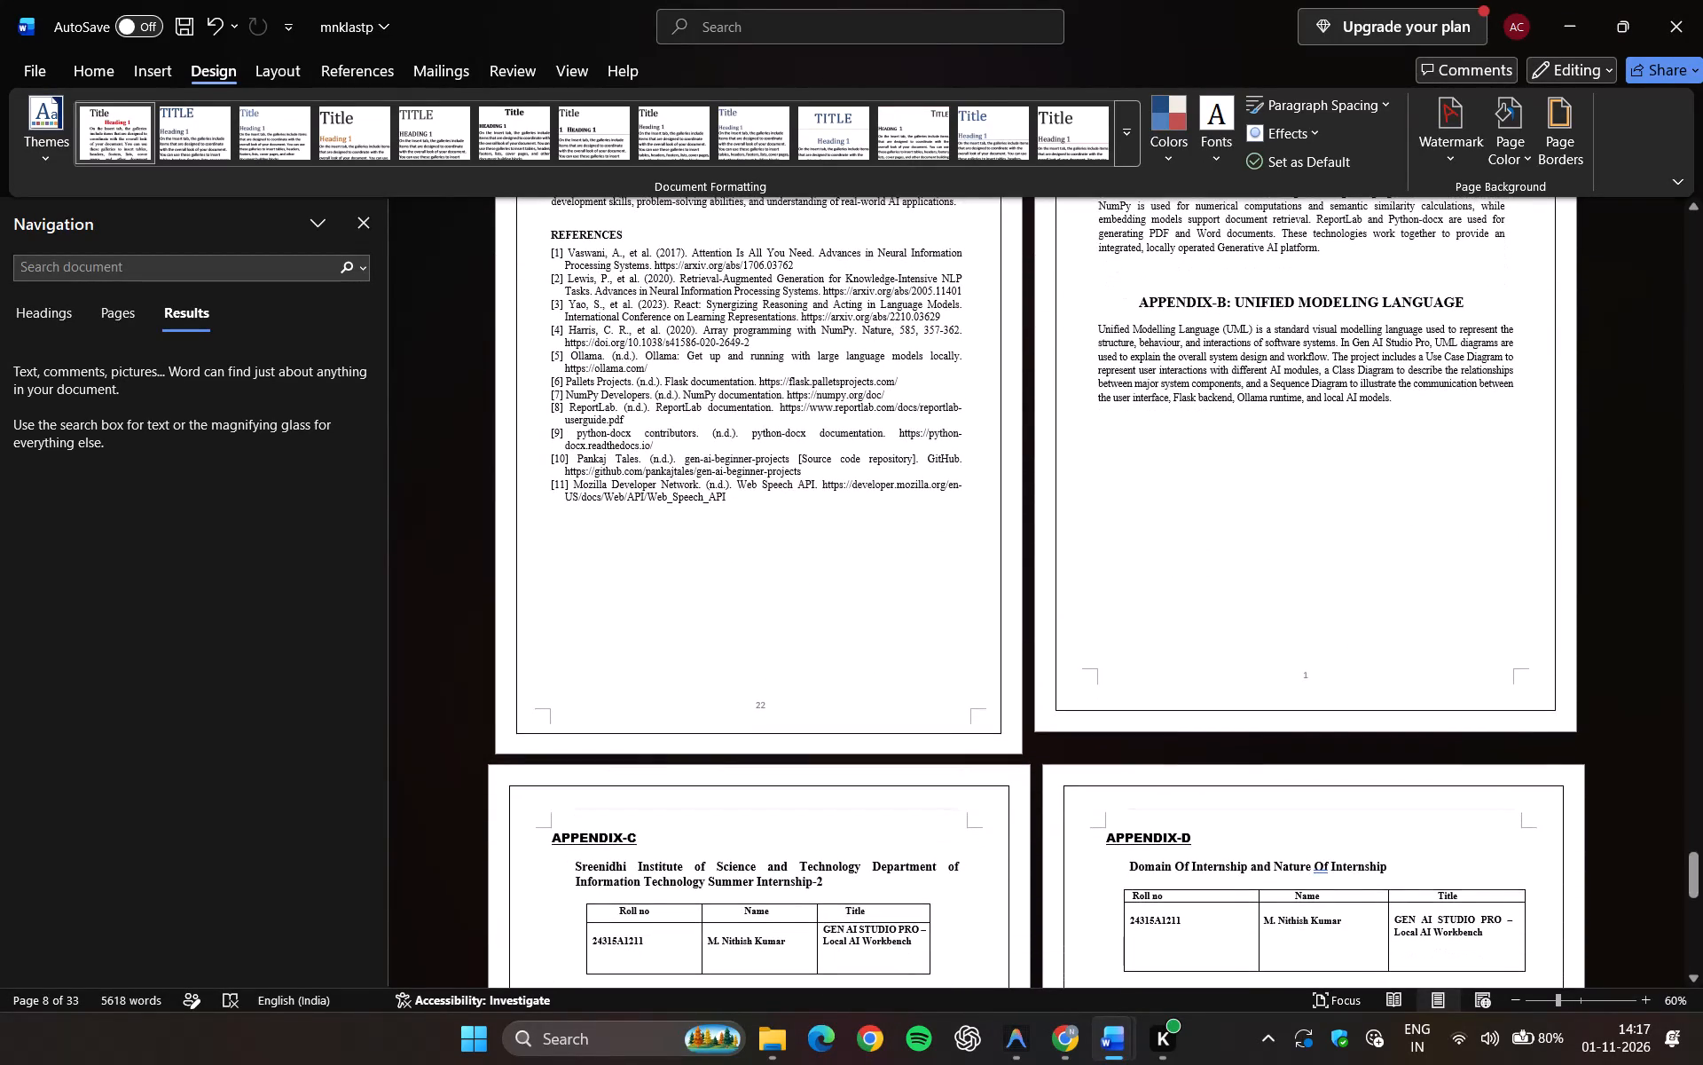
# Open the footer on the Appendix-A page for editing and link it to the previous section's footer.
pyautogui.click(1310, 673)
pyautogui.click(1310, 673)
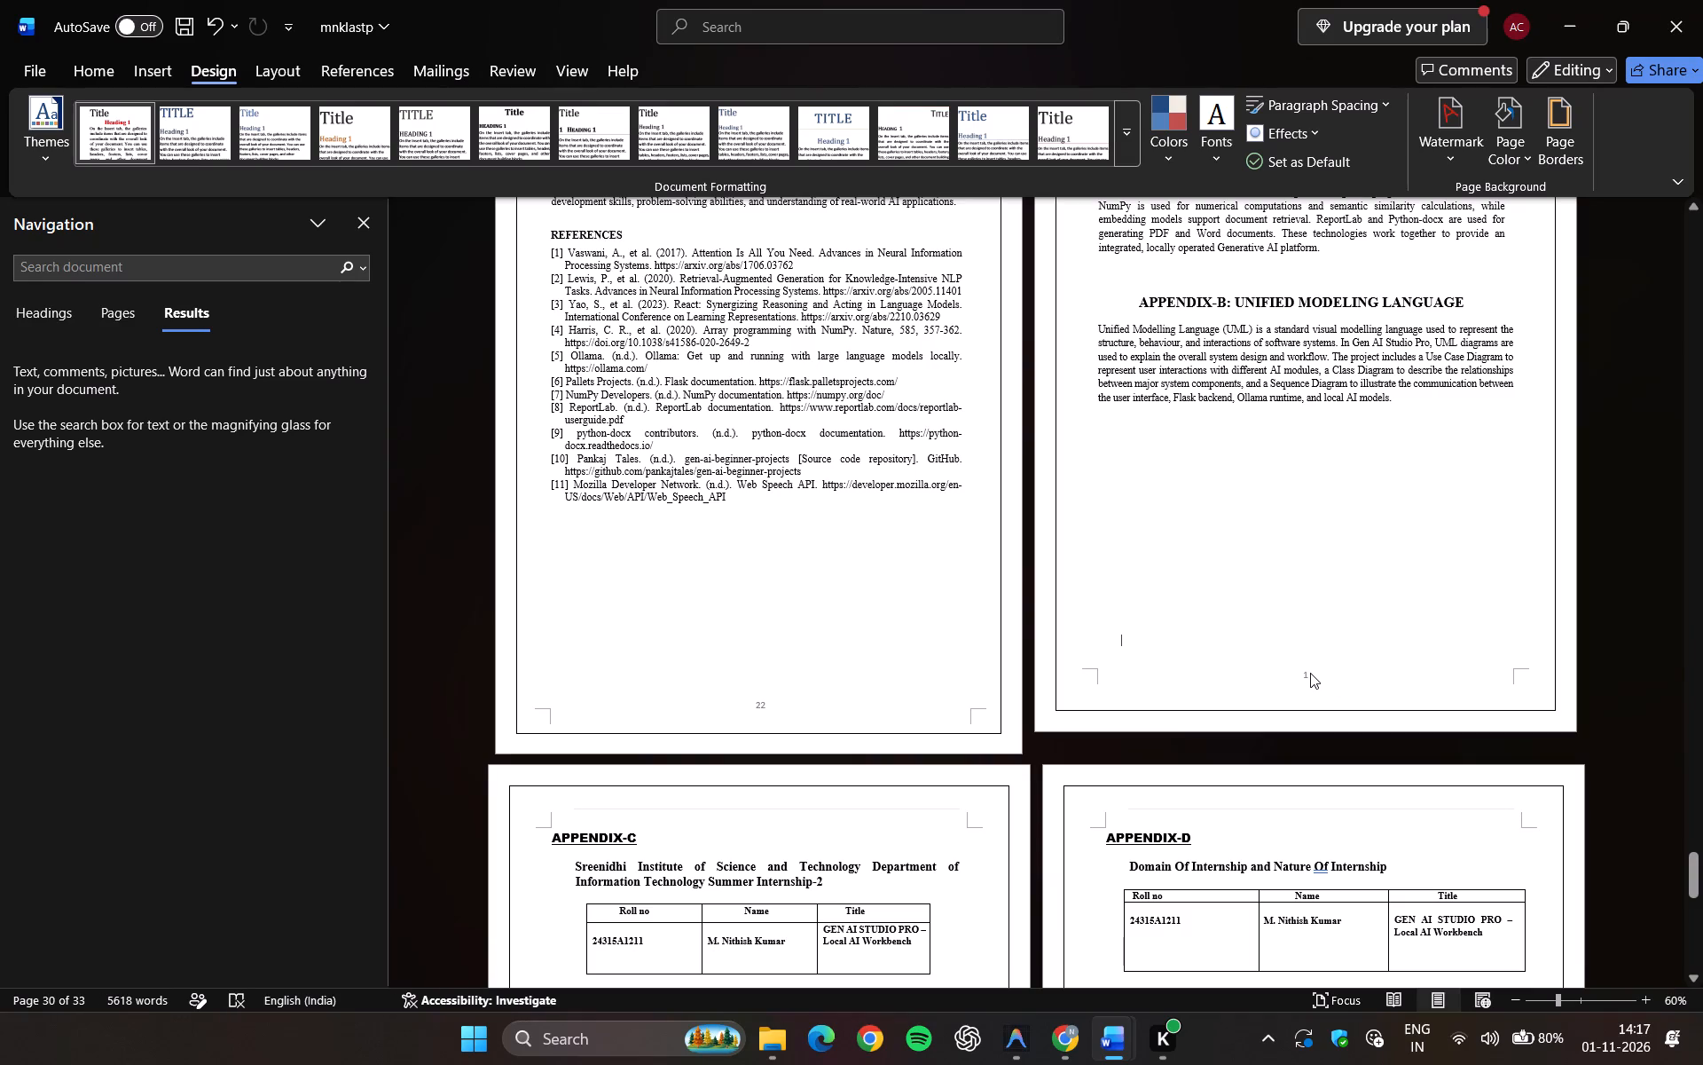
pyautogui.click(1307, 674)
pyautogui.rightClick(1307, 674)
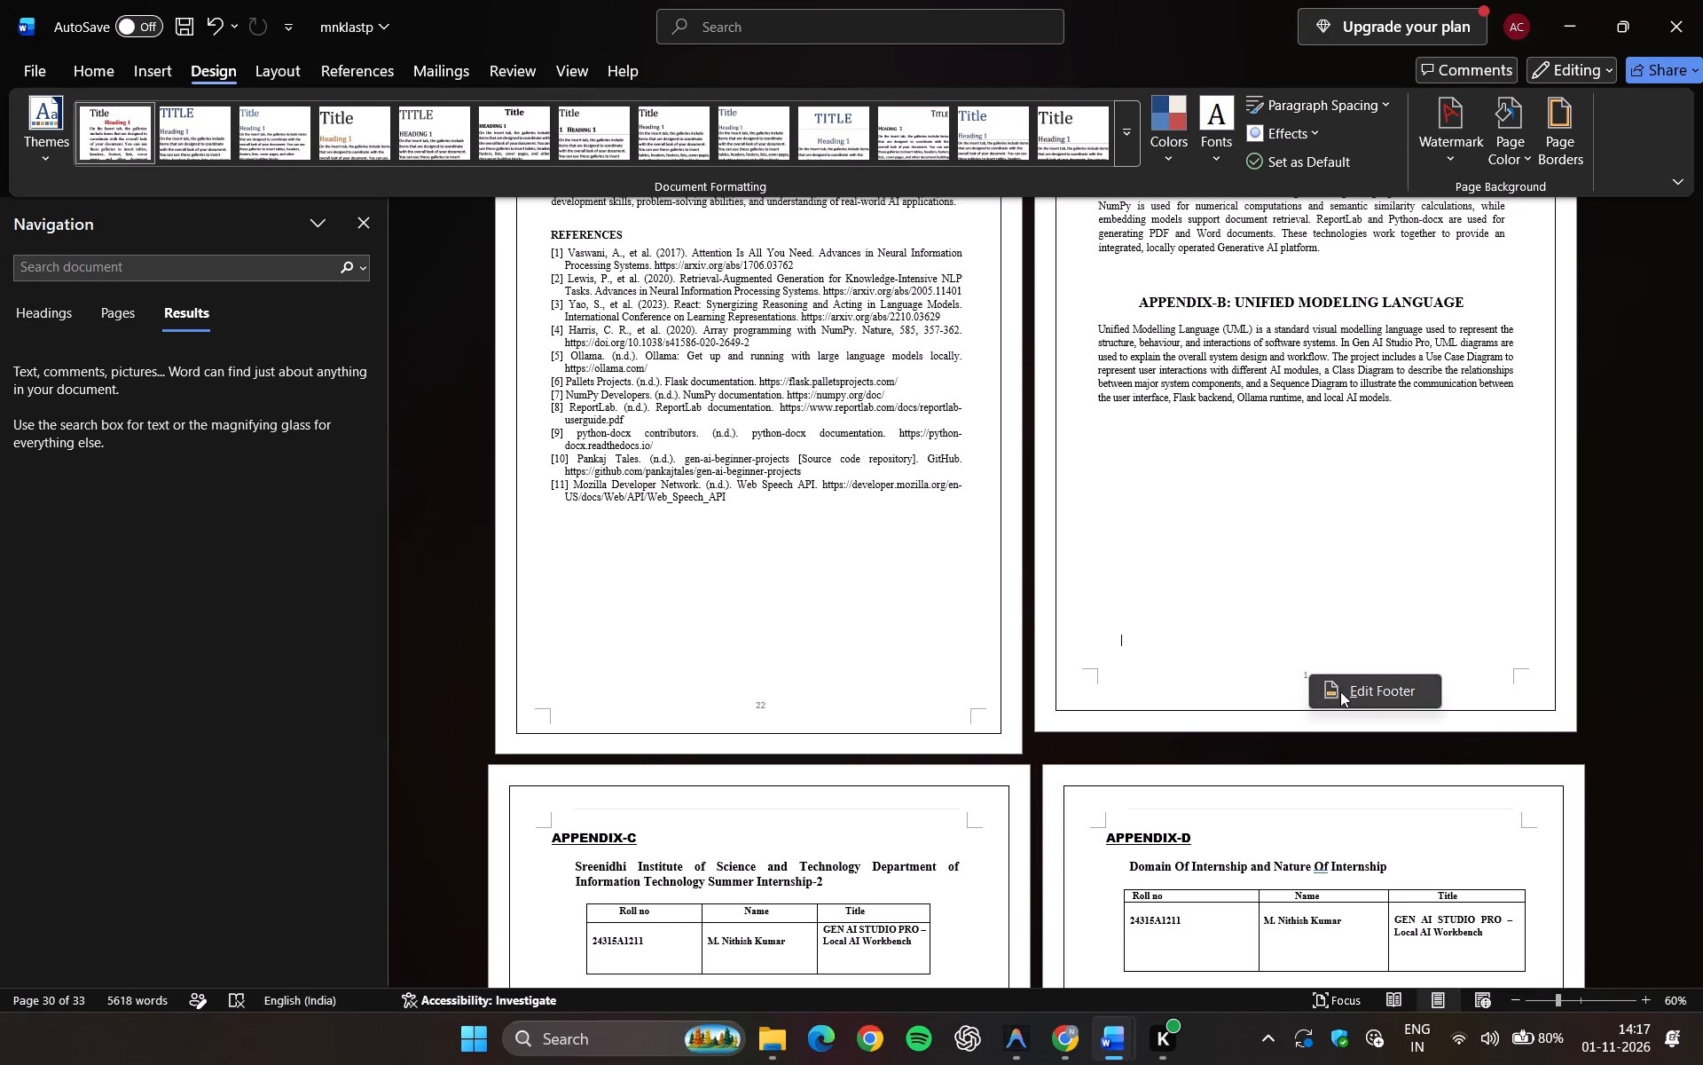
pyautogui.click(1346, 694)
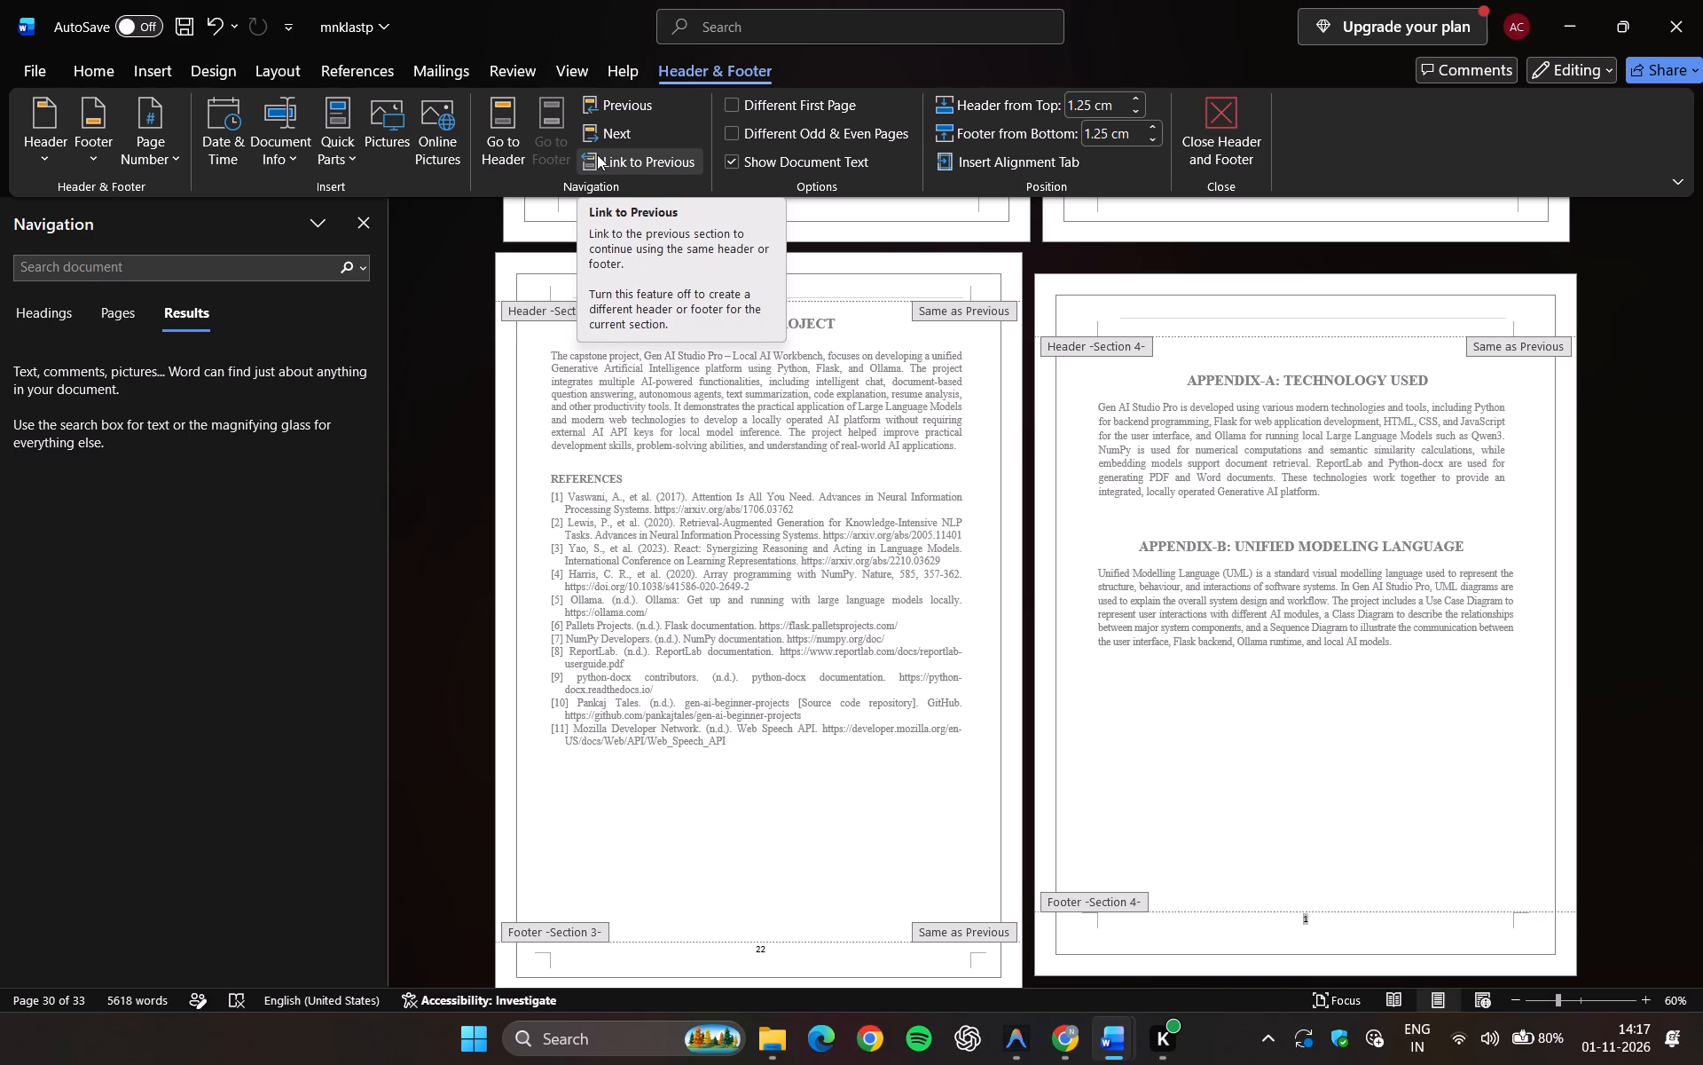
pyautogui.click(609, 162)
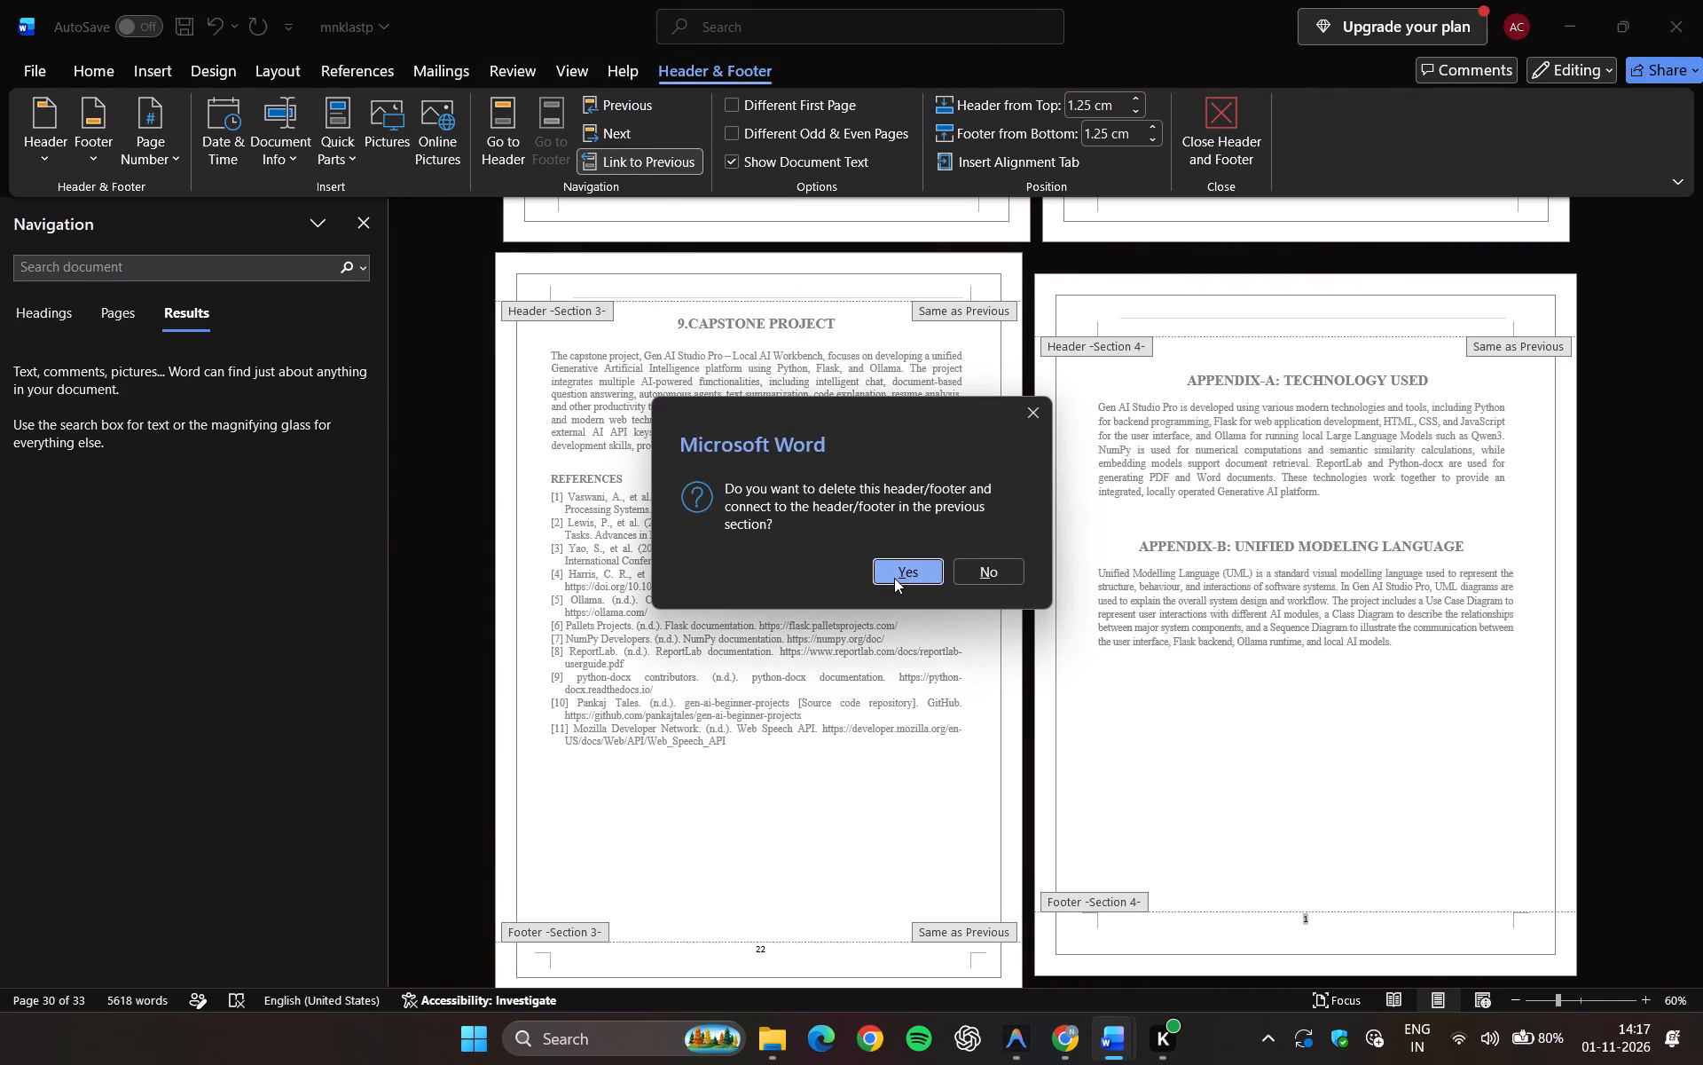
pyautogui.click(894, 578)
# Set the page numbering of the section starting at Appendix-A to continue from the previous section.
pyautogui.scroll(-1, 1171, 856)
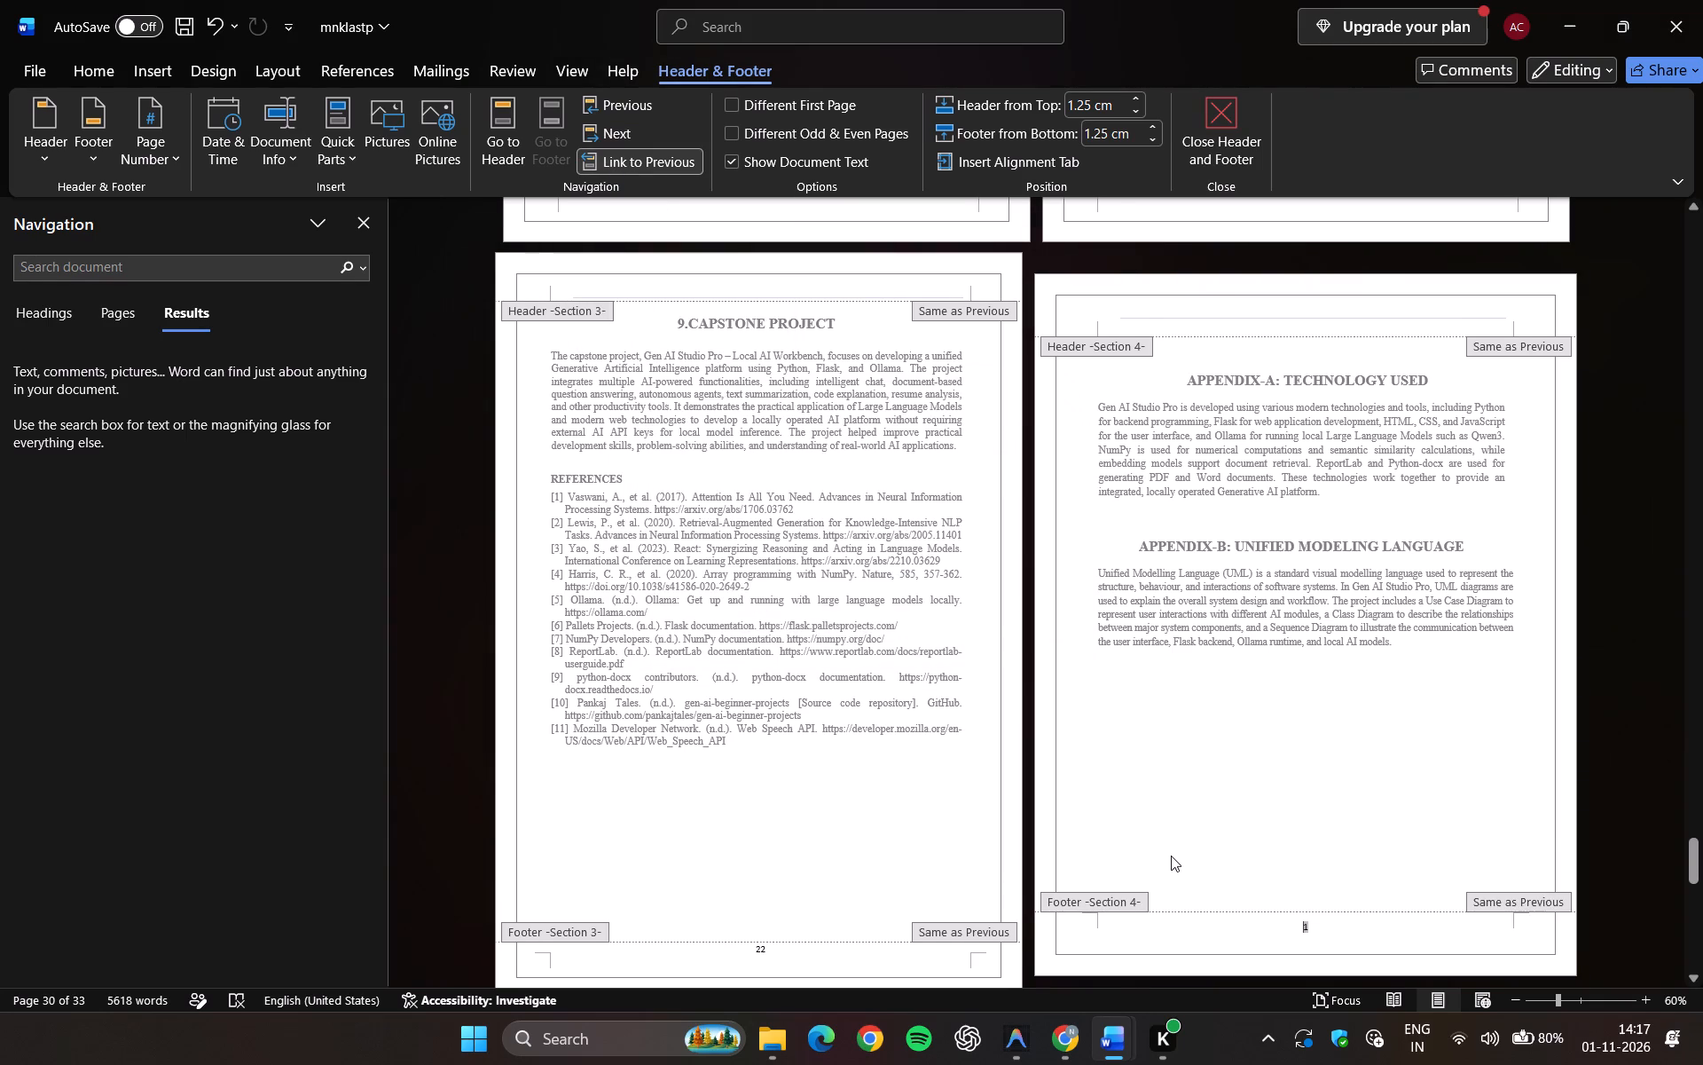
pyautogui.scroll(-1, 1171, 856)
pyautogui.click(1317, 860)
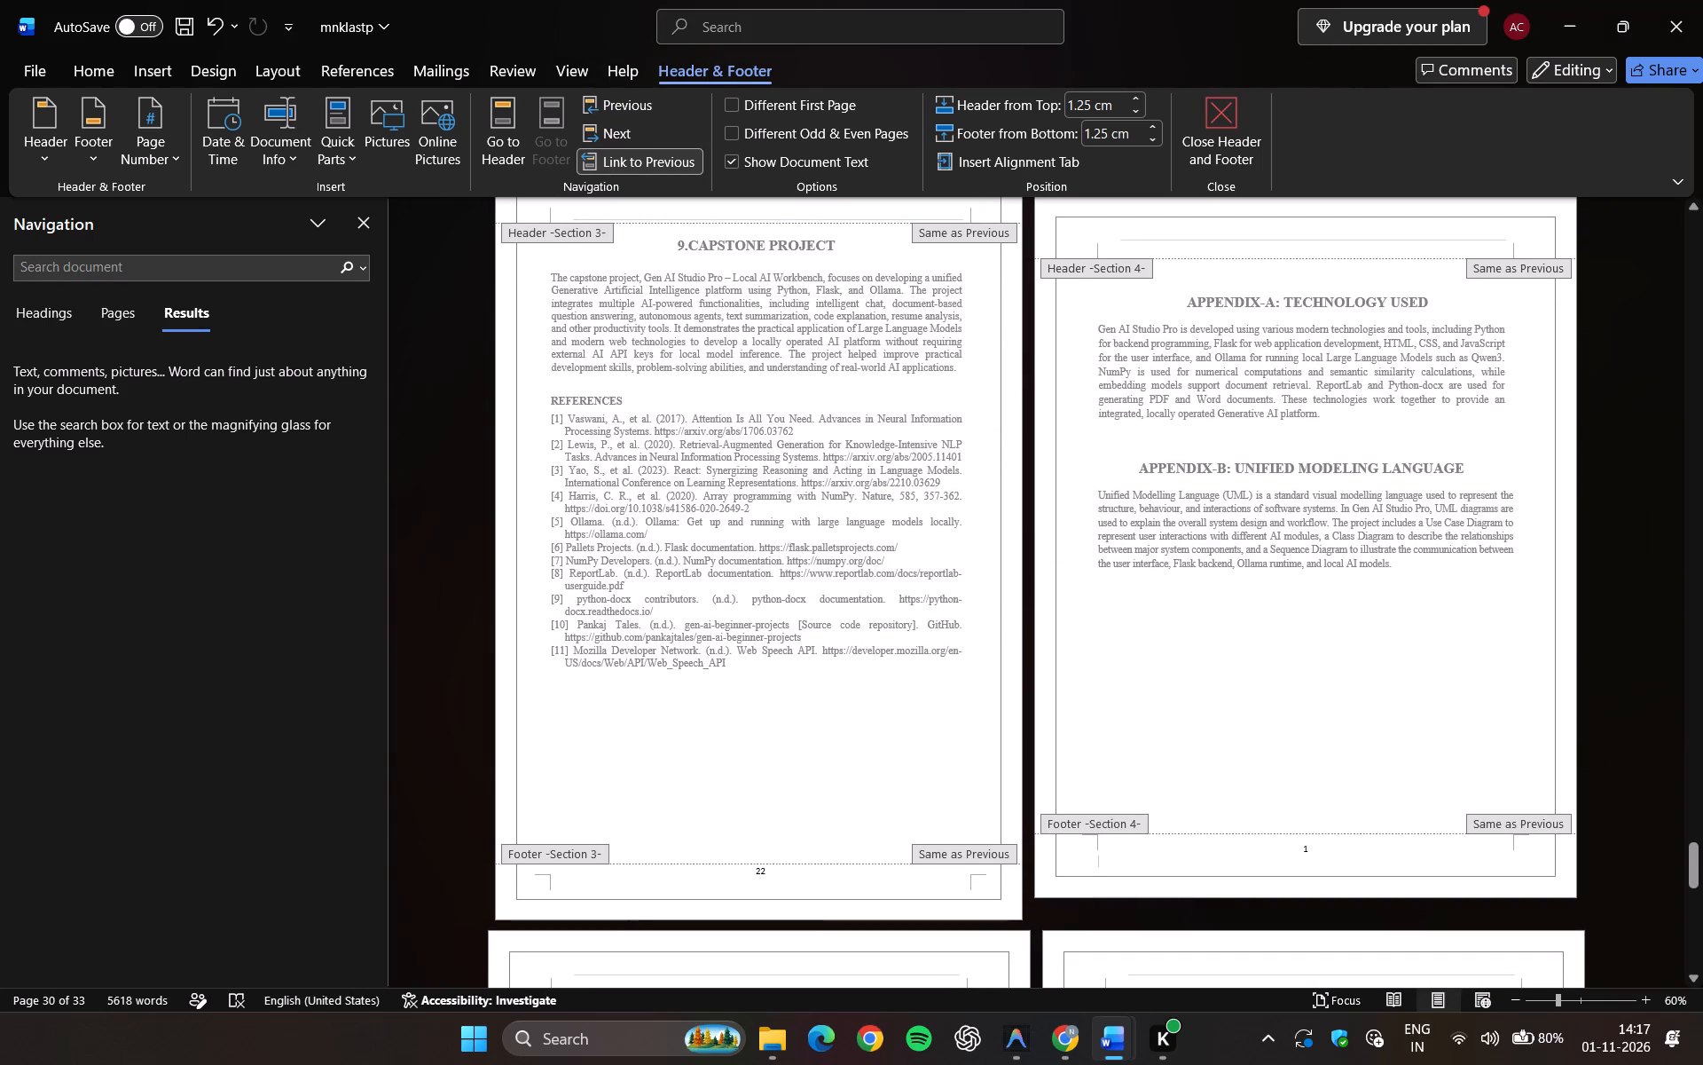
pyautogui.click(1315, 850)
pyautogui.click(138, 130)
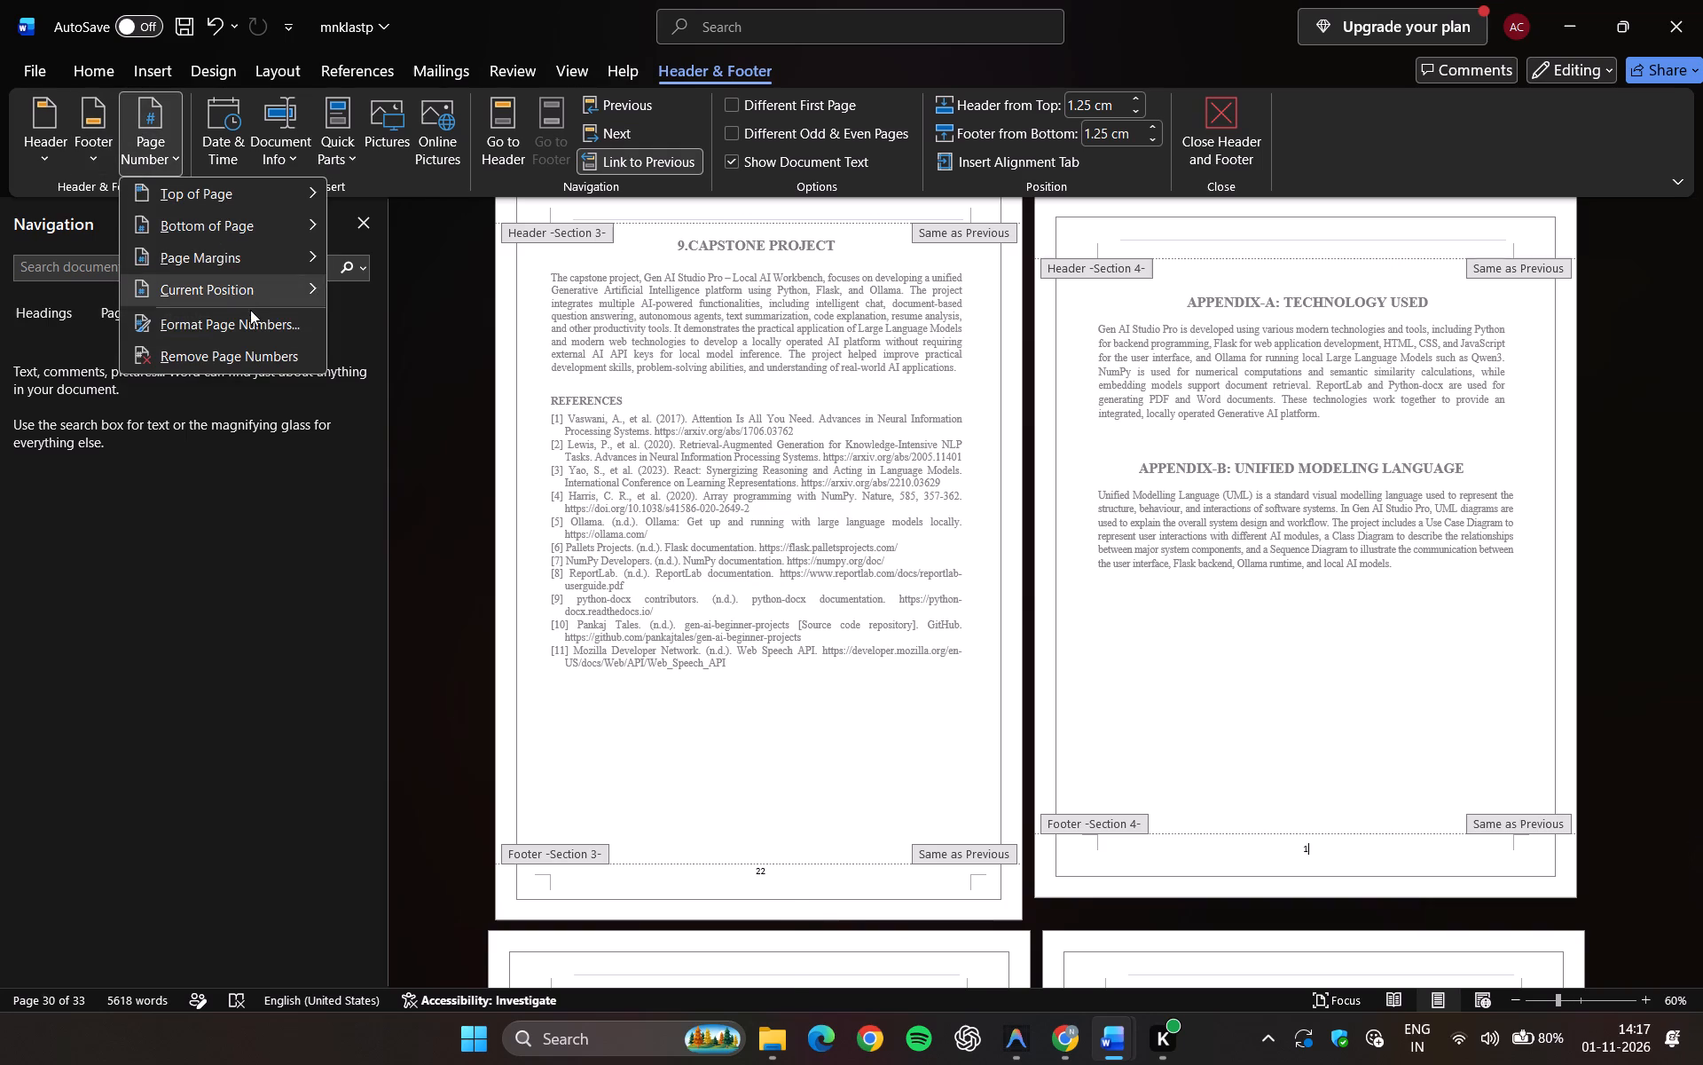
pyautogui.click(254, 325)
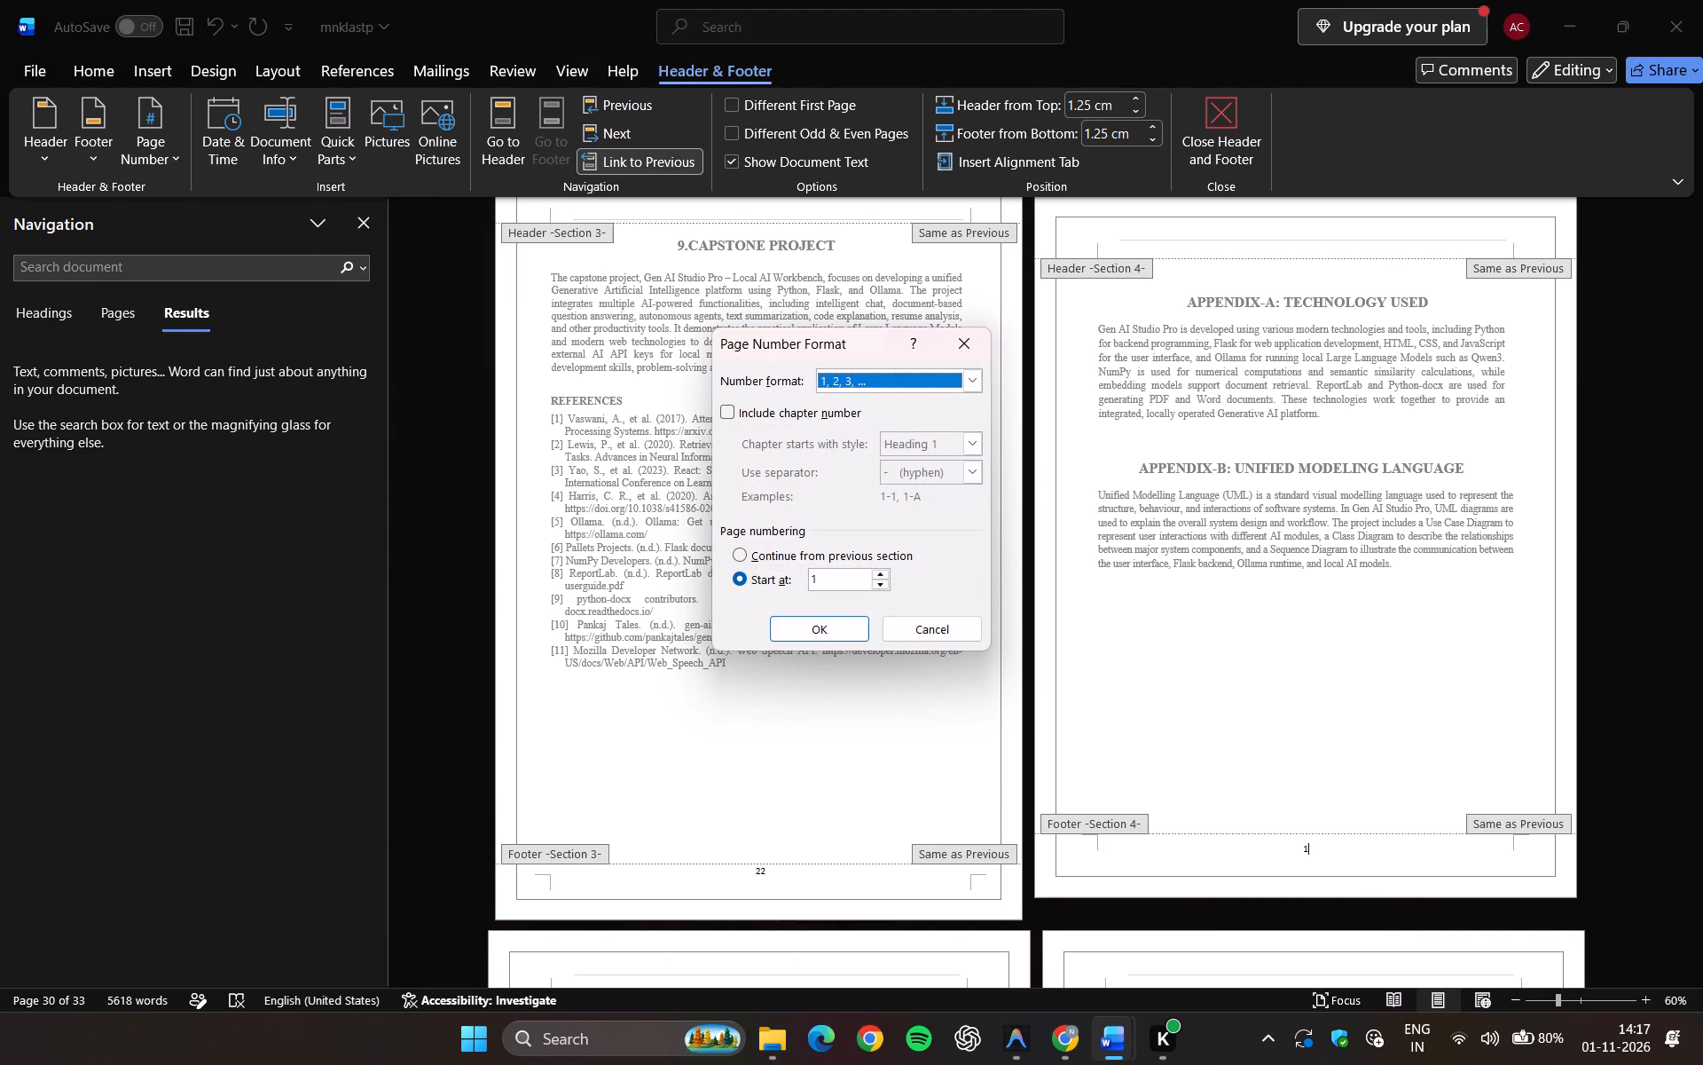
pyautogui.click(835, 580)
pyautogui.press('BackSpace')
pyautogui.write('23')
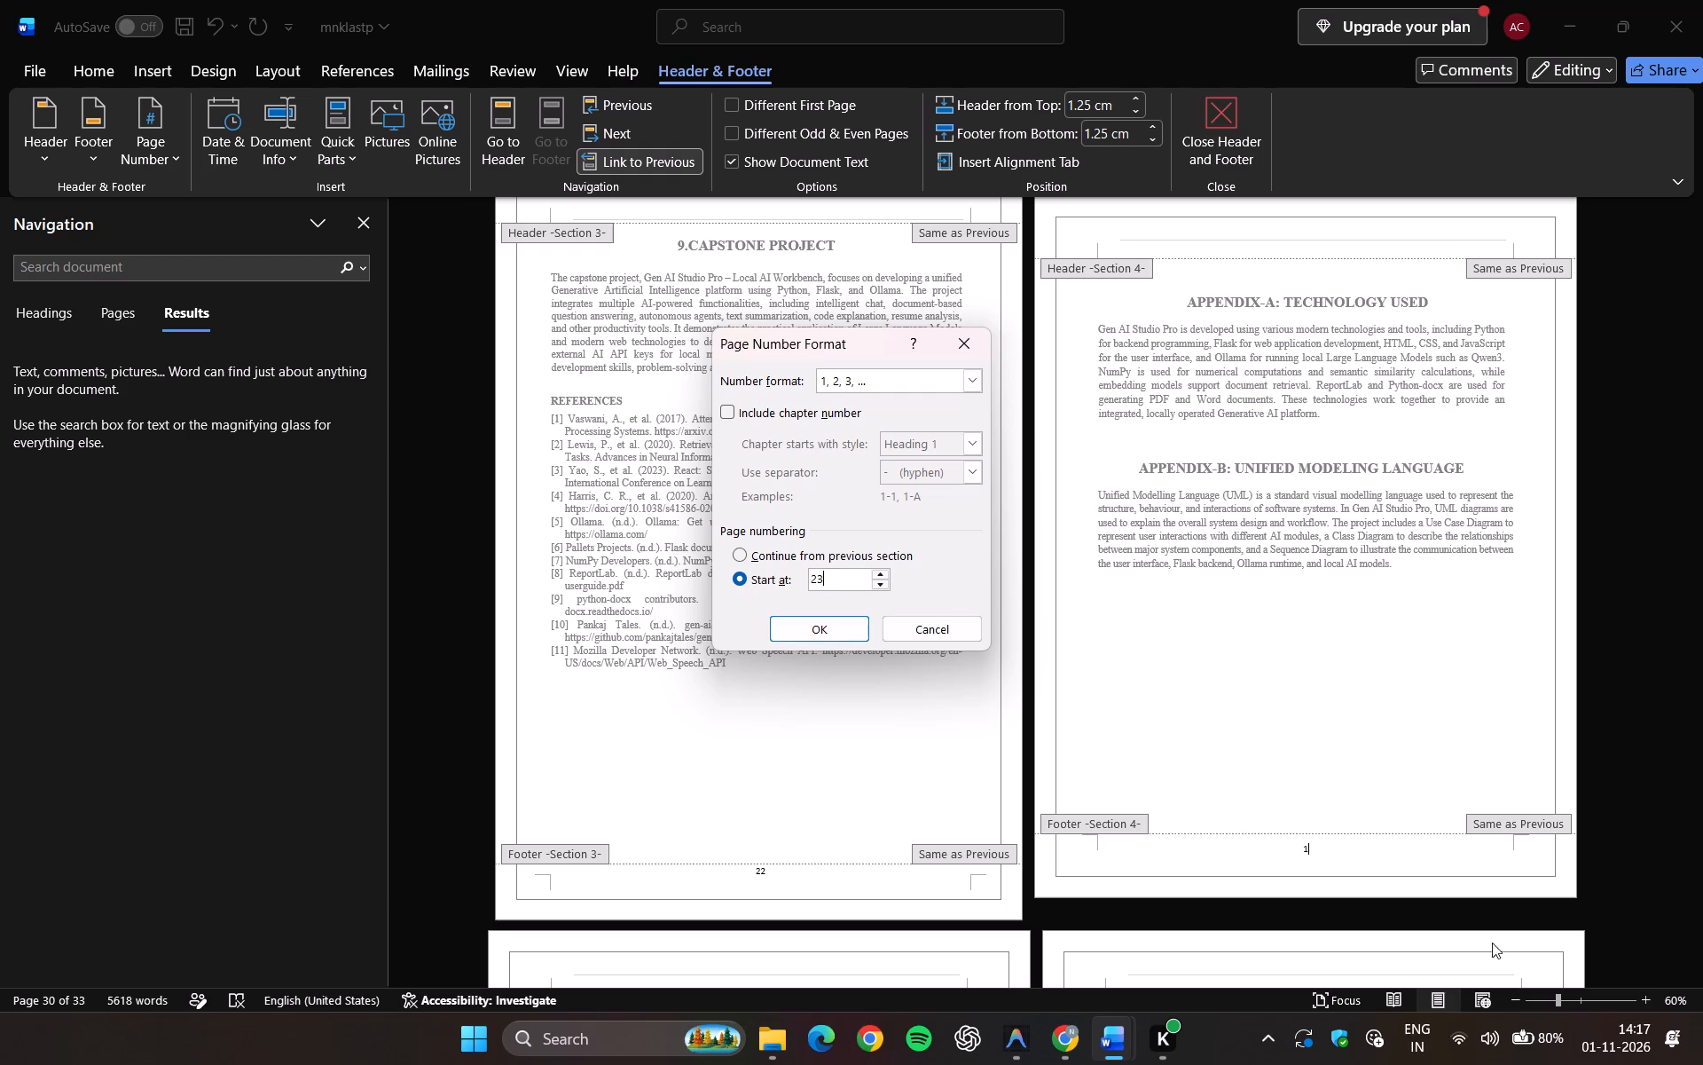
pyautogui.click(753, 545)
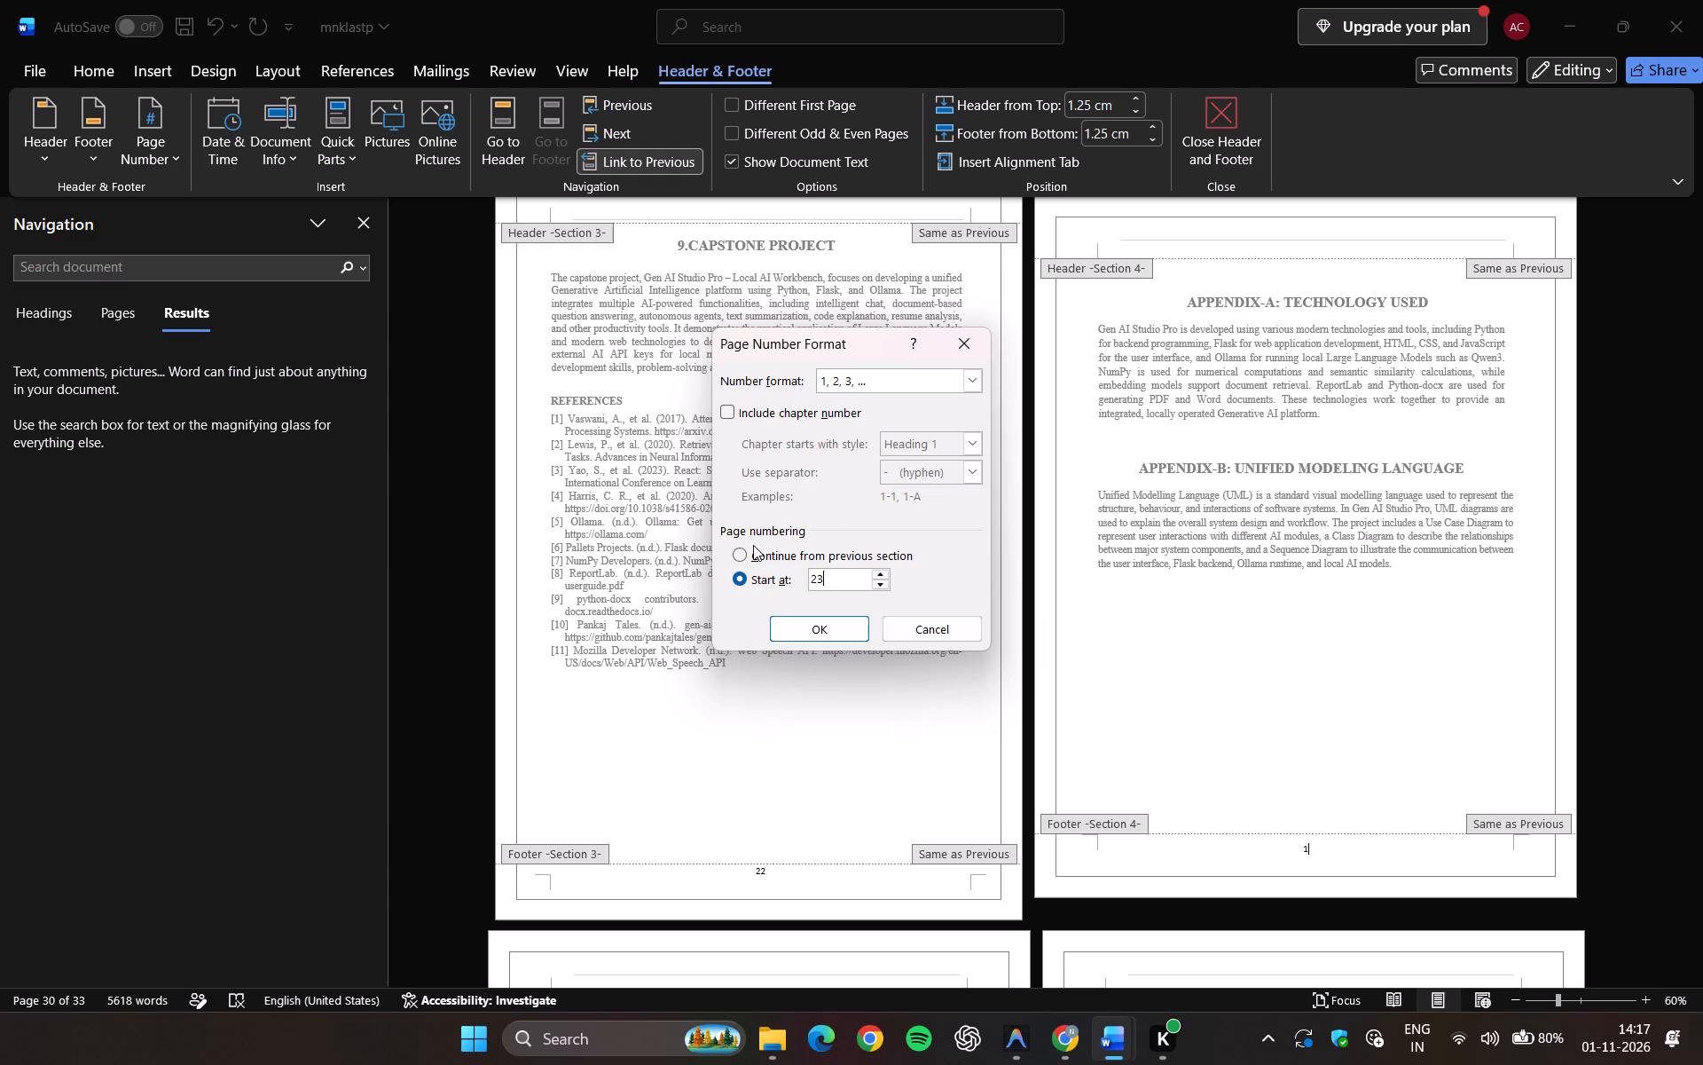
pyautogui.click(744, 550)
pyautogui.click(812, 624)
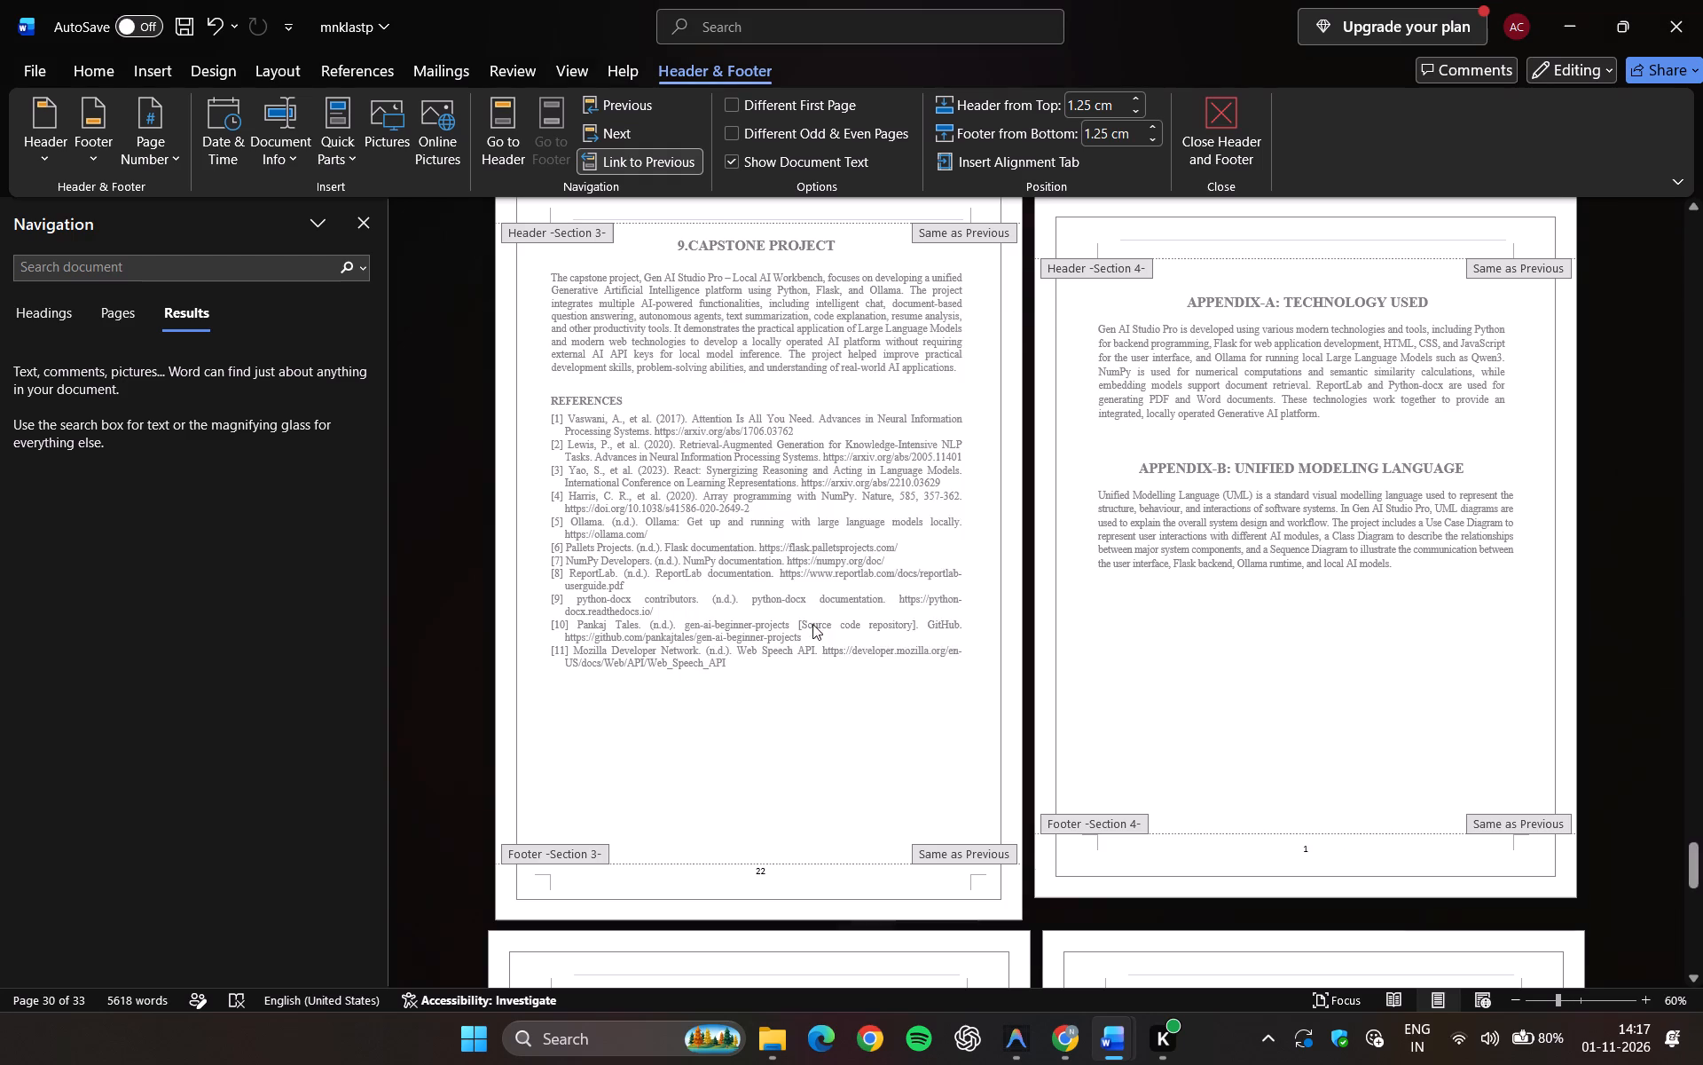
# Close footer editing and return to the document body.
pyautogui.scroll(-1, 1036, 855)
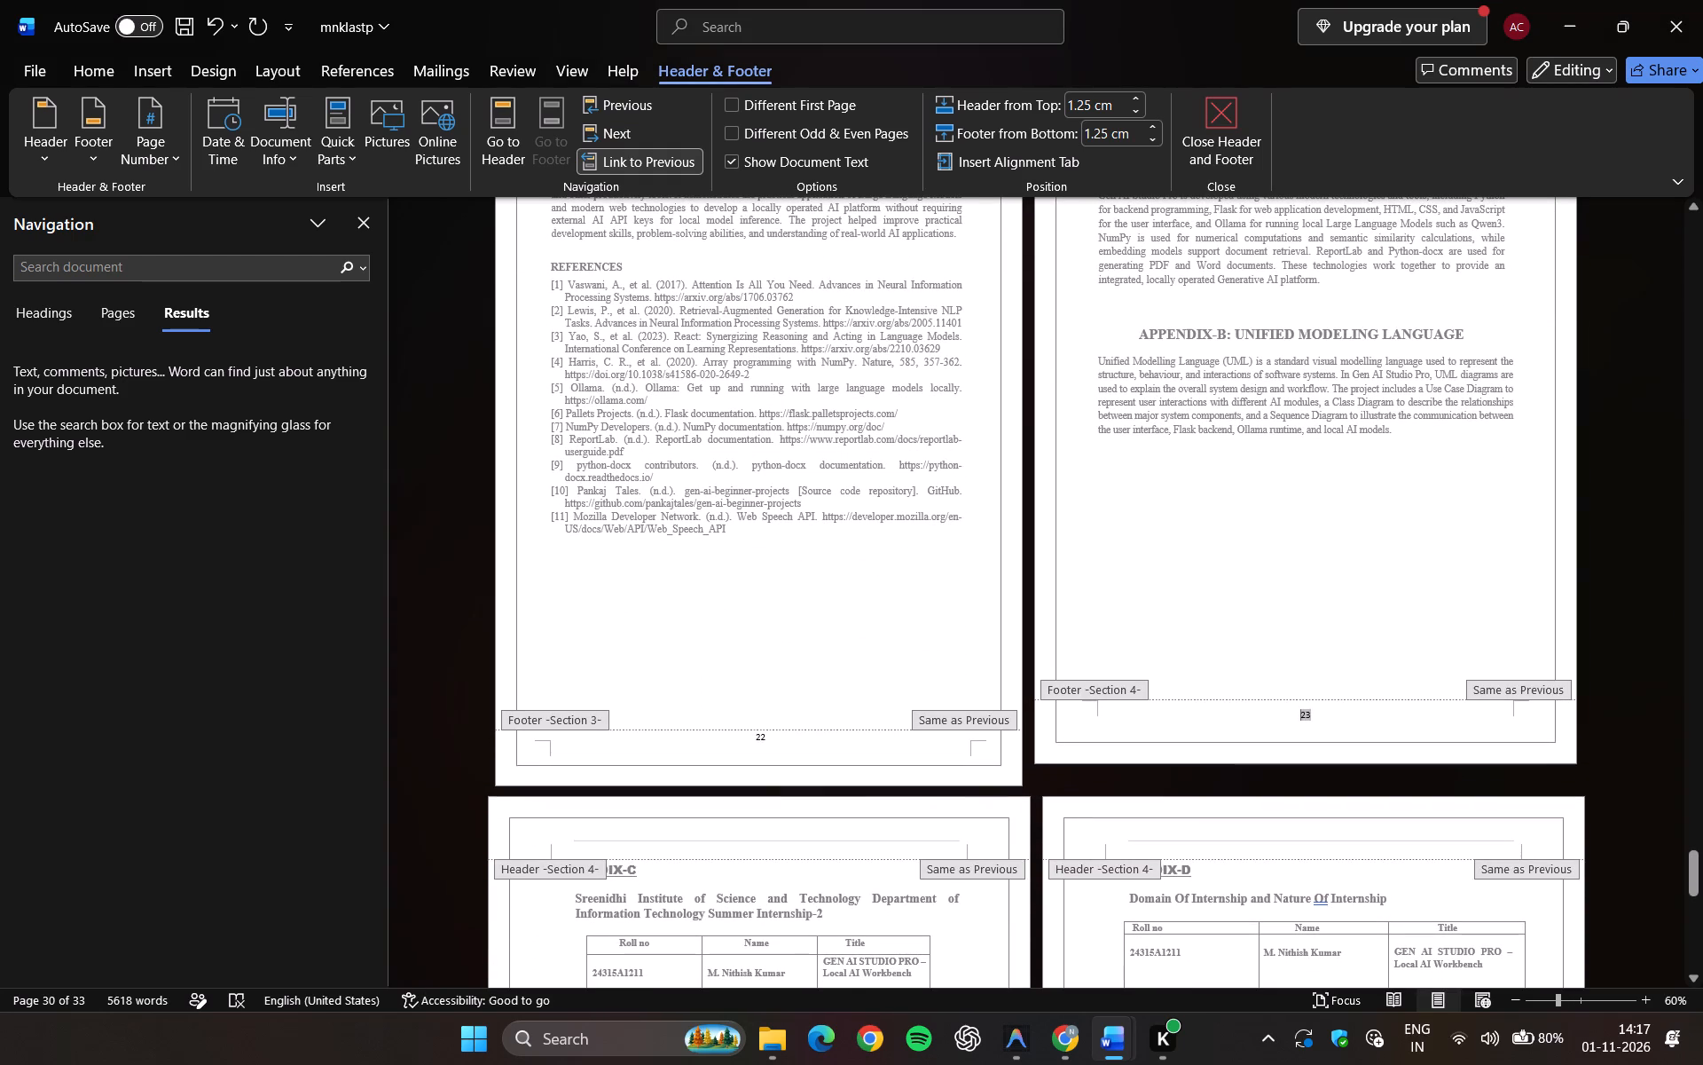
pyautogui.scroll(-2, 1036, 855)
pyautogui.click(464, 417)
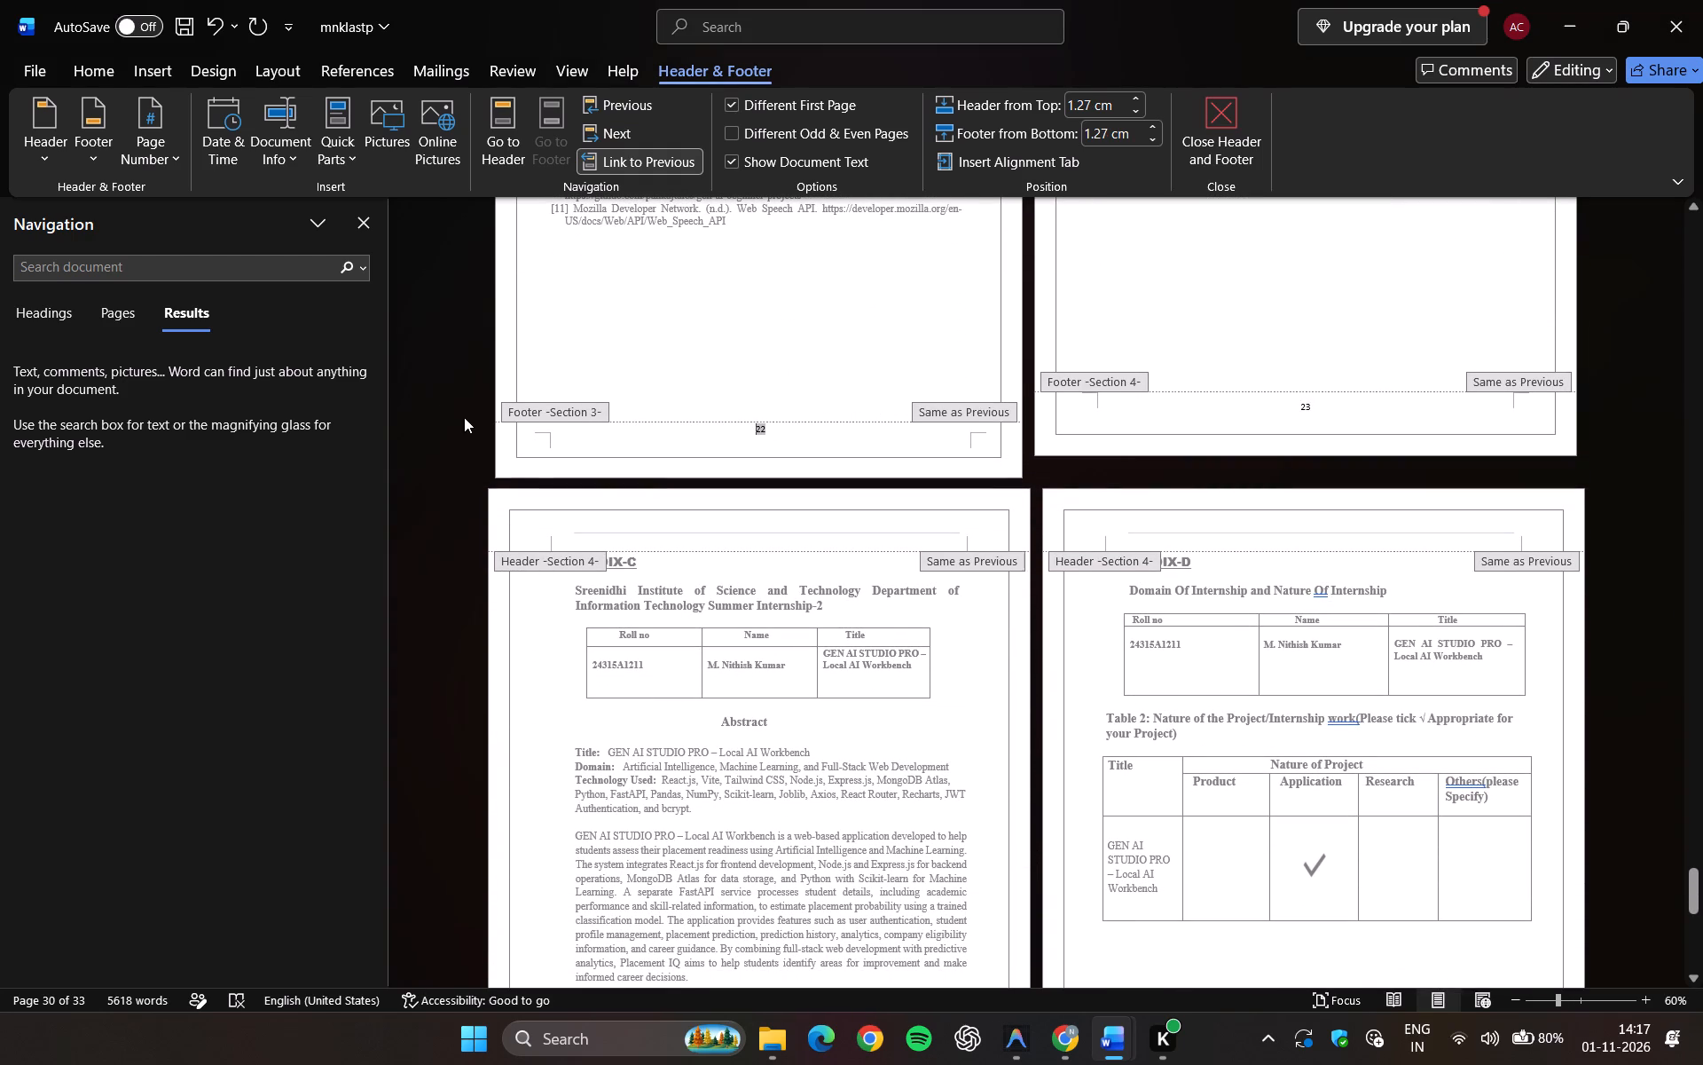
pyautogui.click(1236, 129)
# Check the footer page numbers from the Capstone Project page through Appendix-E for continuous numbering.
pyautogui.scroll(-1, 1065, 596)
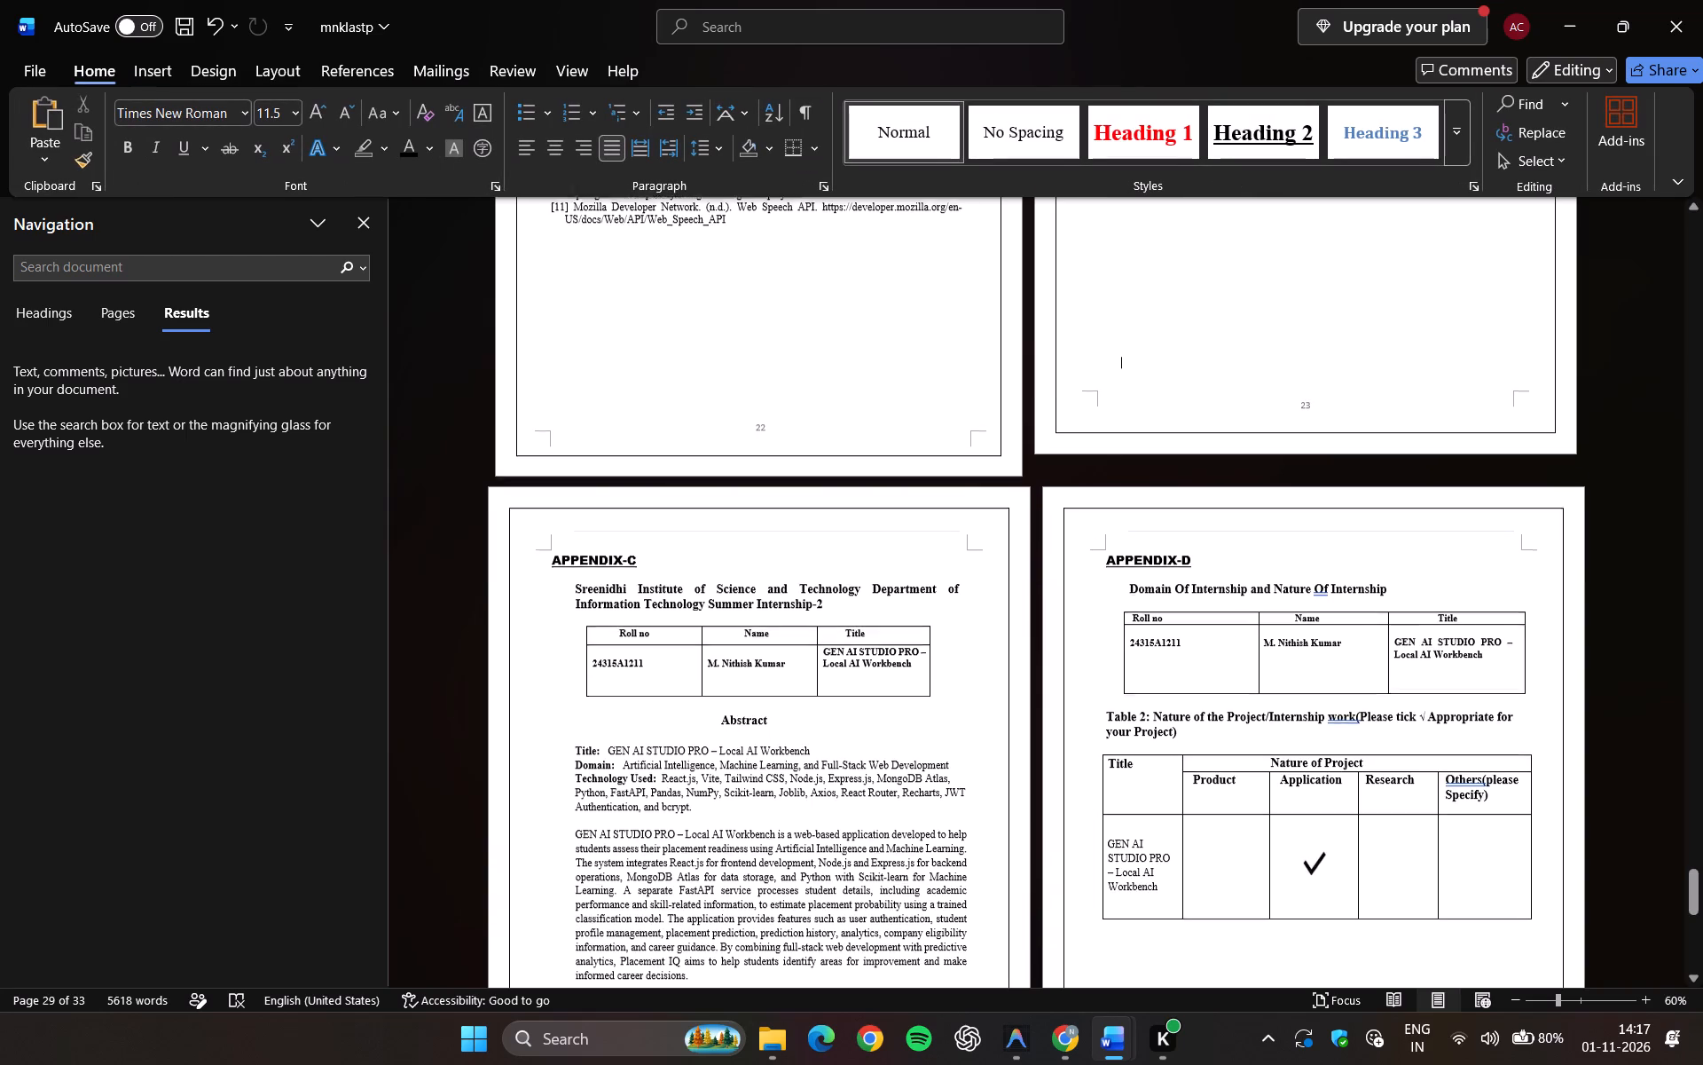
pyautogui.scroll(-2, 1065, 596)
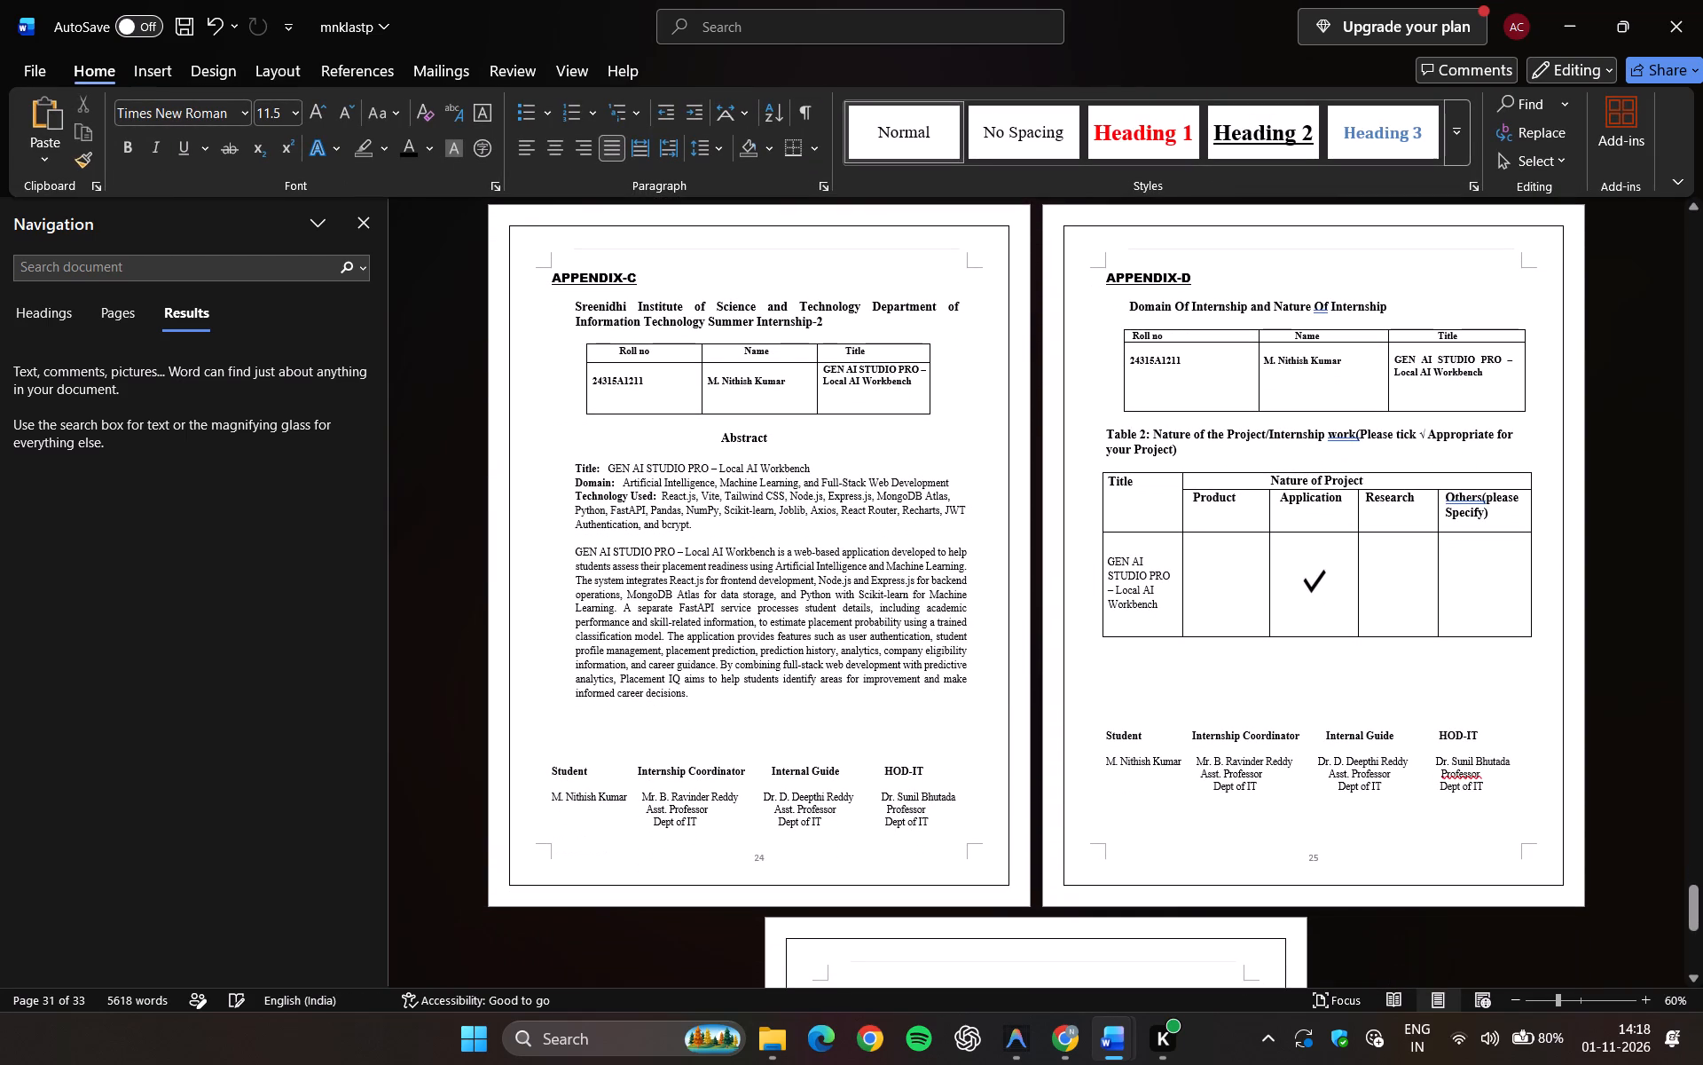
pyautogui.scroll(7, 1065, 596)
pyautogui.hscroll(1, 1065, 596)
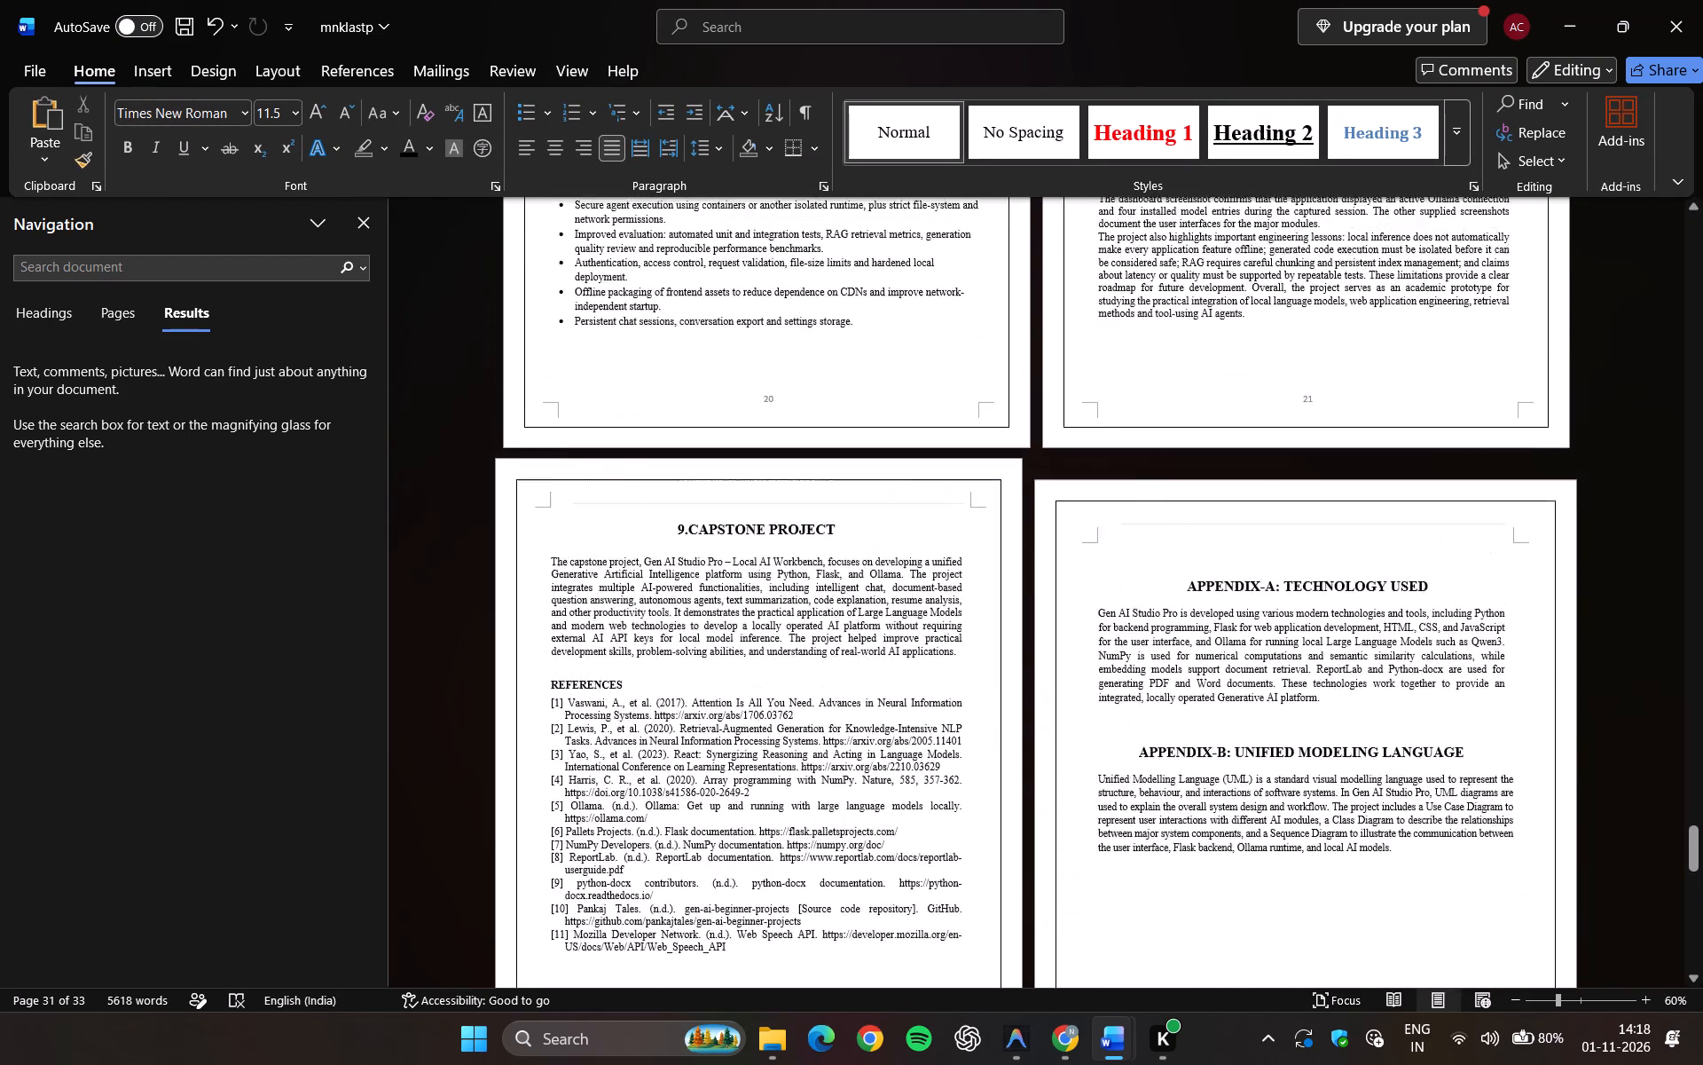
pyautogui.hscroll(3, 1065, 596)
pyautogui.scroll(-1, 1065, 596)
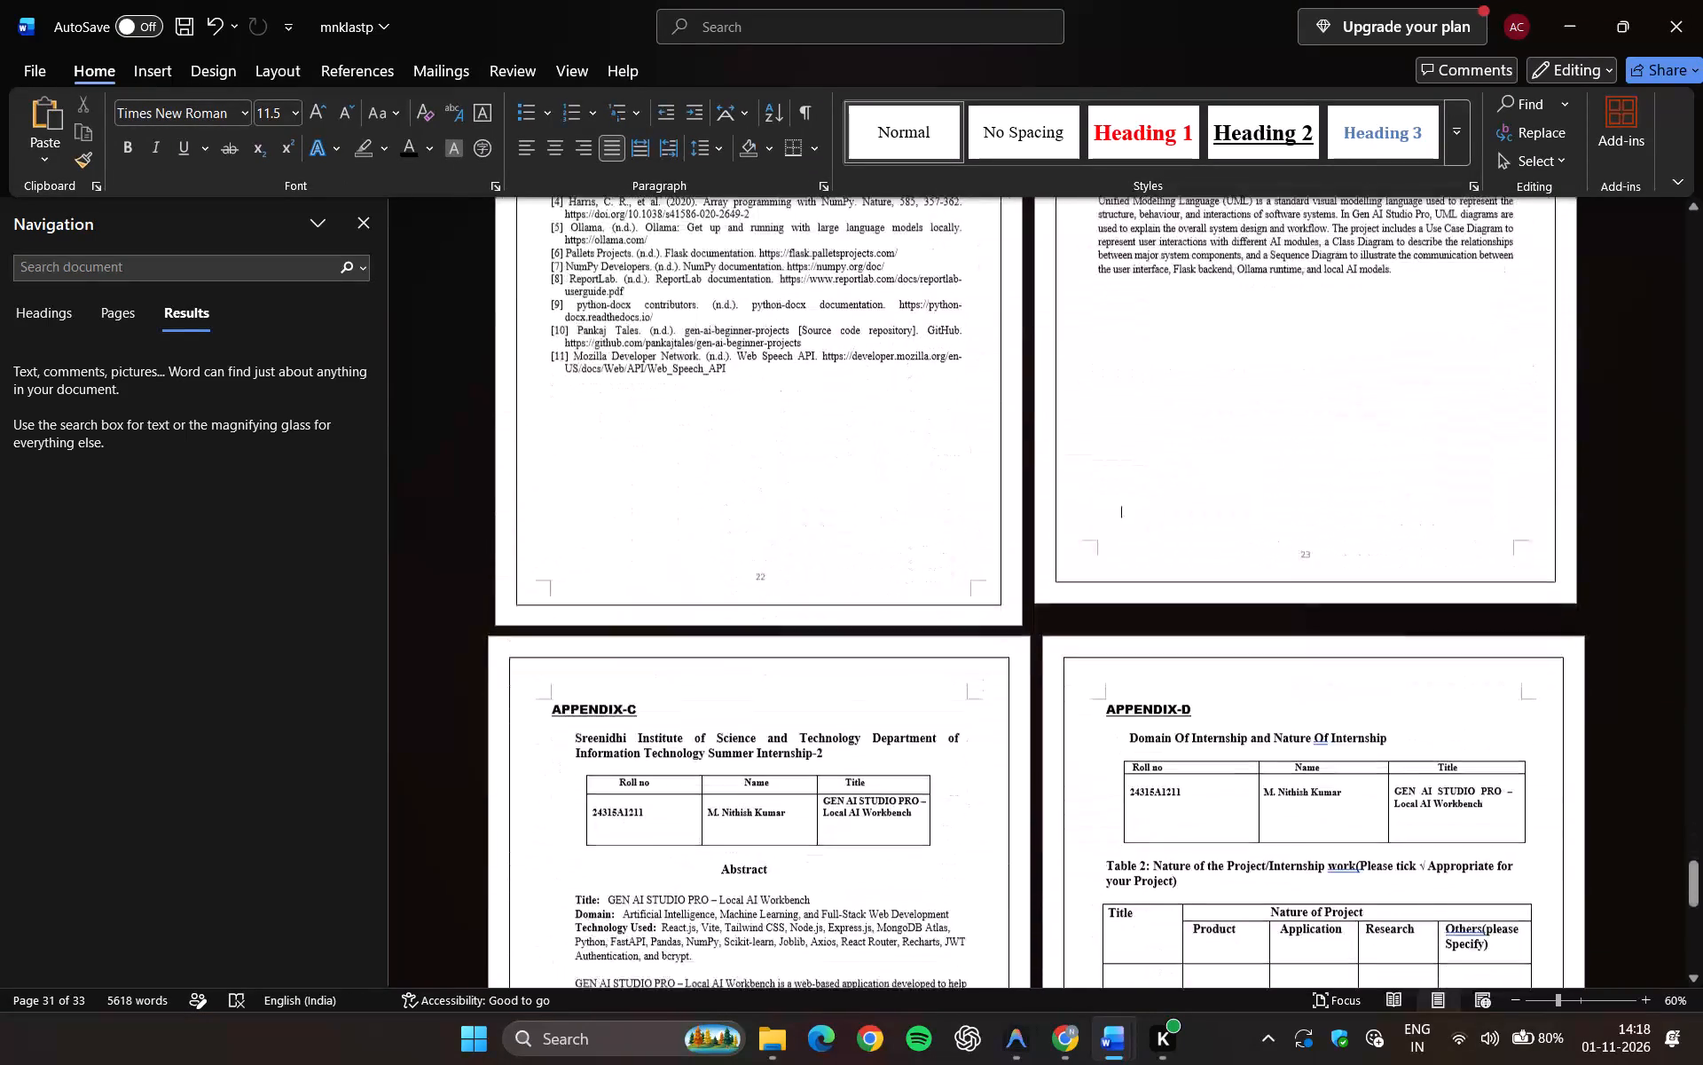
pyautogui.scroll(1, 1065, 596)
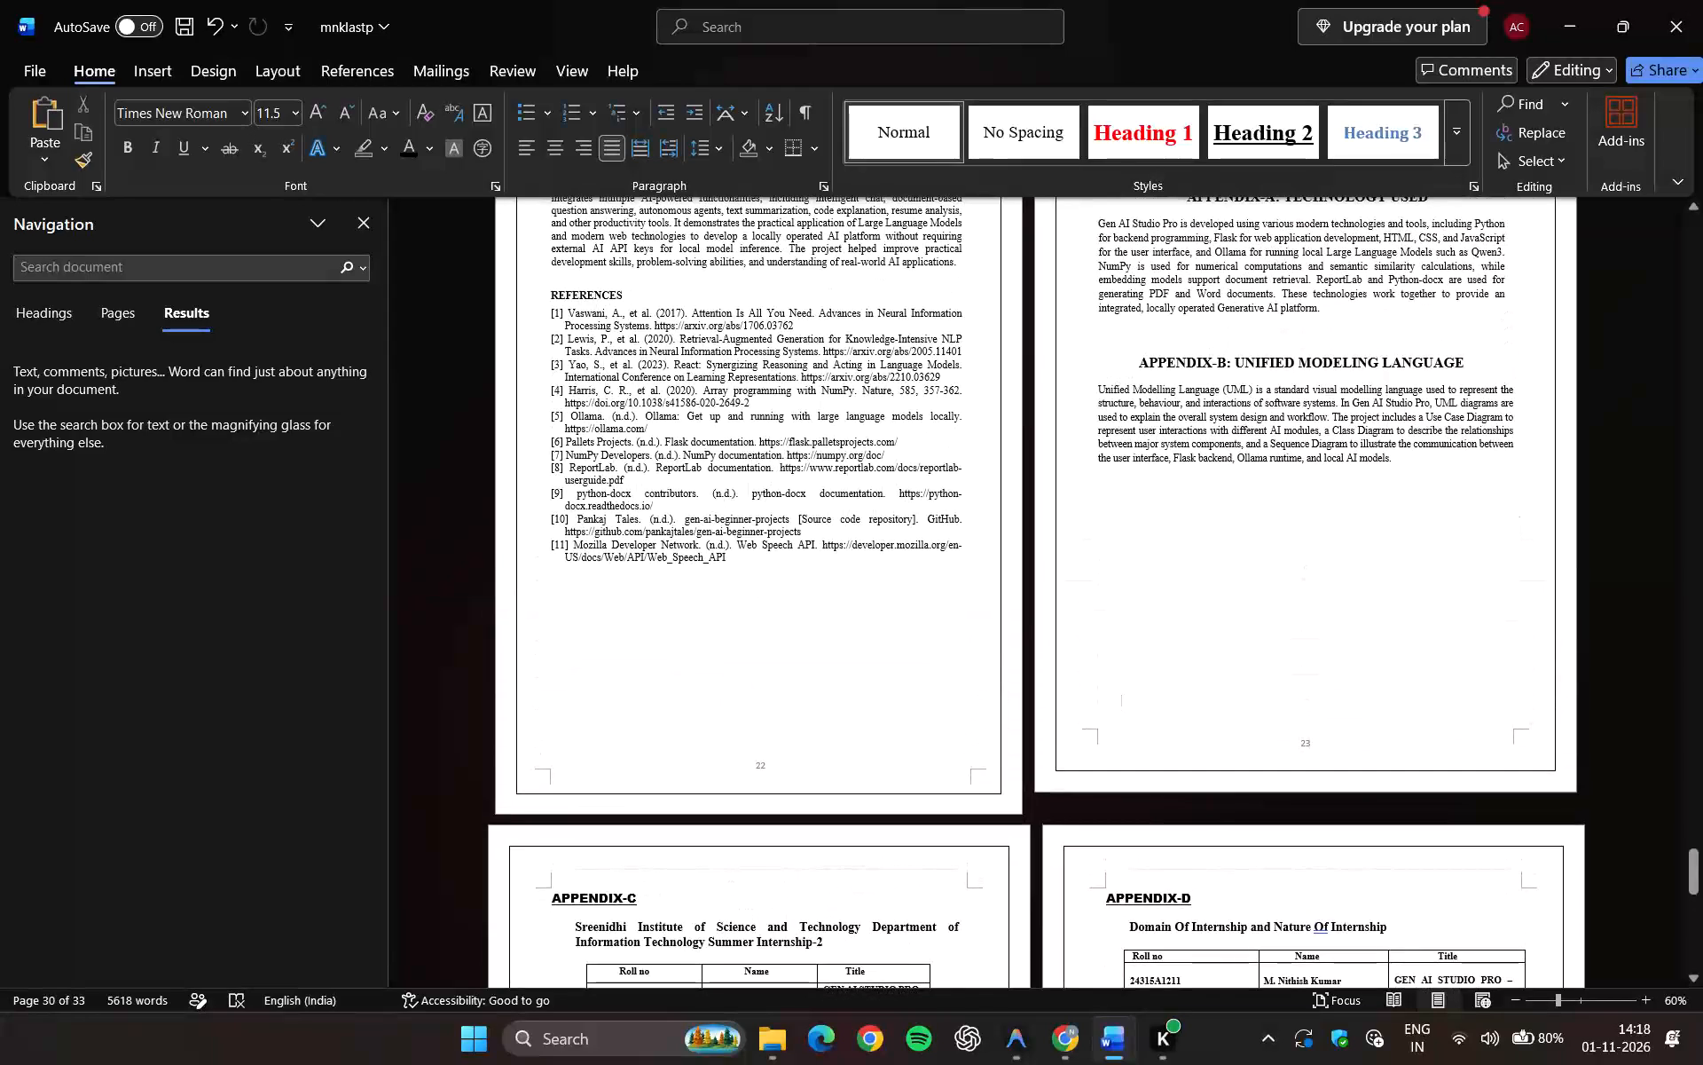
pyautogui.scroll(-1, 1065, 596)
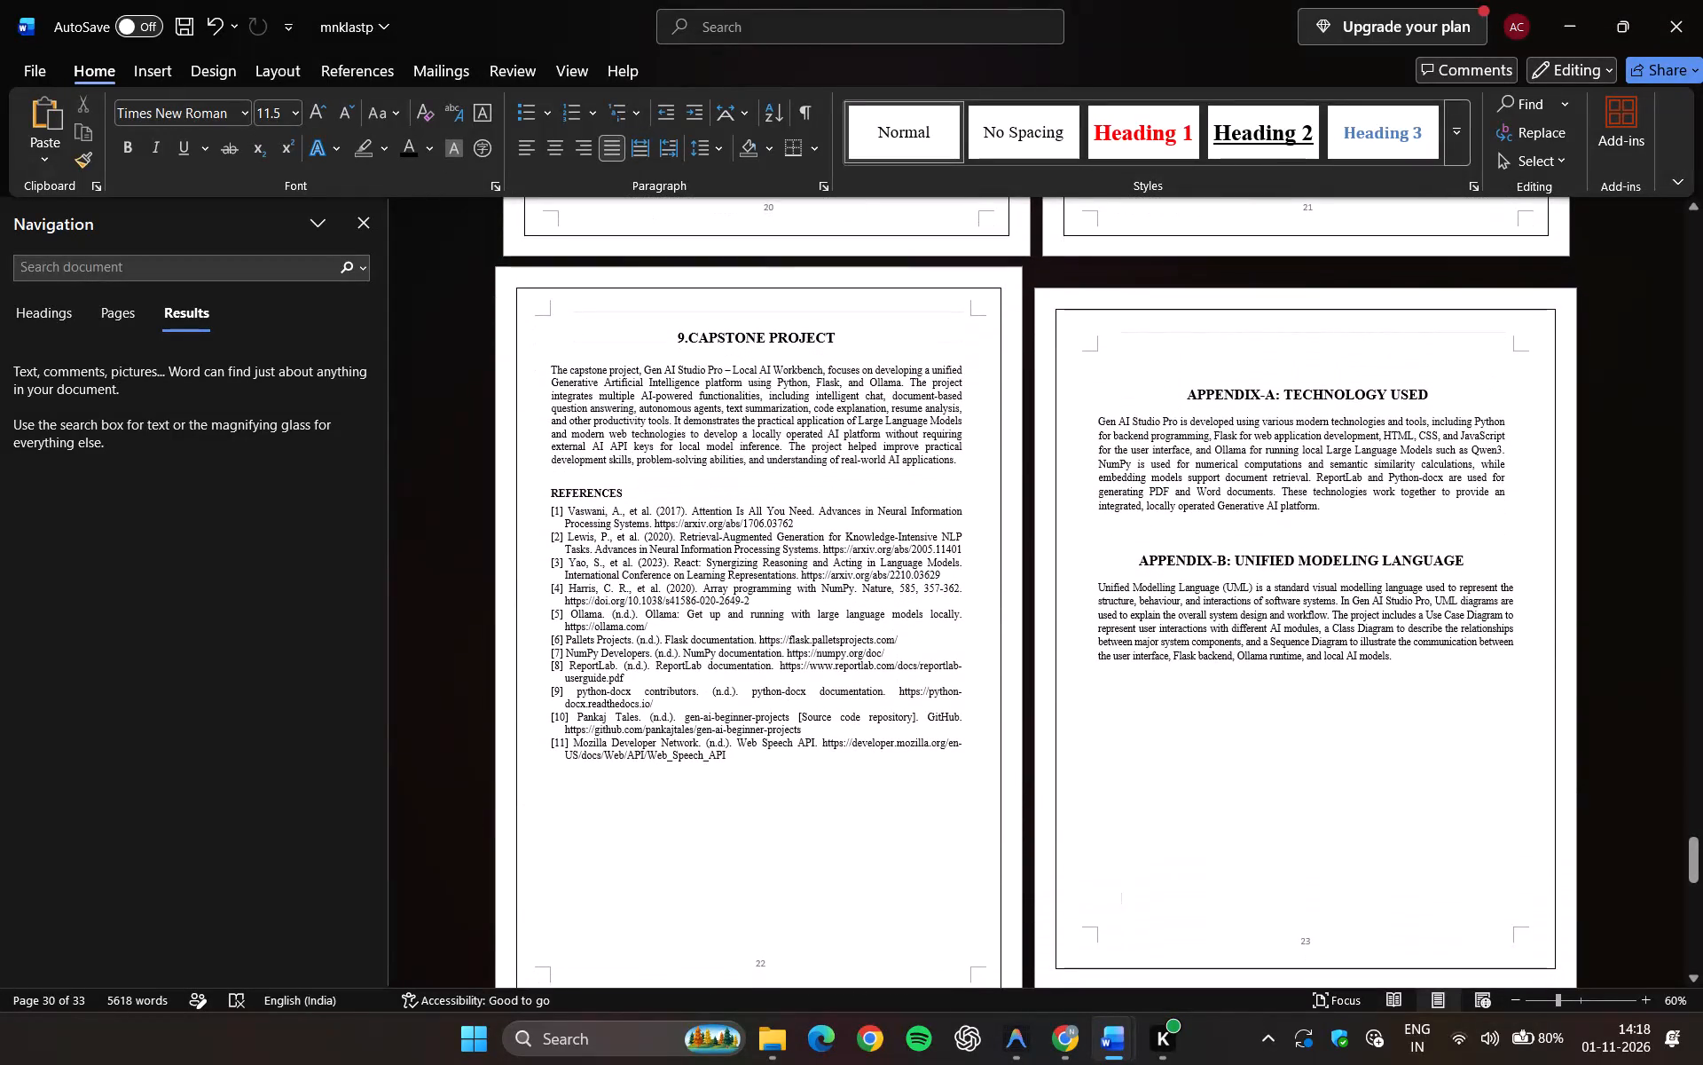
pyautogui.scroll(-6, 1065, 596)
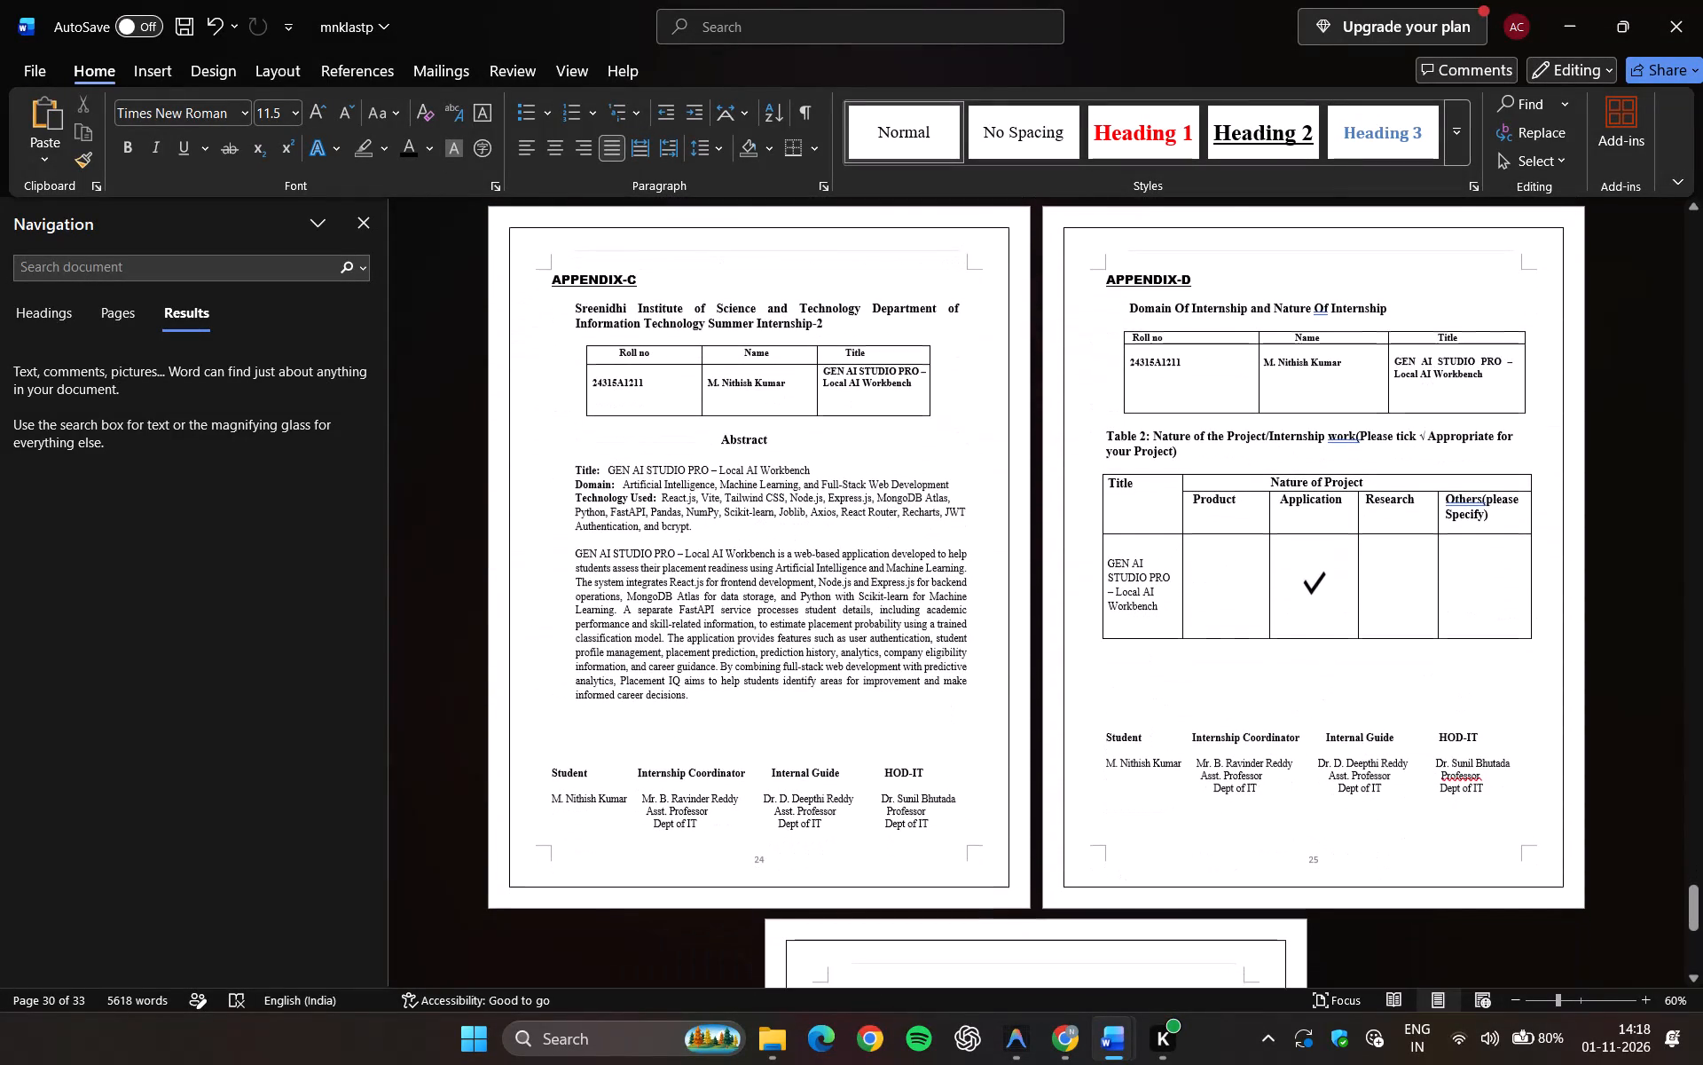
pyautogui.scroll(-2, 1065, 596)
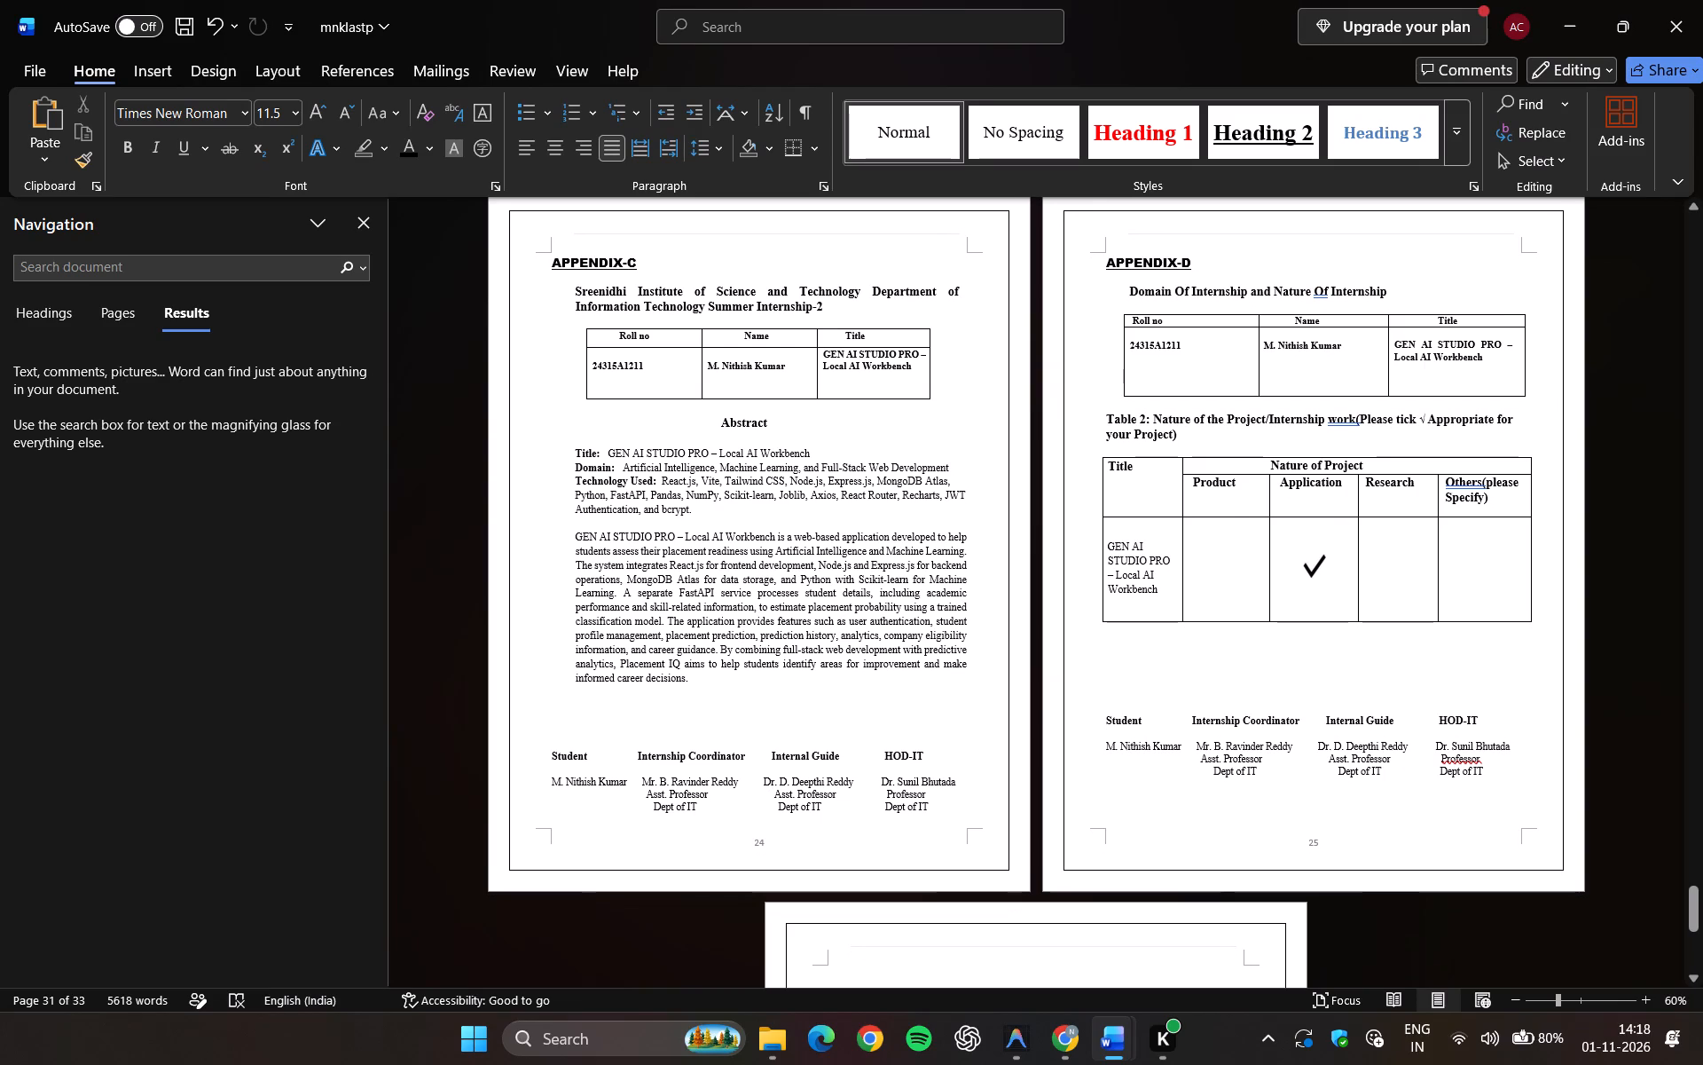
pyautogui.scroll(-5, 1065, 596)
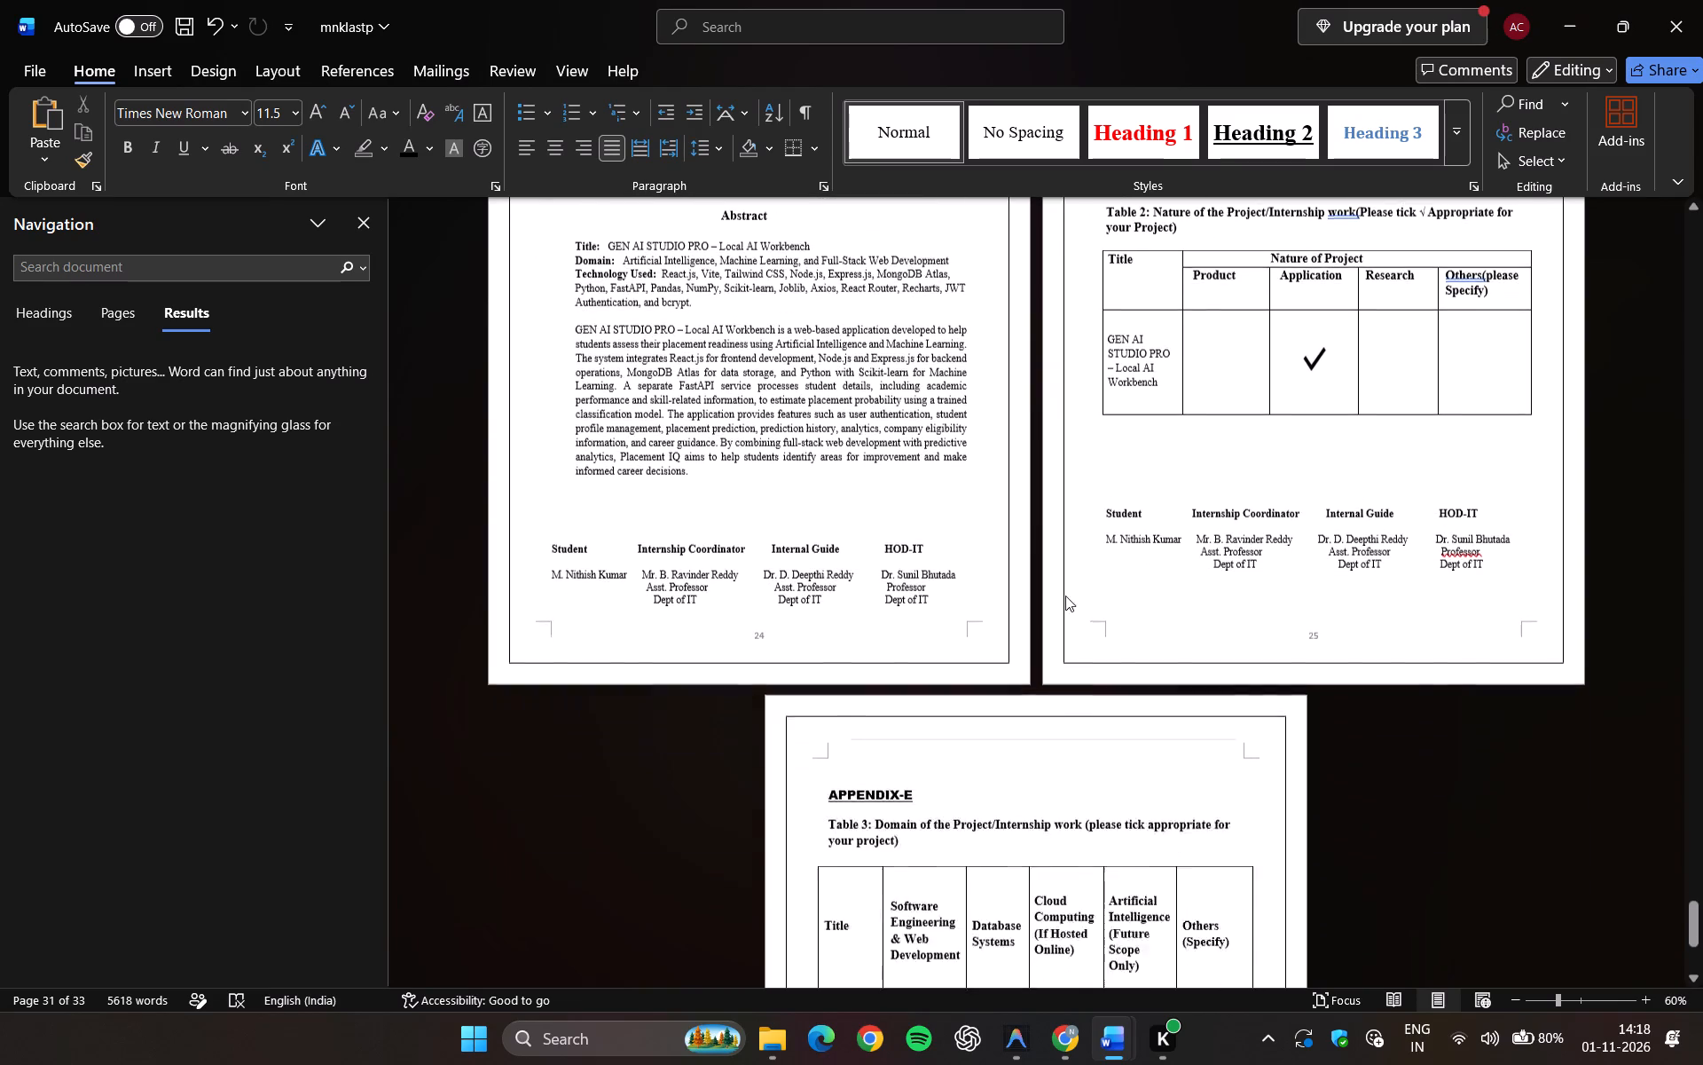
pyautogui.scroll(-5, 1065, 596)
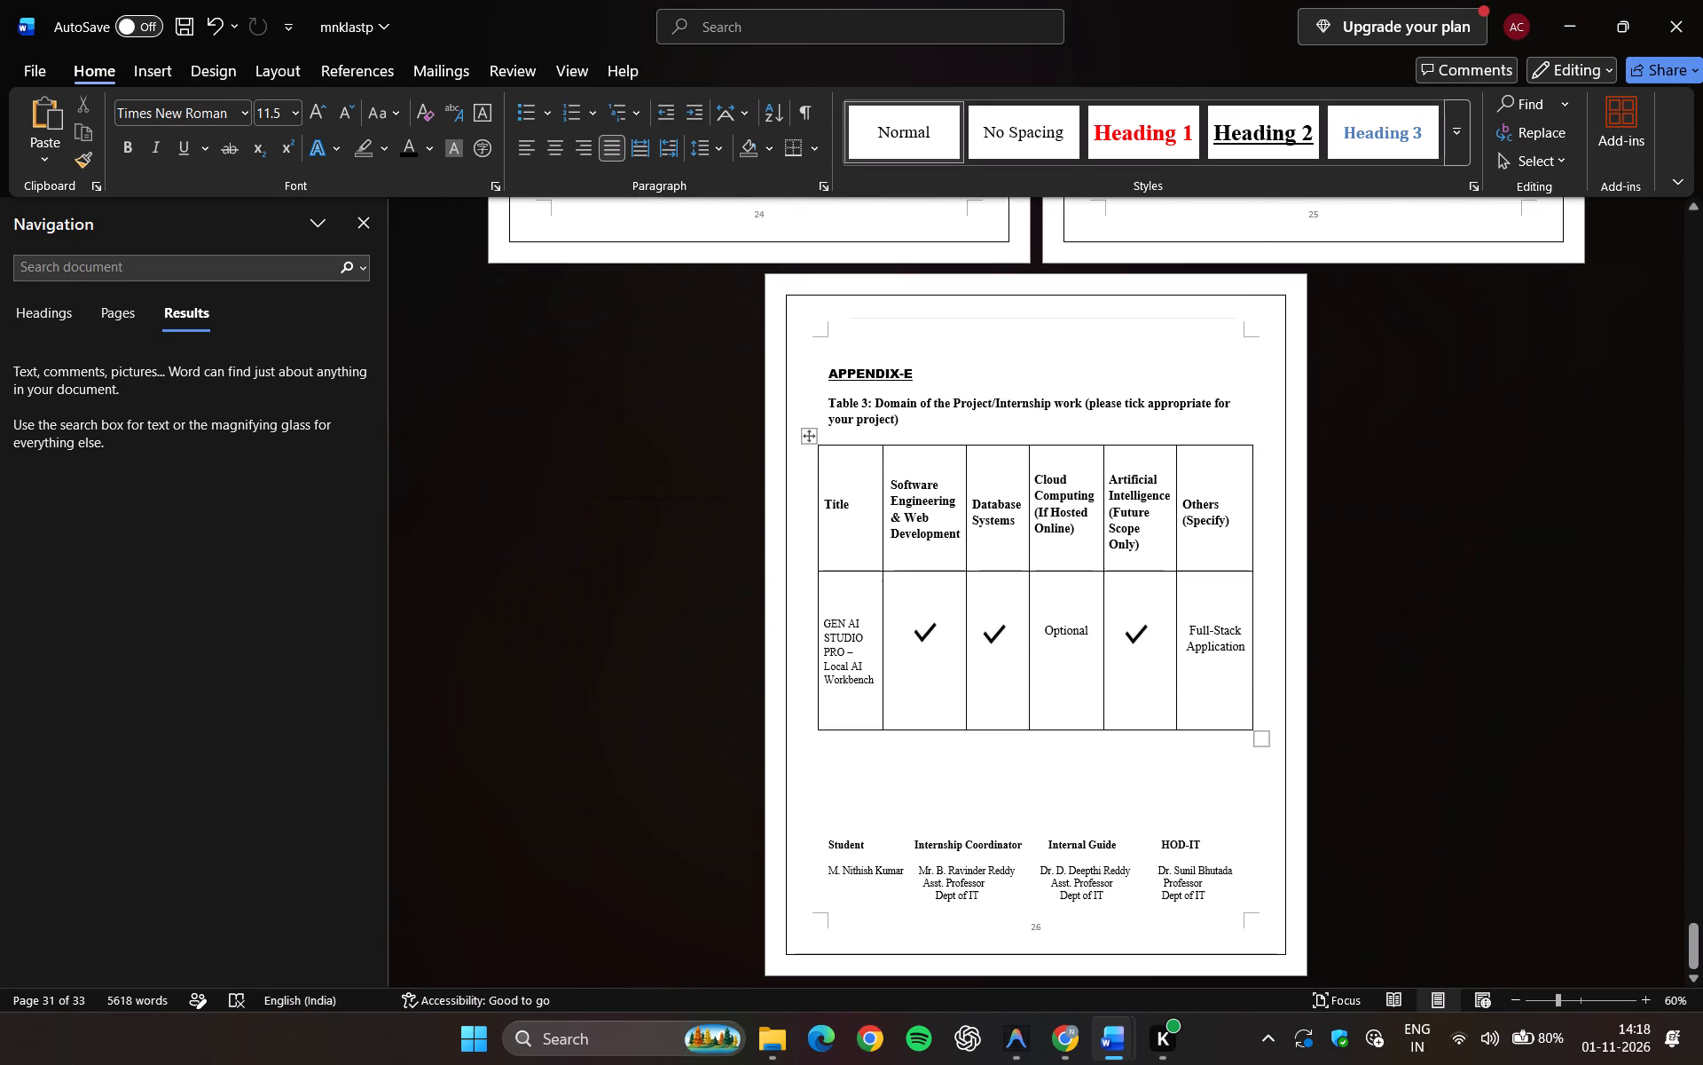
pyautogui.scroll(-4, 1065, 596)
# Go back through the front matter to the INDEX page and examine its listed page numbers up close.
pyautogui.scroll(20, 1065, 596)
pyautogui.scroll(20, 1065, 596)
pyautogui.scroll(9, 1065, 596)
pyautogui.scroll(-3, 1065, 596)
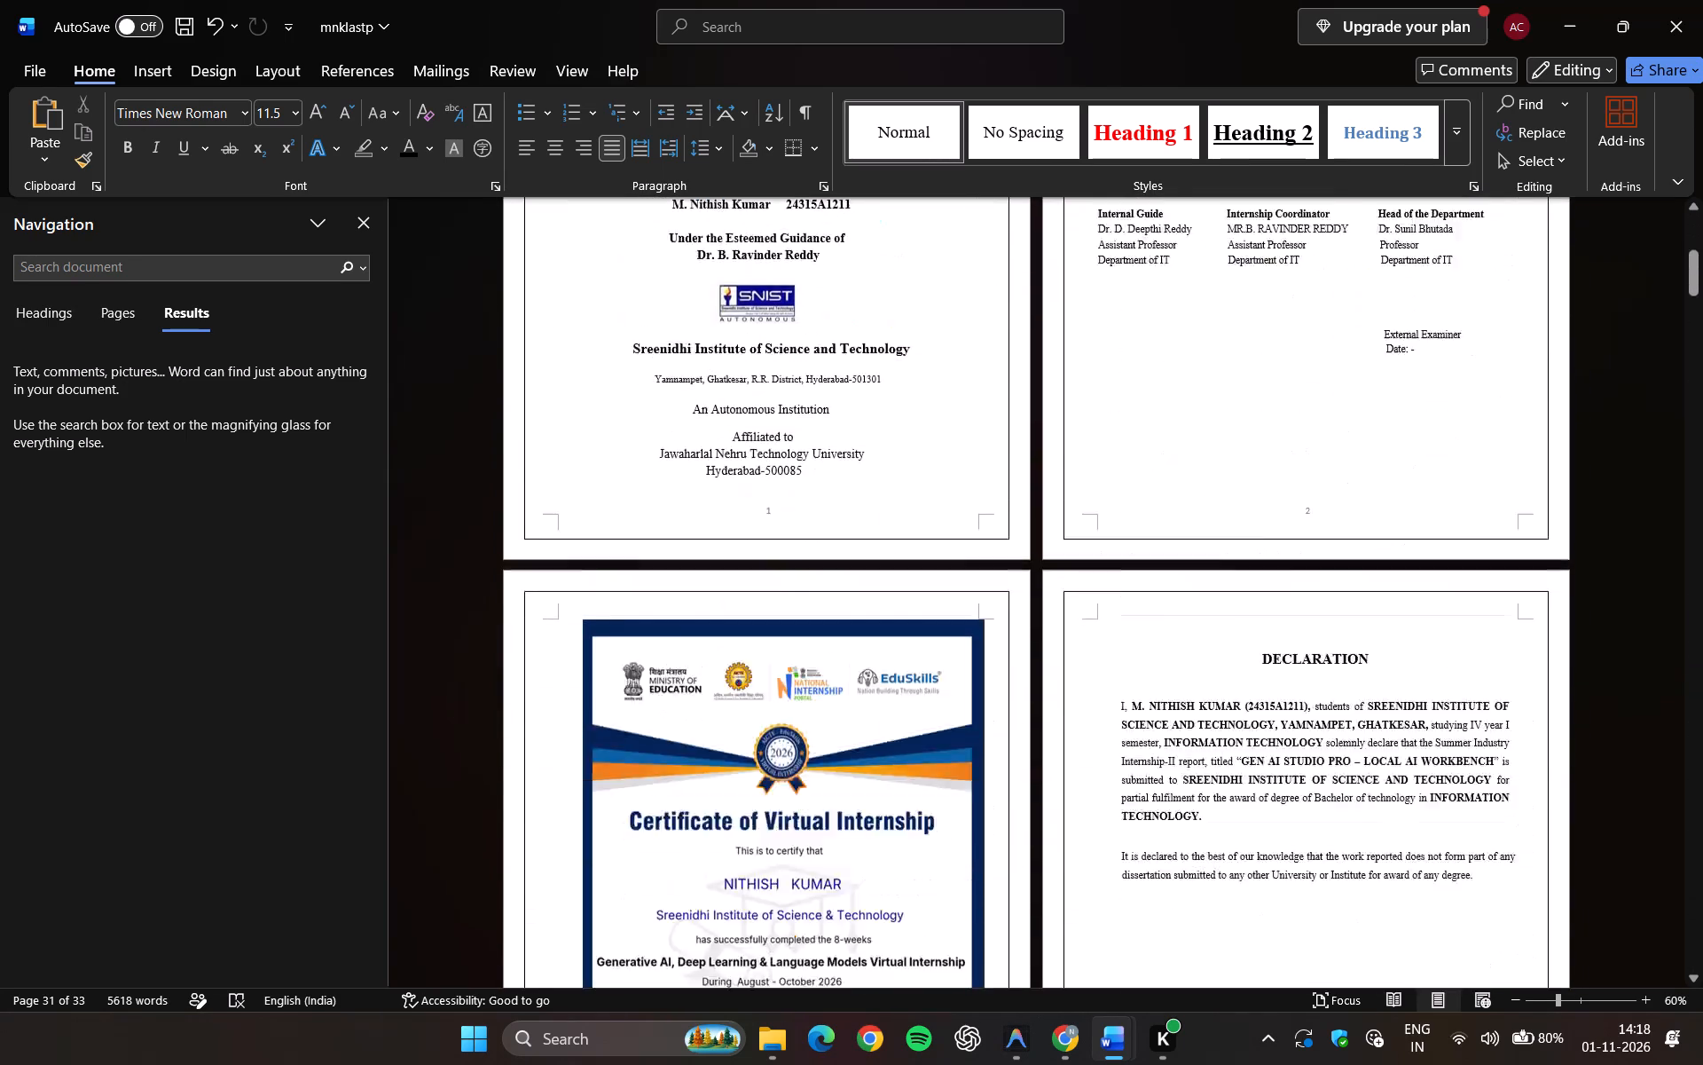
pyautogui.scroll(-11, 1065, 596)
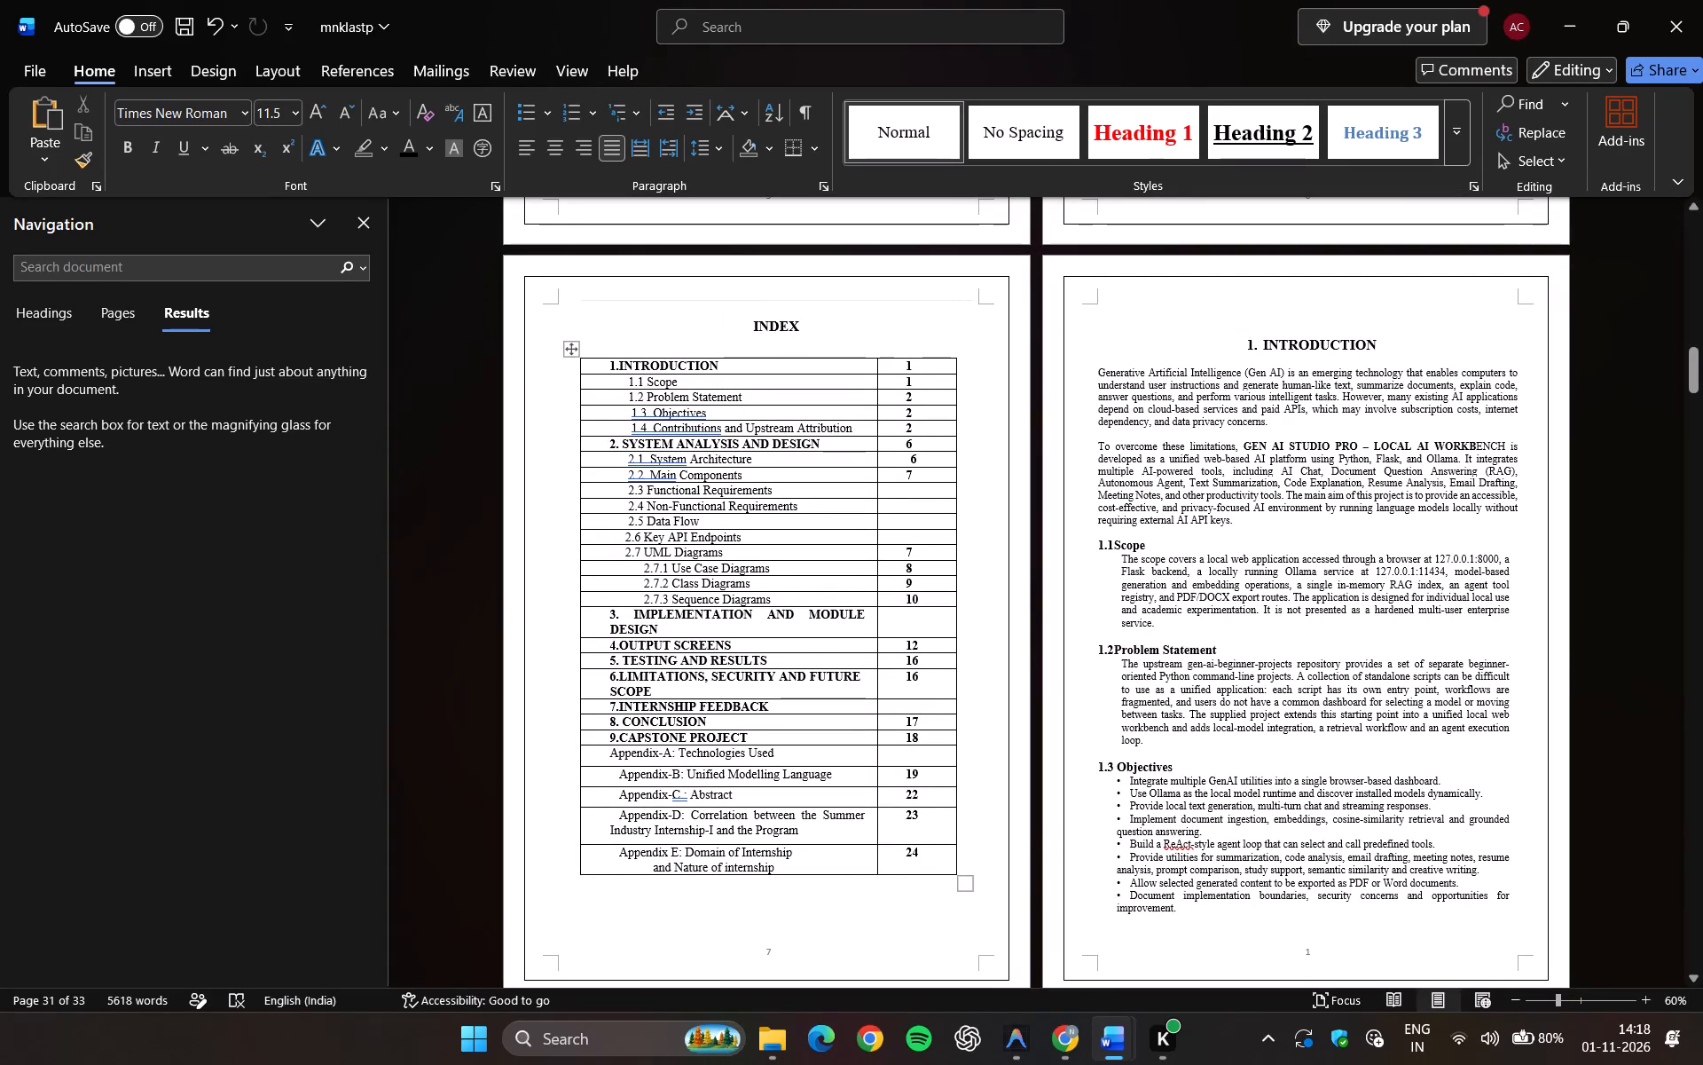
pyautogui.keyDown('ctrl'); pyautogui.scroll(5, 831, 400); pyautogui.keyUp('ctrl')
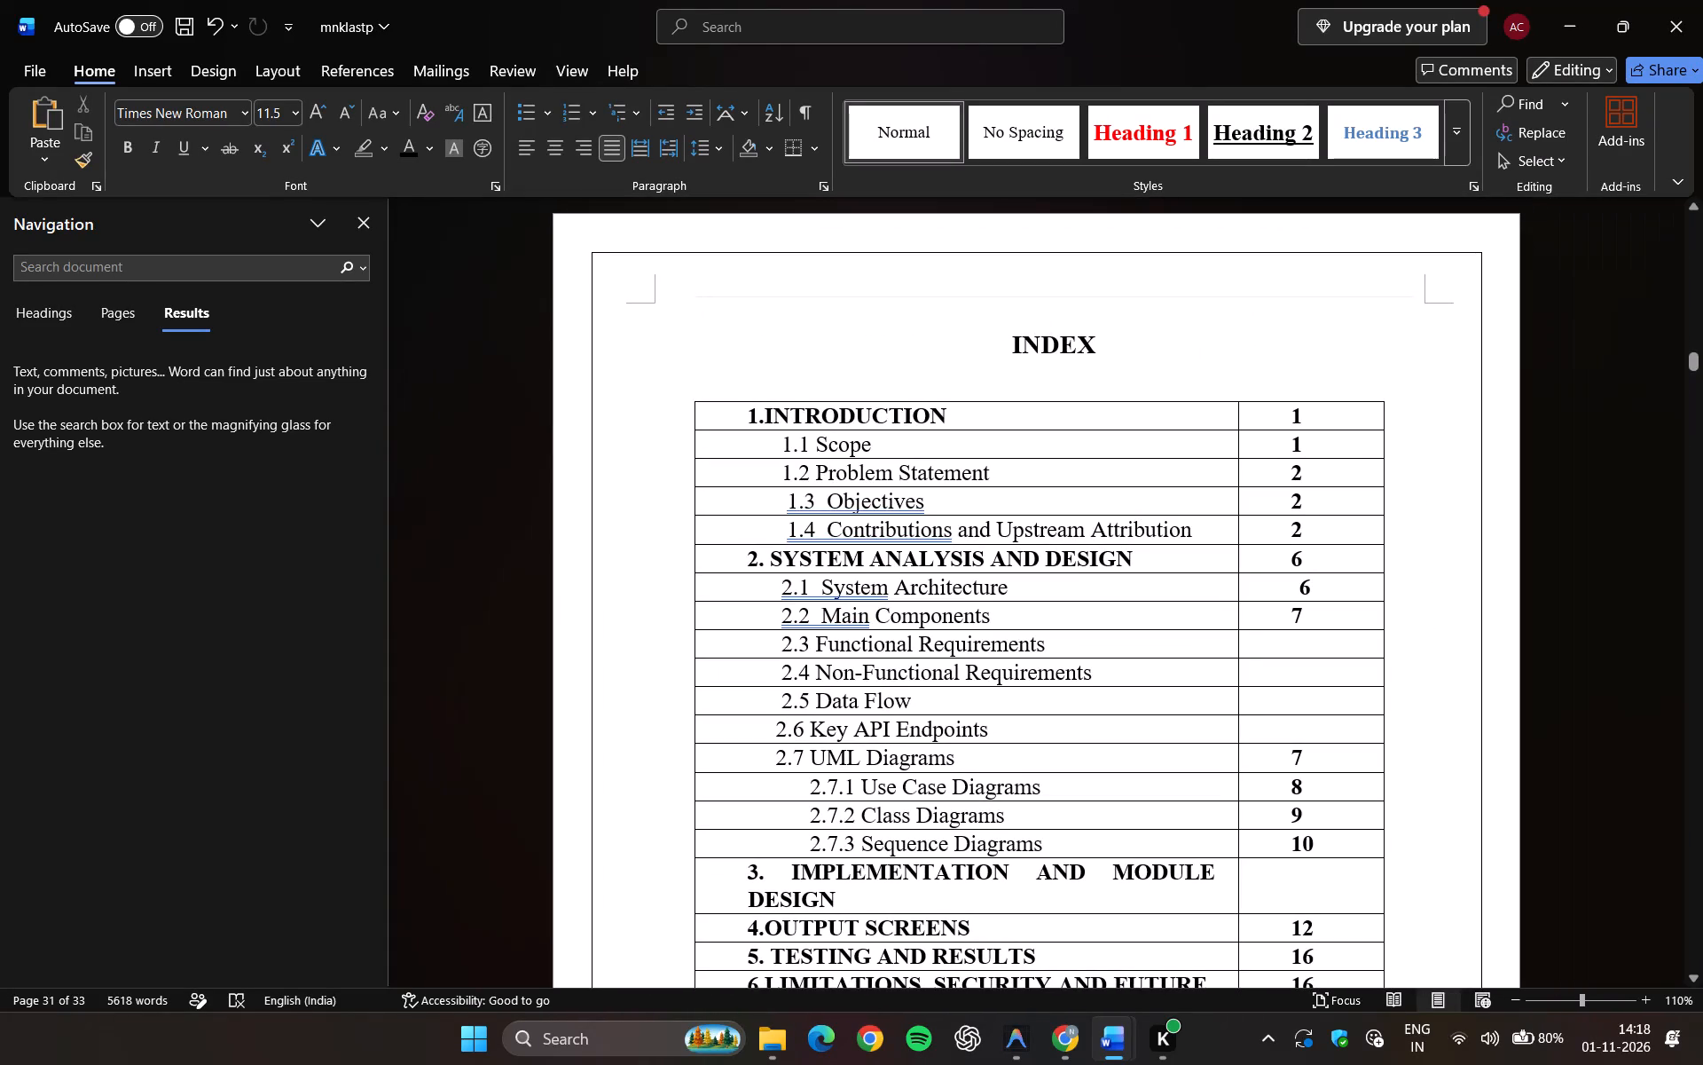